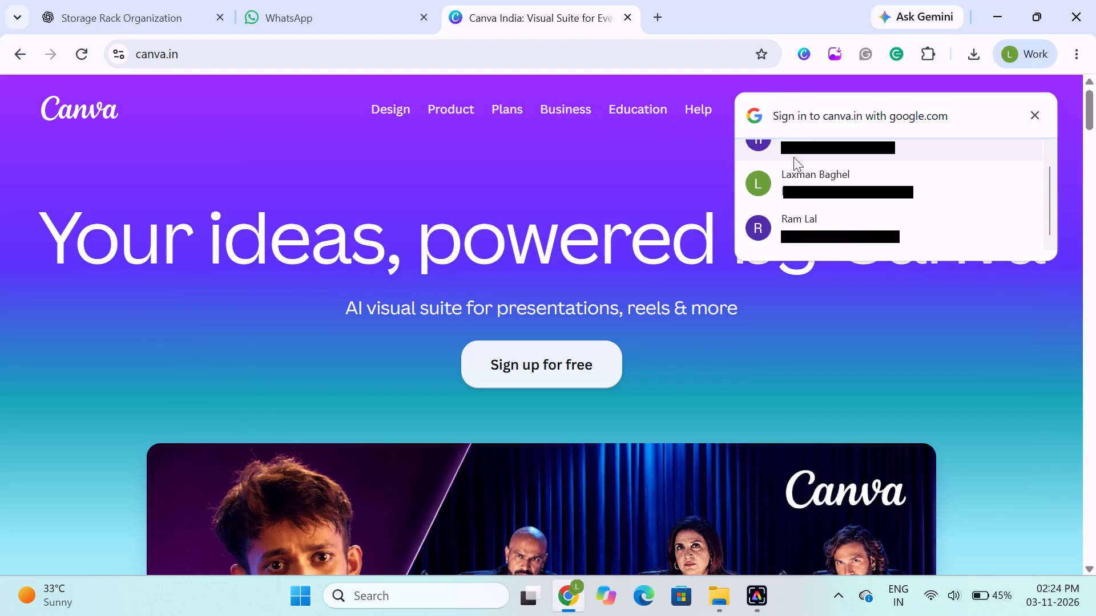
Dismiss the Google account sign-in prompt on the Canva India website and log in to reach the Canva home page.
{"action": "left_click", "coordinate": [1041, 127]}
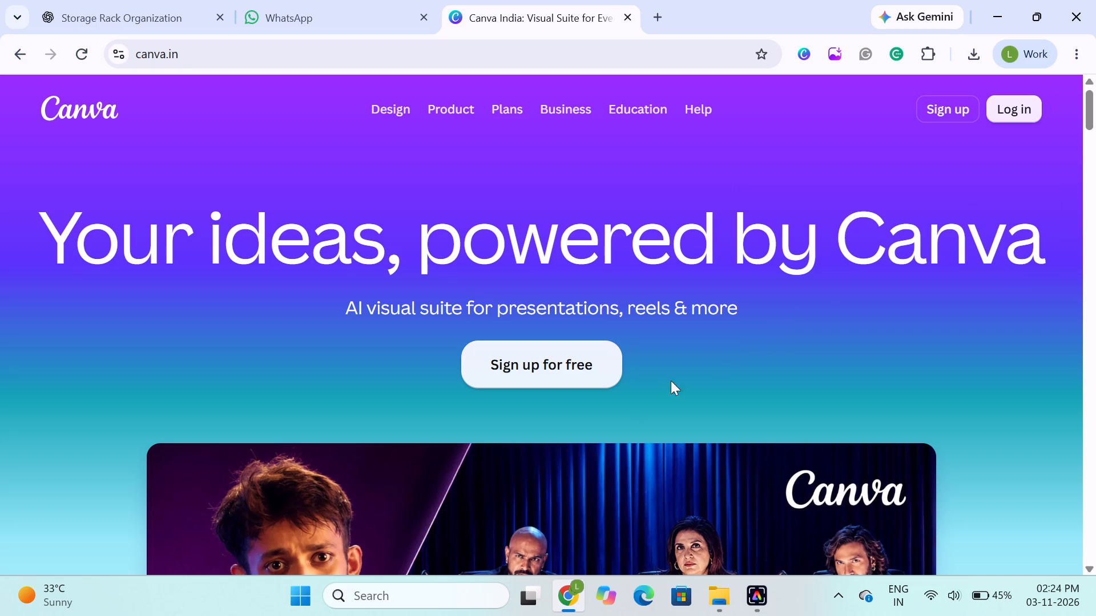
{"action": "left_click", "coordinate": [993, 117]}
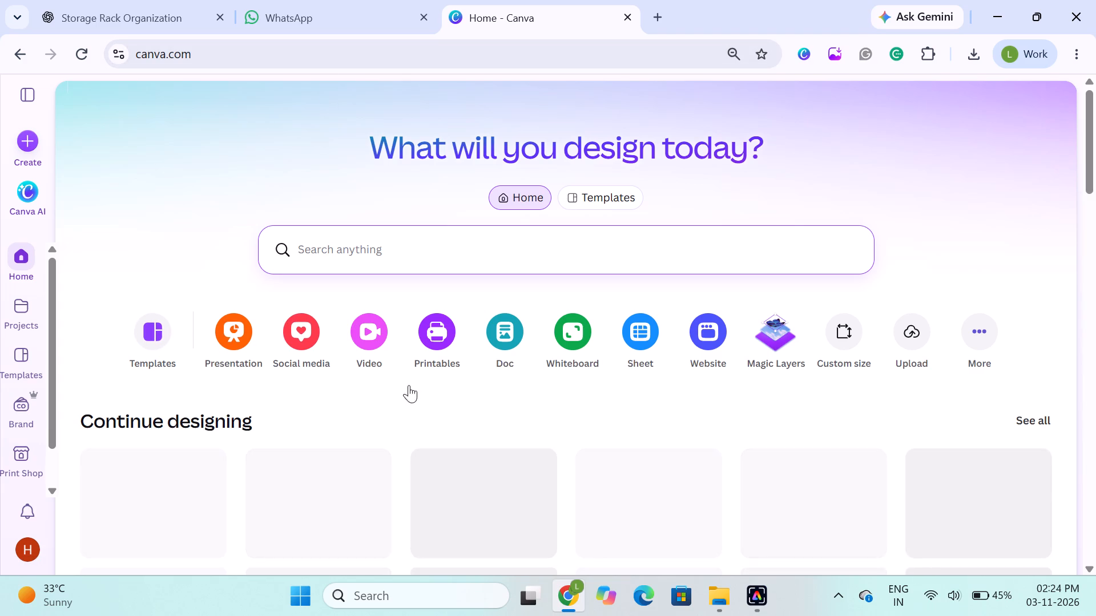
Start a file upload from the Canva home page and open the selection of files from the computer.
{"action": "left_click", "coordinate": [917, 335]}
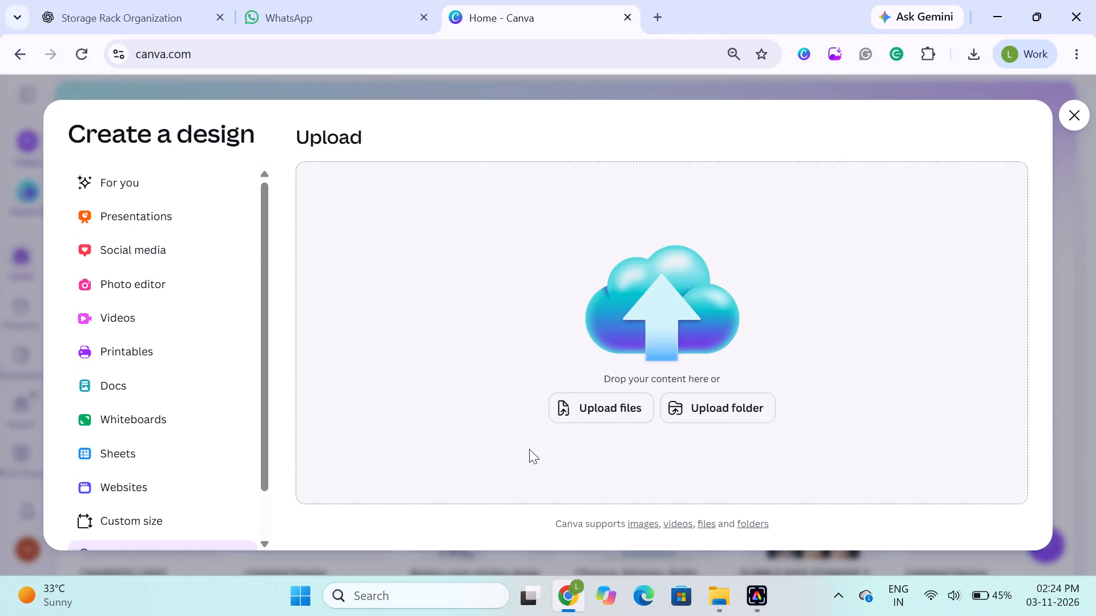
{"action": "left_click", "coordinate": [595, 398]}
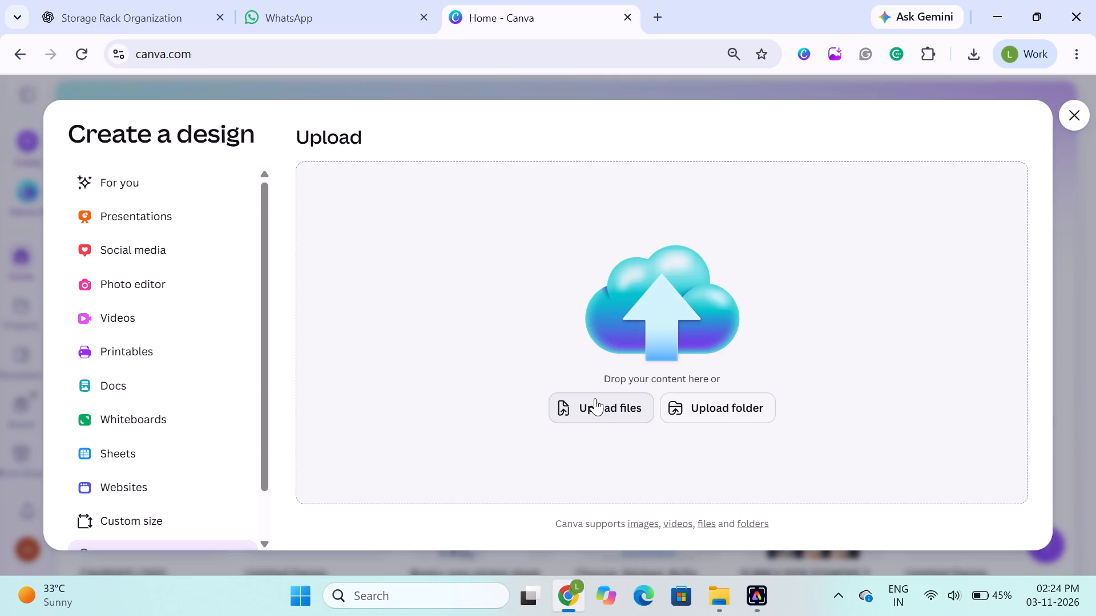
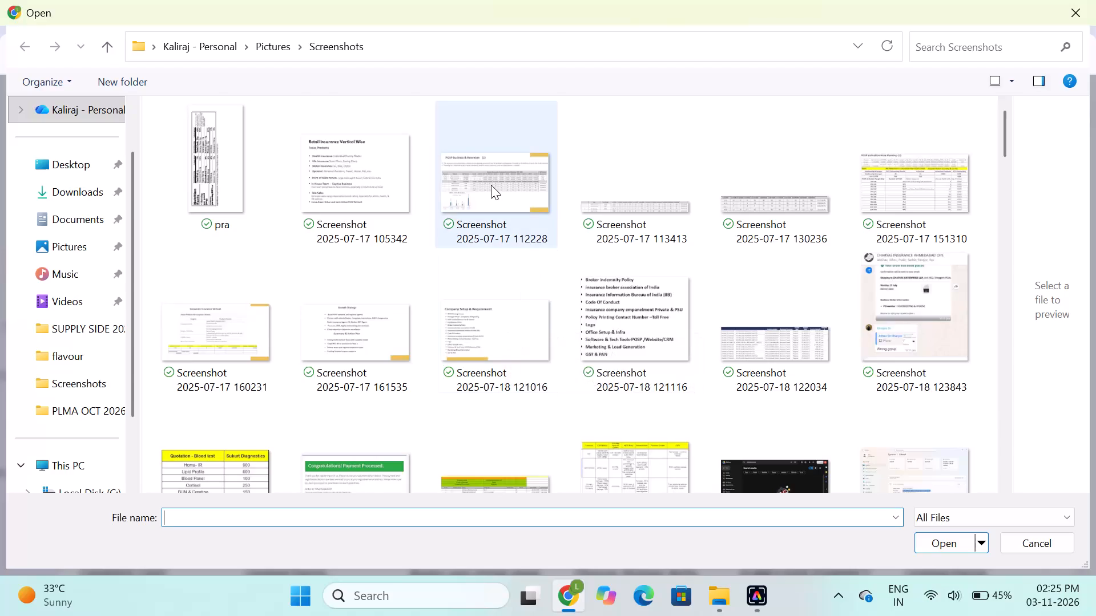
Upload the Royal Blue Rack Sign R-01 image from the Downloads folder to Canva.
{"action": "scroll", "coordinate": [491, 185], "scroll_direction": "down", "scroll_amount": 13}
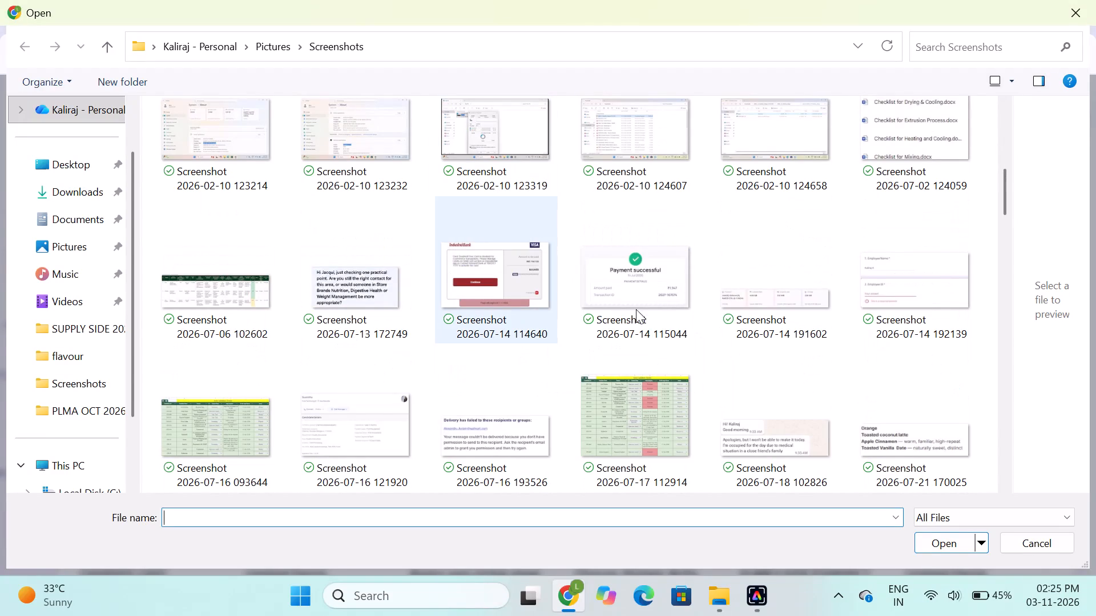
{"action": "scroll", "coordinate": [645, 230], "scroll_direction": "down", "scroll_amount": 20}
{"action": "scroll", "coordinate": [645, 230], "scroll_direction": "down", "scroll_amount": 20}
{"action": "scroll", "coordinate": [645, 230], "scroll_direction": "down", "scroll_amount": 15}
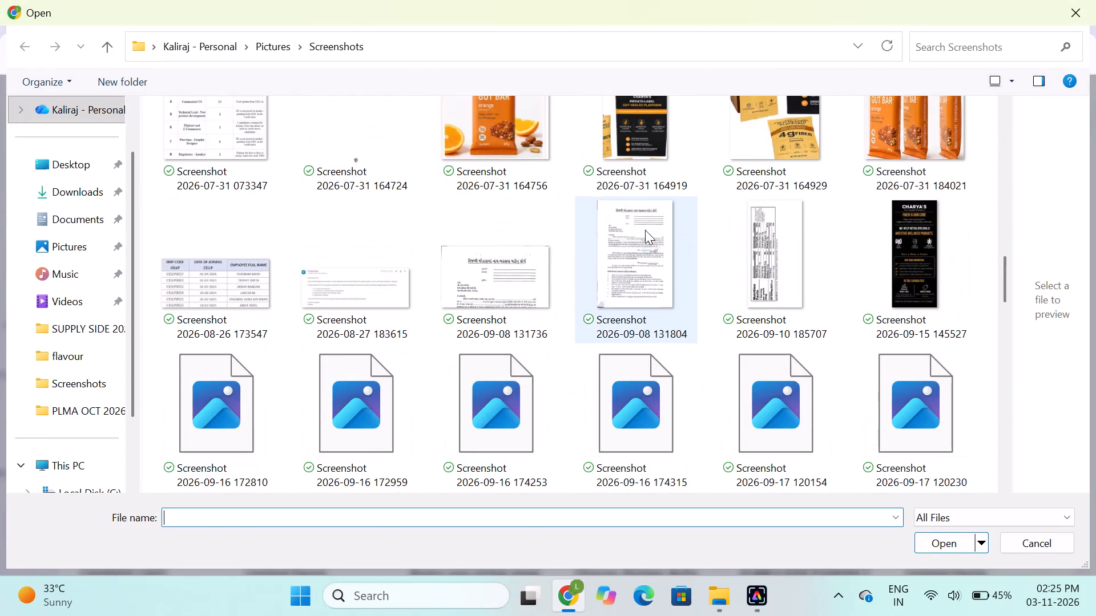
{"action": "scroll", "coordinate": [645, 230], "scroll_direction": "down", "scroll_amount": 20}
{"action": "scroll", "coordinate": [645, 230], "scroll_direction": "down", "scroll_amount": 20}
{"action": "scroll", "coordinate": [645, 230], "scroll_direction": "down", "scroll_amount": 20}
{"action": "scroll", "coordinate": [422, 26], "scroll_direction": "up", "scroll_amount": 5}
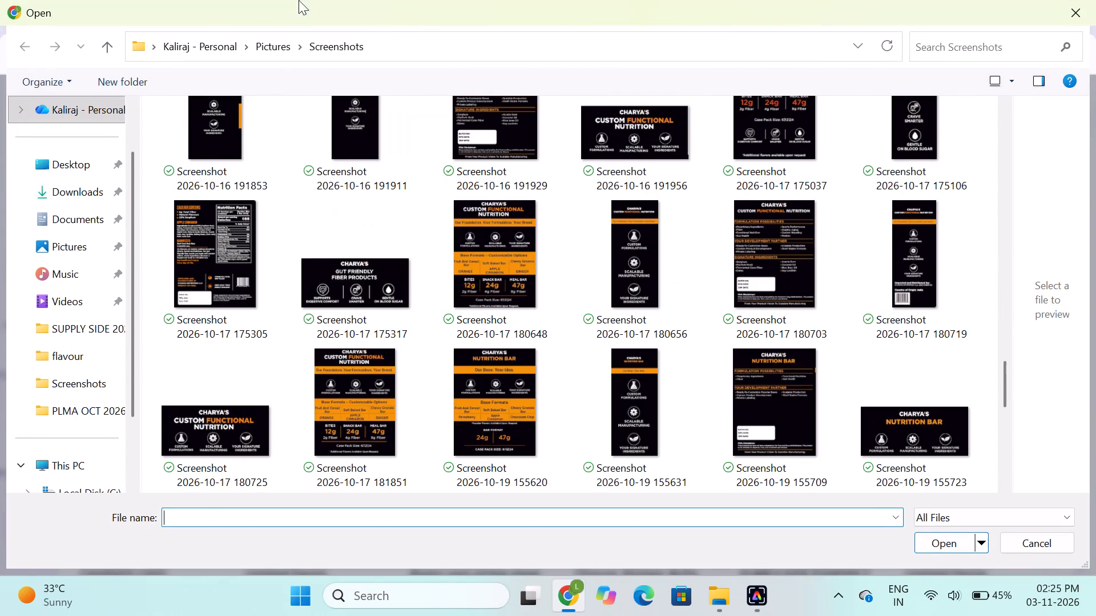
{"action": "left_click", "coordinate": [73, 200]}
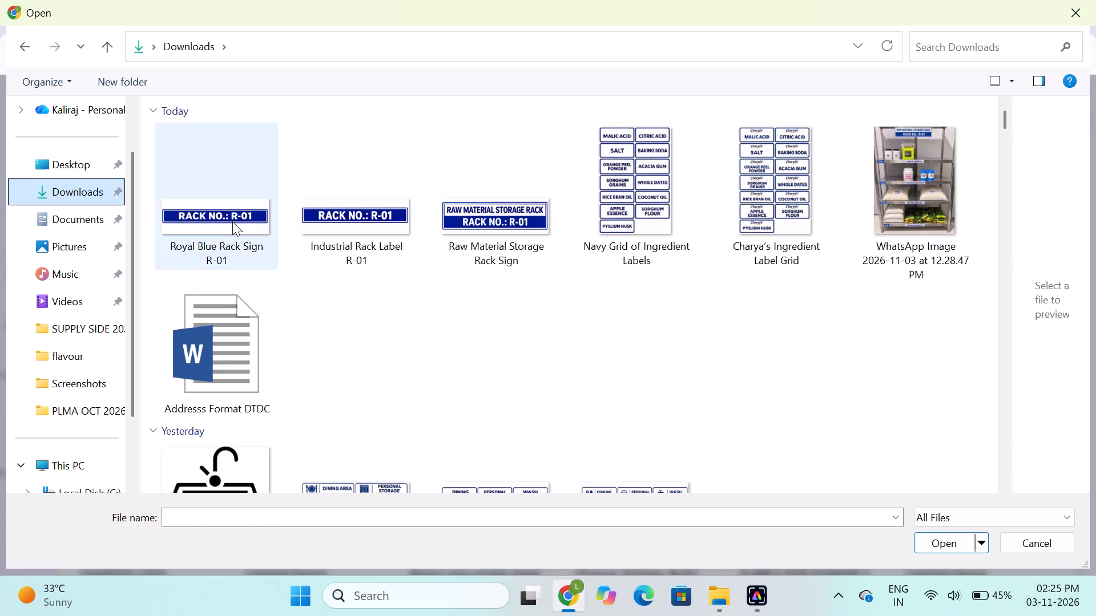
{"action": "left_click", "coordinate": [232, 221]}
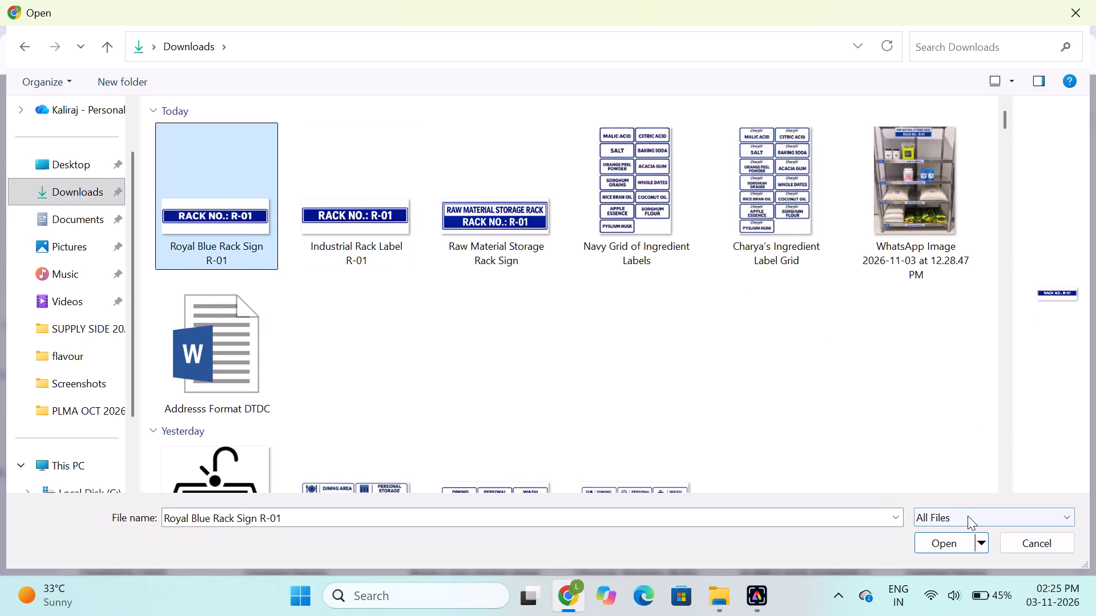
{"action": "left_click", "coordinate": [943, 544]}
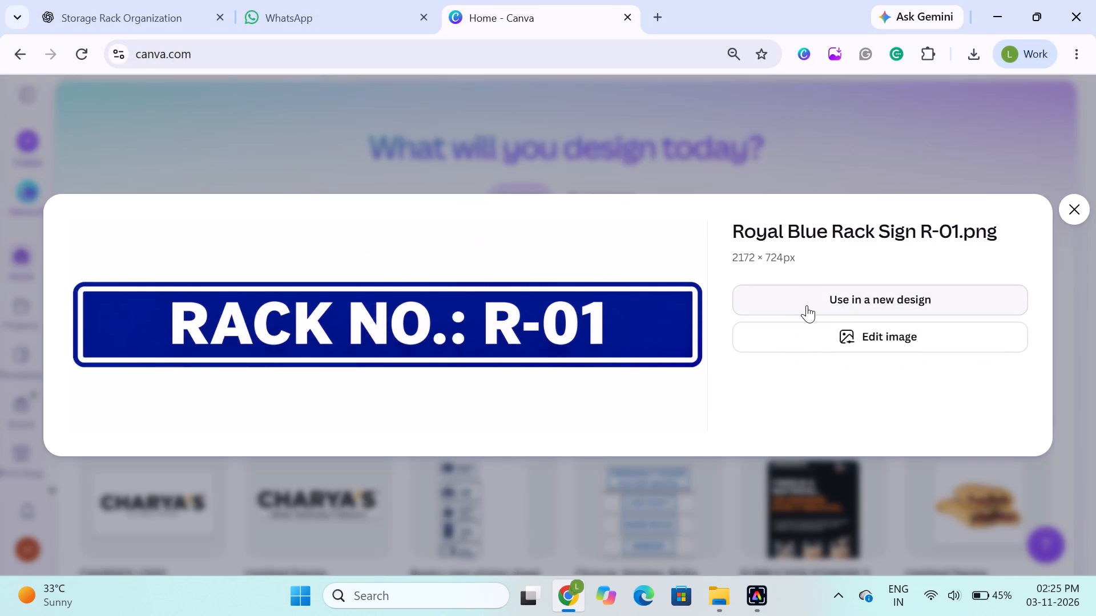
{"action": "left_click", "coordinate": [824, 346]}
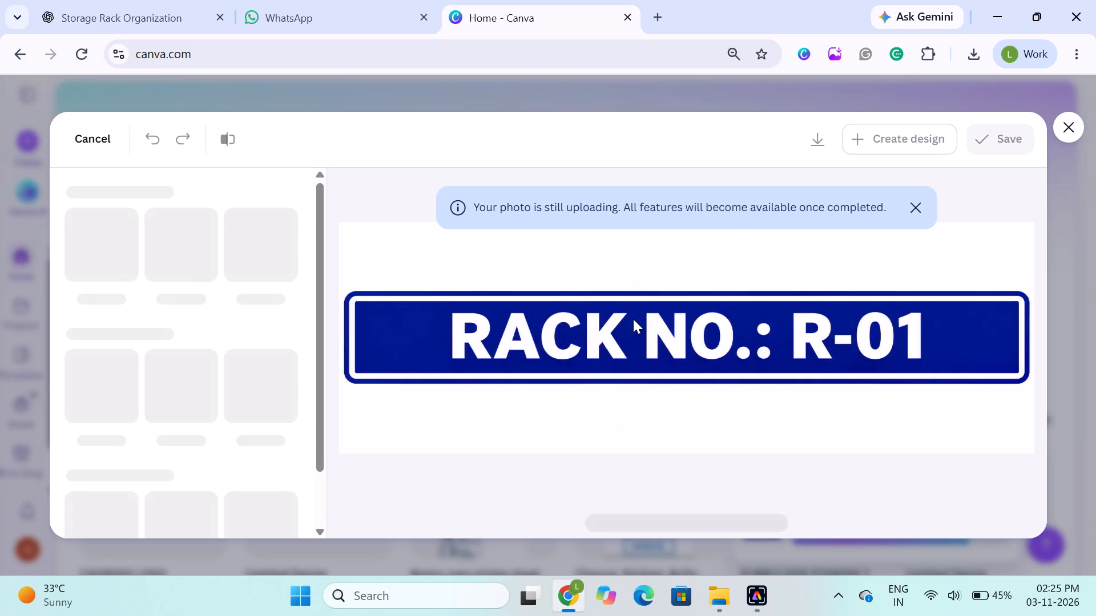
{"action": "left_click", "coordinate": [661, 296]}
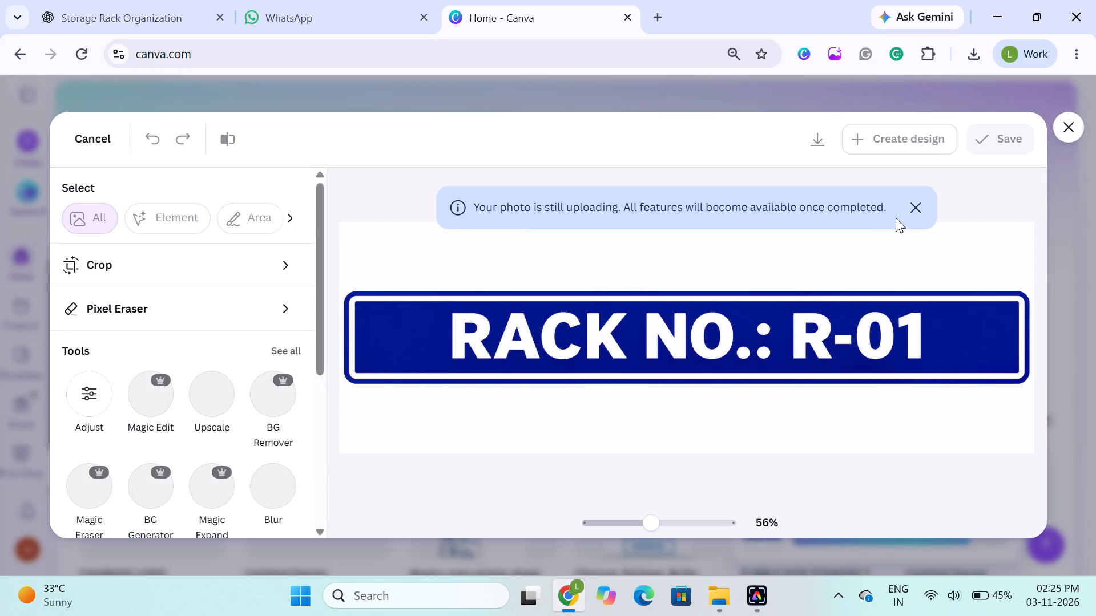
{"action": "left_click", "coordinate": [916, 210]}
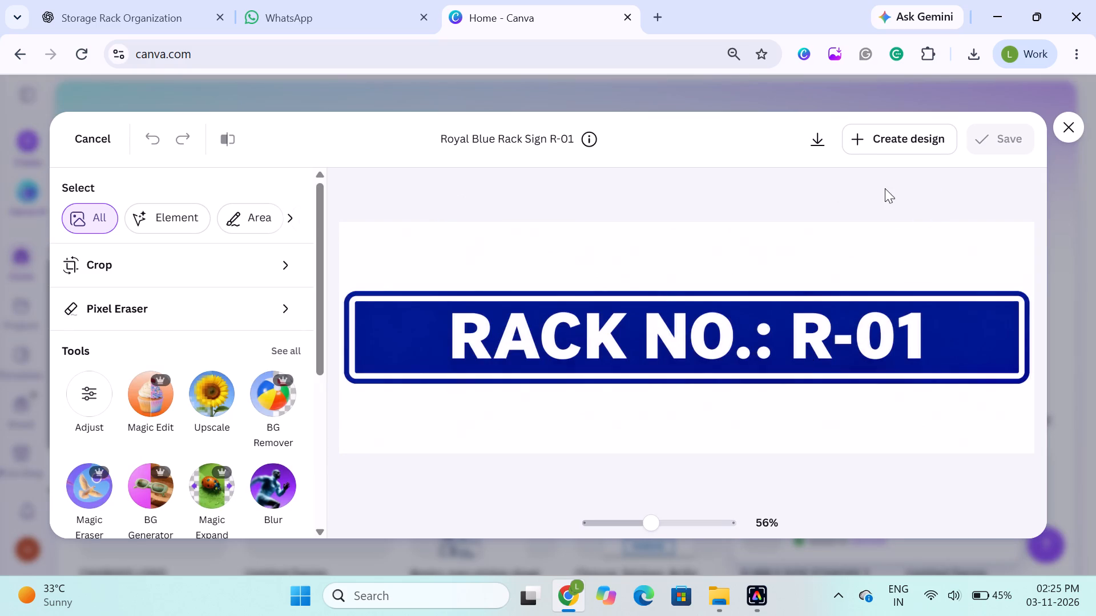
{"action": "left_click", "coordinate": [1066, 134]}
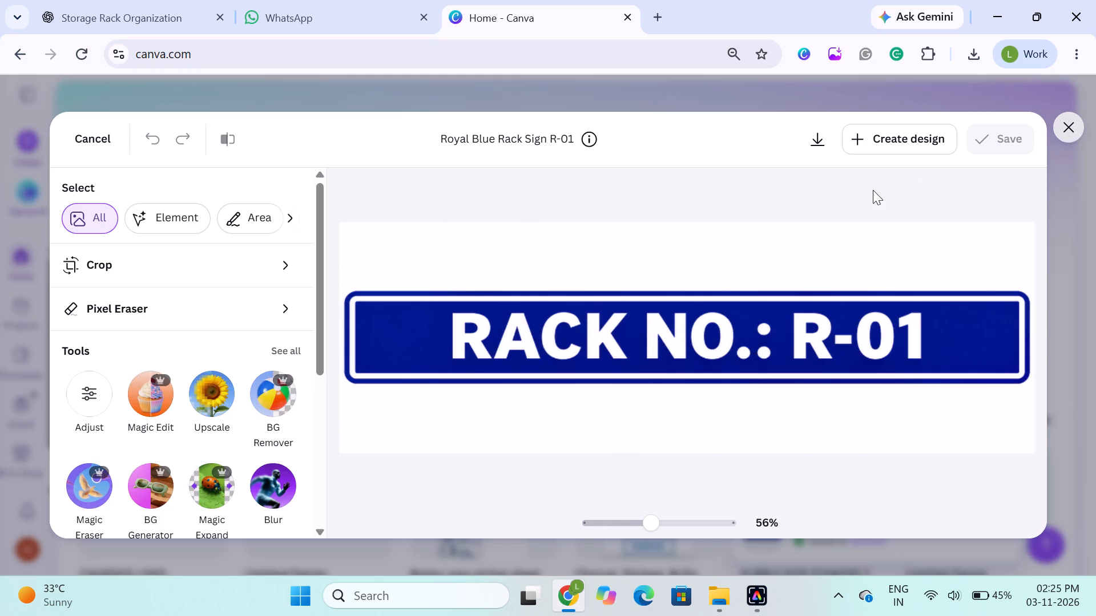
Find Royal Blue Rack Sign R-01.png in the Canva uploads, open it in the design editor, and close its preview page.
{"action": "scroll", "coordinate": [322, 432], "scroll_direction": "down", "scroll_amount": 3}
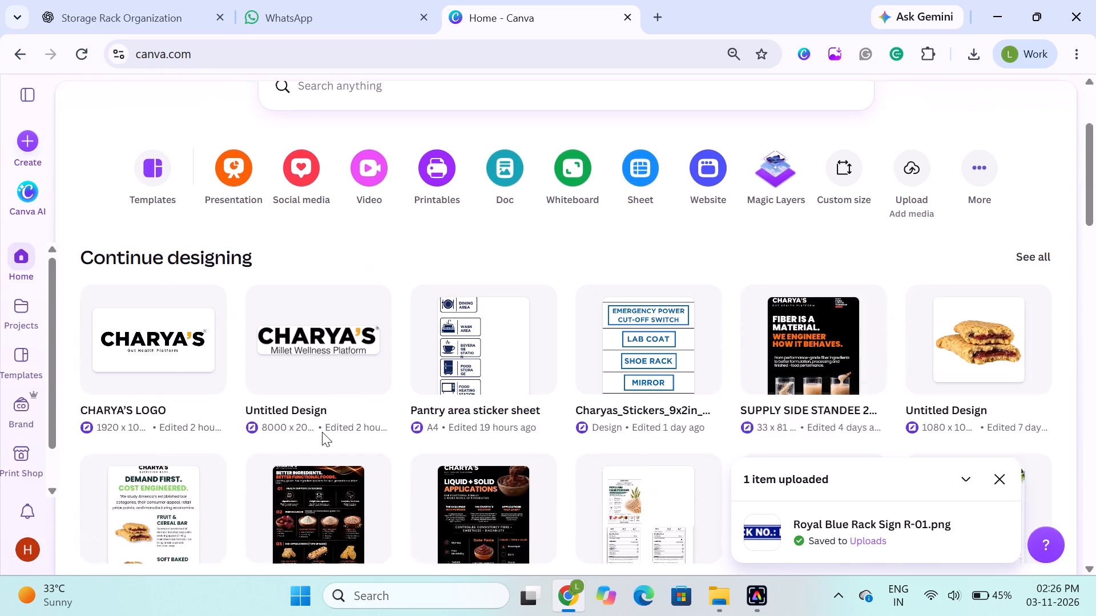
{"action": "scroll", "coordinate": [322, 432], "scroll_direction": "down", "scroll_amount": 1}
{"action": "scroll", "coordinate": [322, 432], "scroll_direction": "up", "scroll_amount": 2}
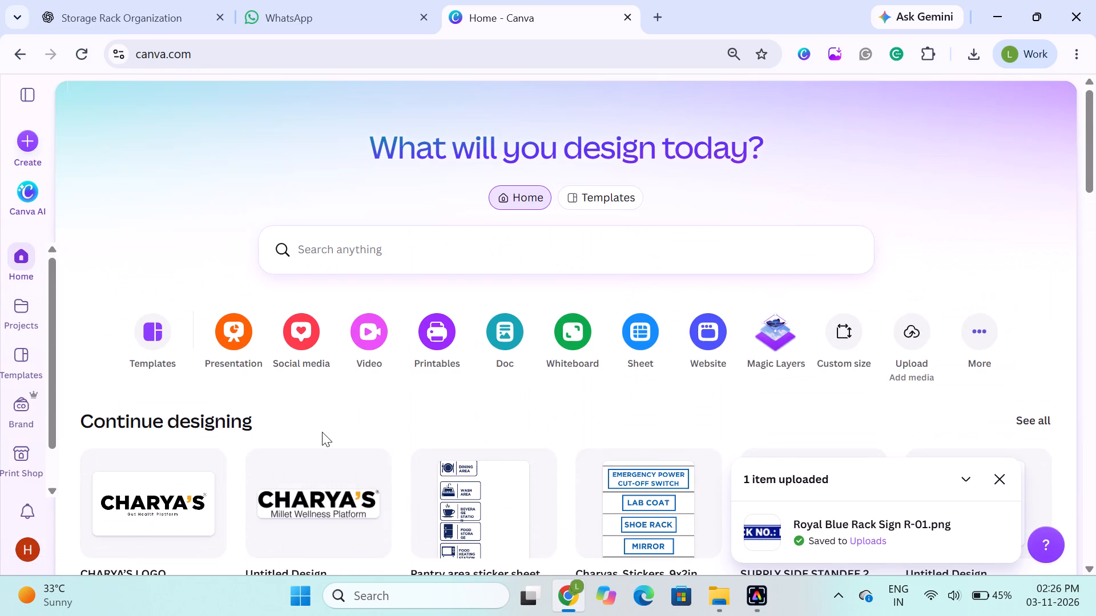
{"action": "scroll", "coordinate": [372, 410], "scroll_direction": "down", "scroll_amount": 3}
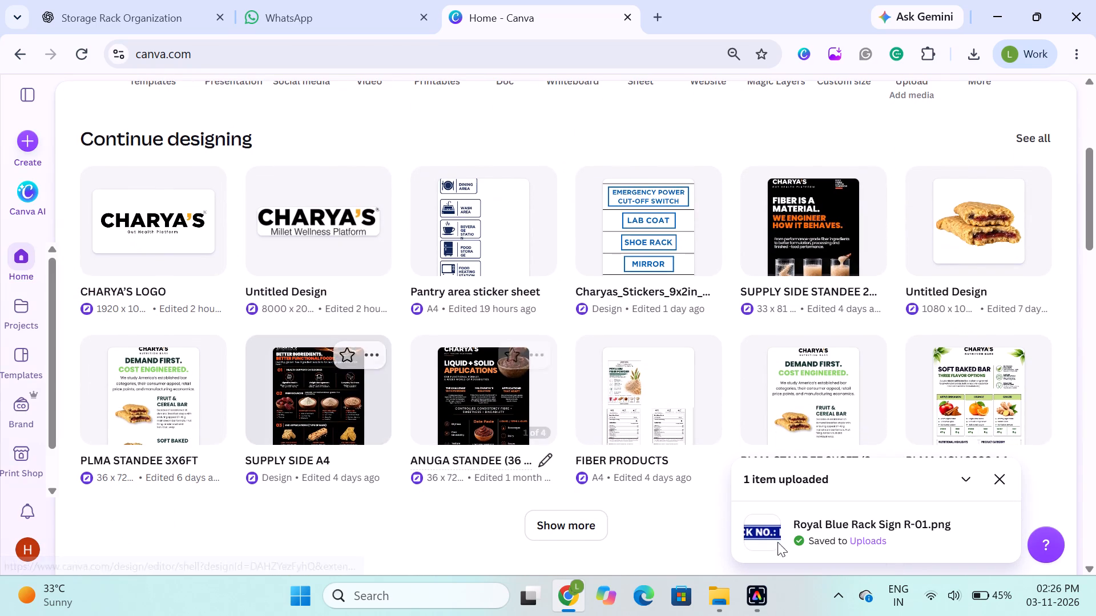
{"action": "left_click", "coordinate": [823, 540]}
{"action": "left_click", "coordinate": [861, 546]}
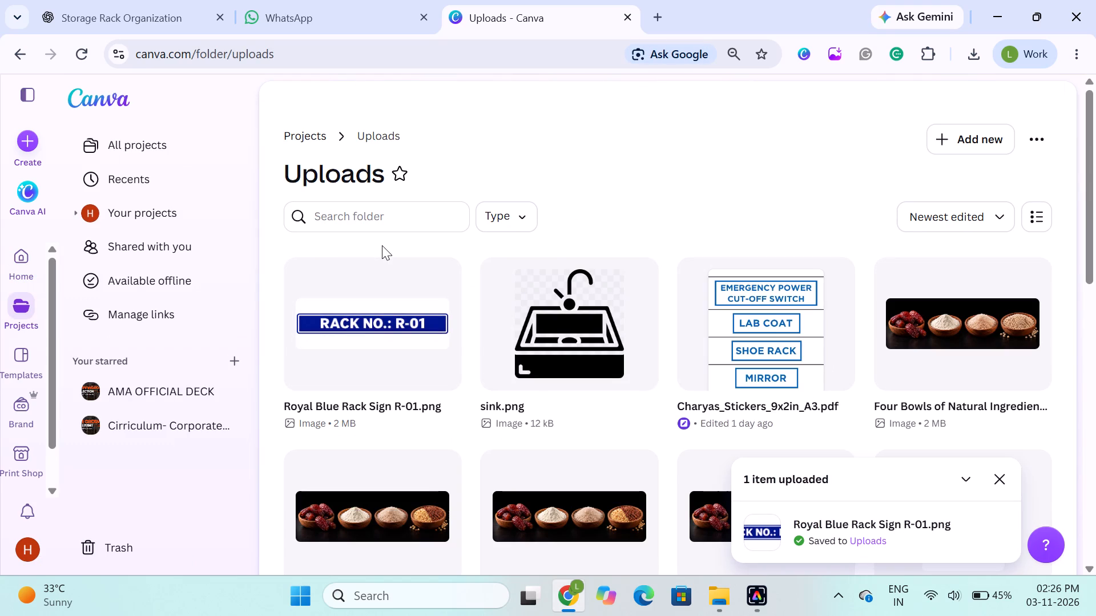
{"action": "left_click", "coordinate": [385, 302]}
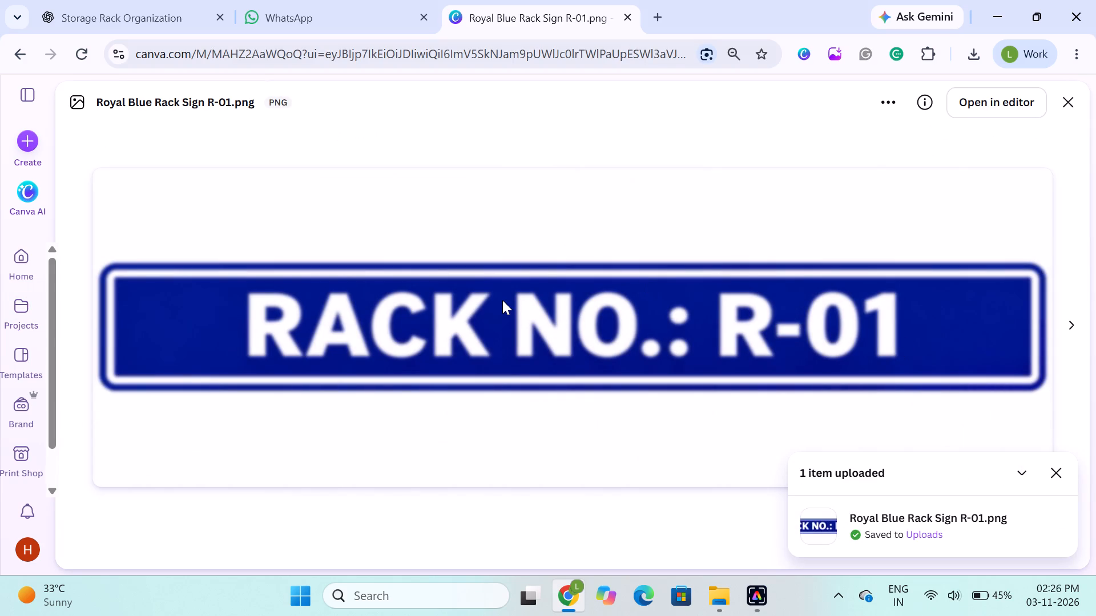
{"action": "left_click", "coordinate": [502, 300]}
{"action": "left_click", "coordinate": [1062, 477]}
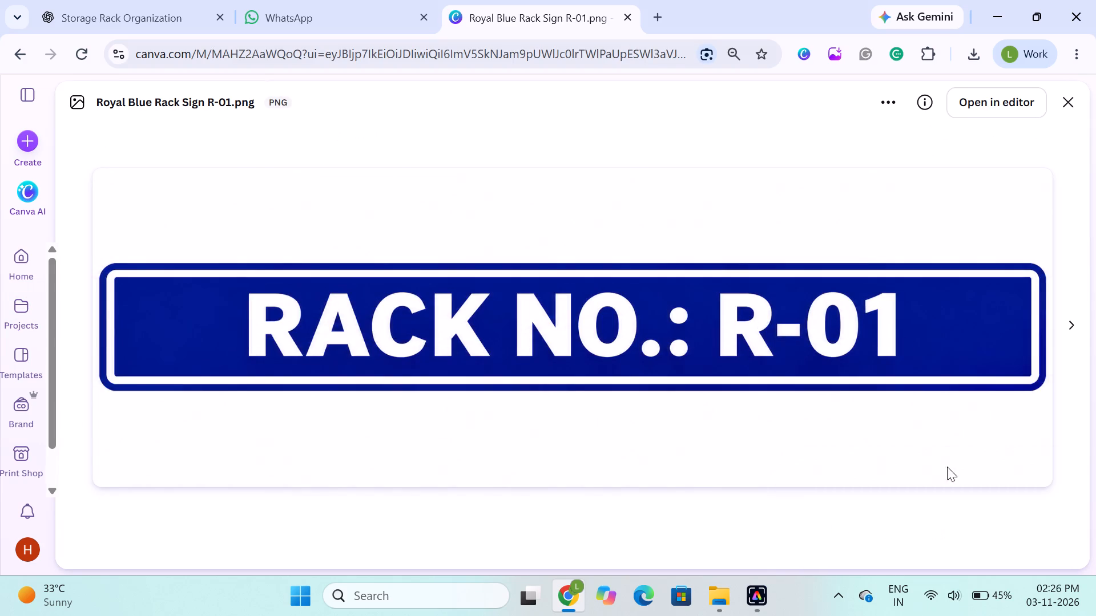
{"action": "left_click", "coordinate": [719, 375]}
{"action": "left_click", "coordinate": [1015, 100]}
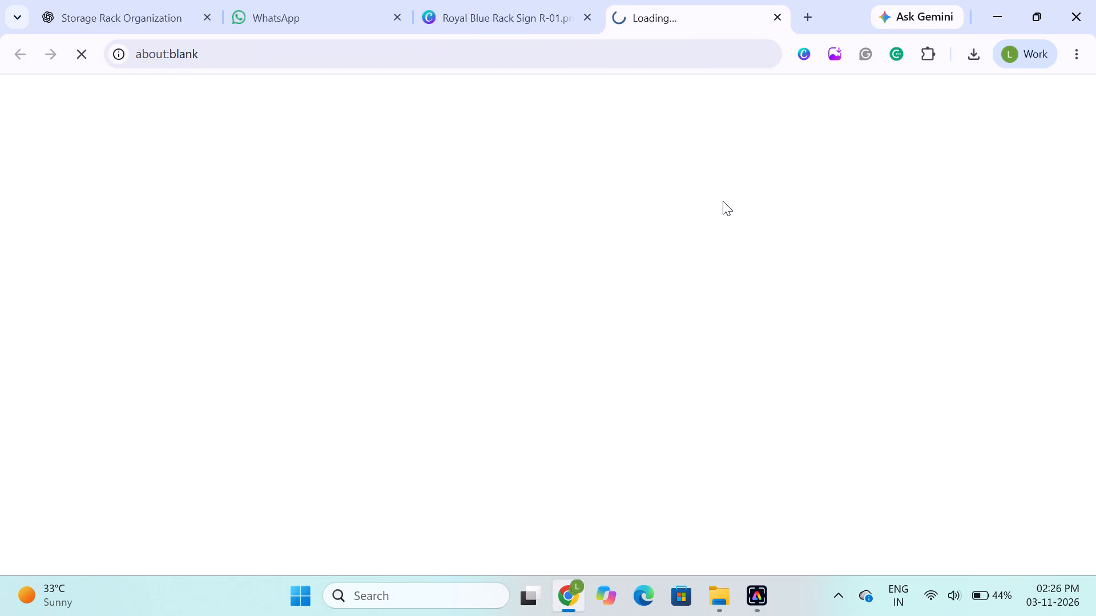
{"action": "left_click", "coordinate": [589, 16]}
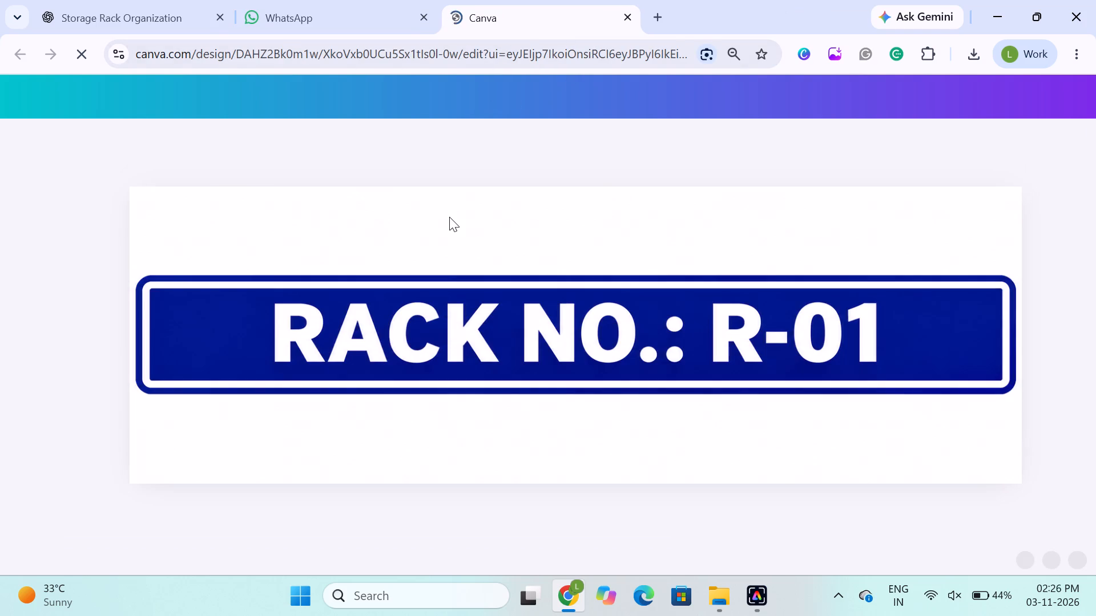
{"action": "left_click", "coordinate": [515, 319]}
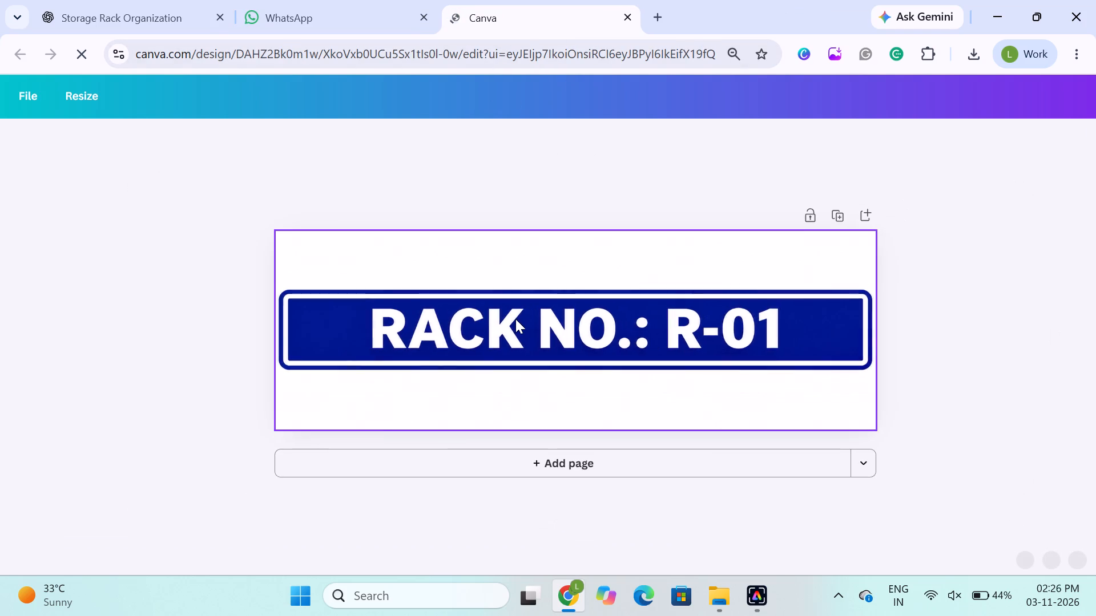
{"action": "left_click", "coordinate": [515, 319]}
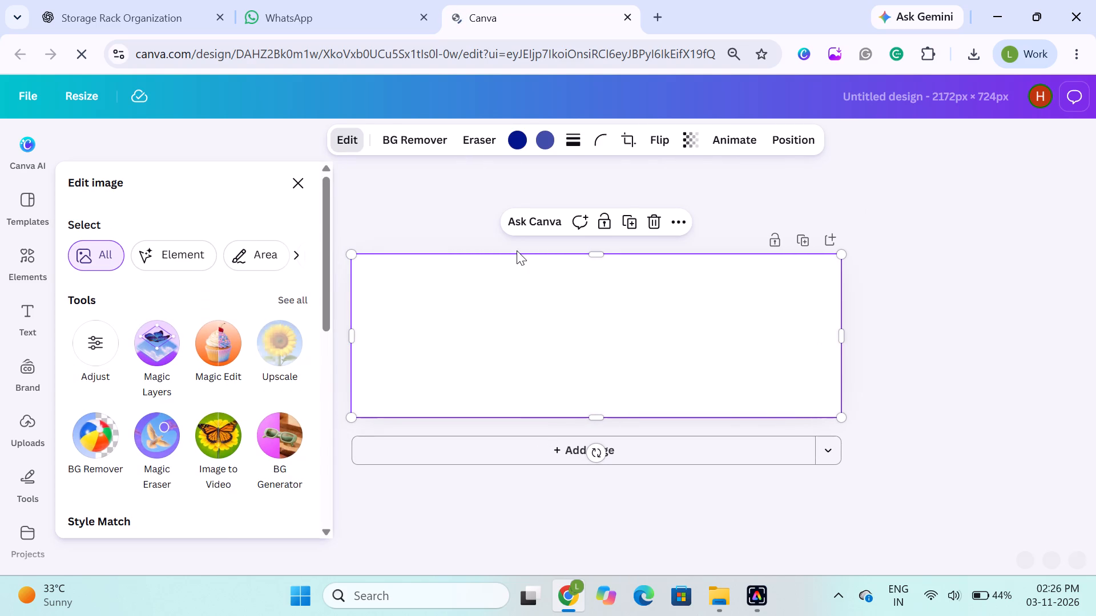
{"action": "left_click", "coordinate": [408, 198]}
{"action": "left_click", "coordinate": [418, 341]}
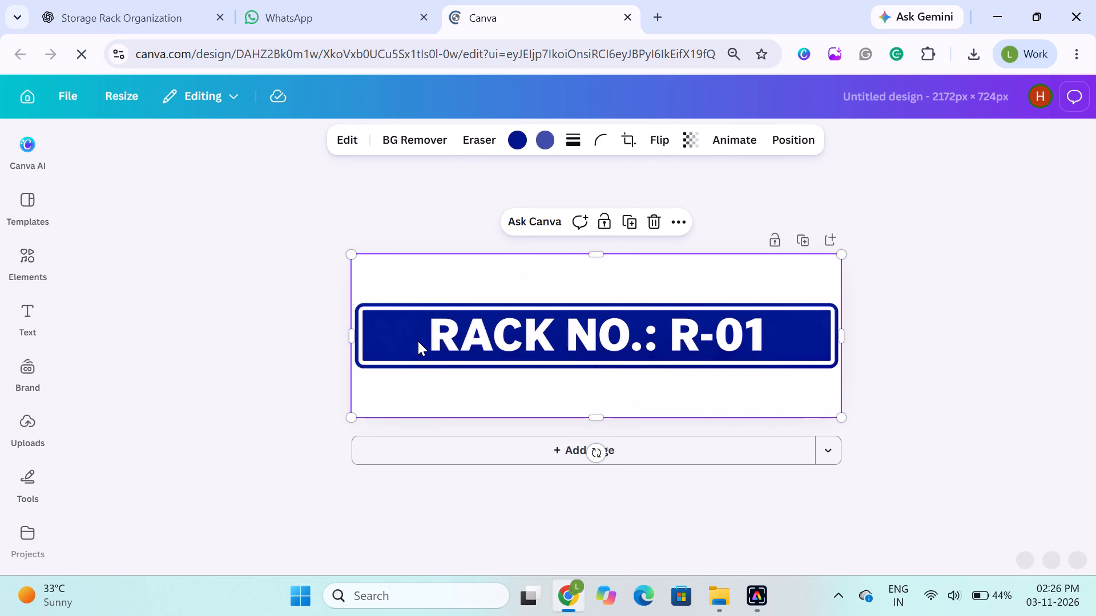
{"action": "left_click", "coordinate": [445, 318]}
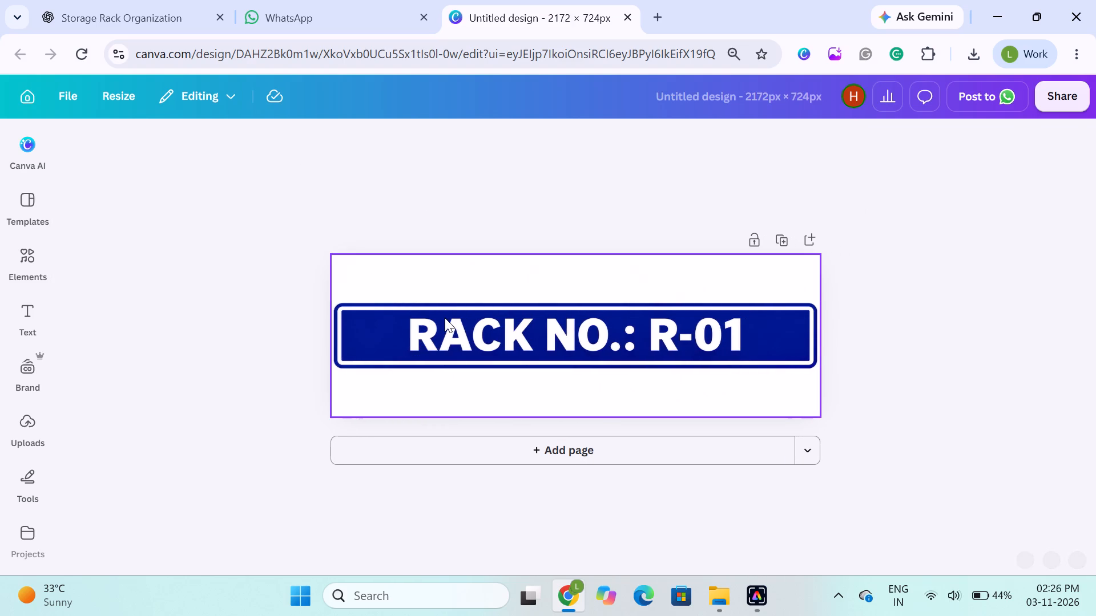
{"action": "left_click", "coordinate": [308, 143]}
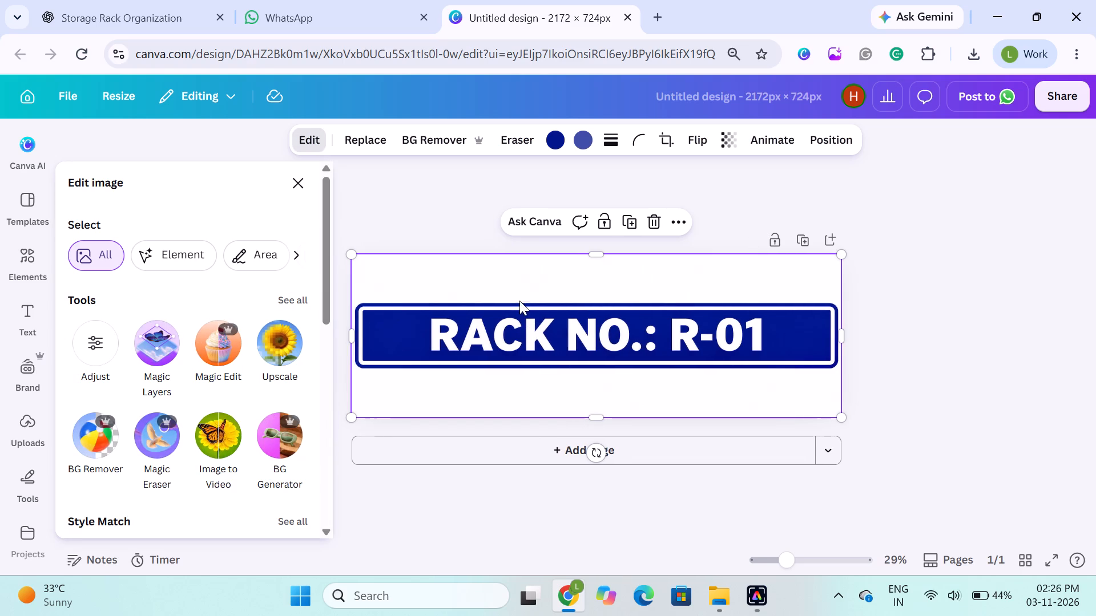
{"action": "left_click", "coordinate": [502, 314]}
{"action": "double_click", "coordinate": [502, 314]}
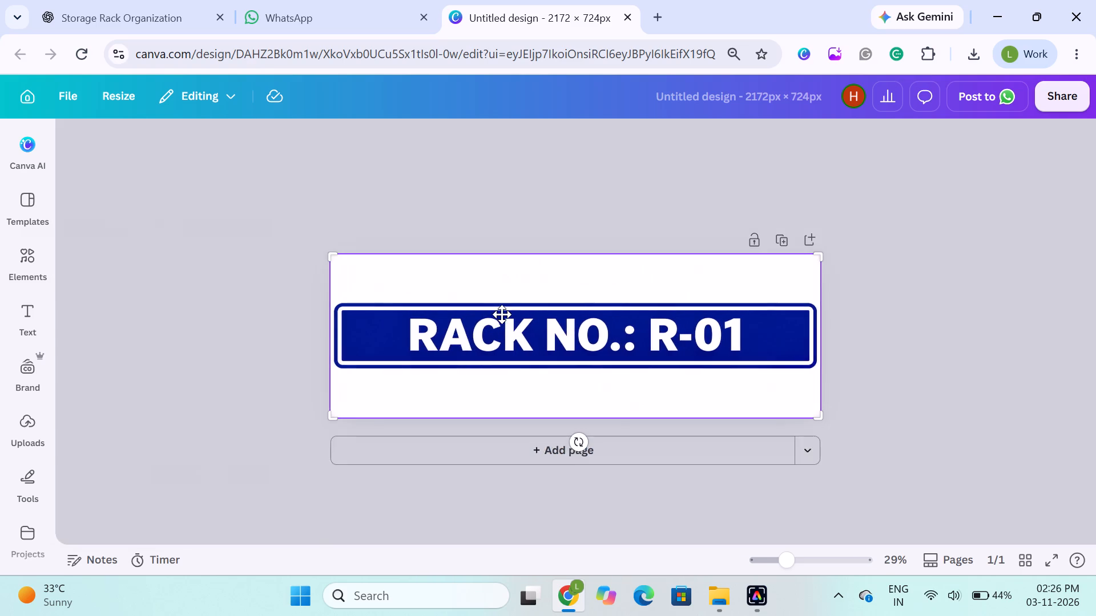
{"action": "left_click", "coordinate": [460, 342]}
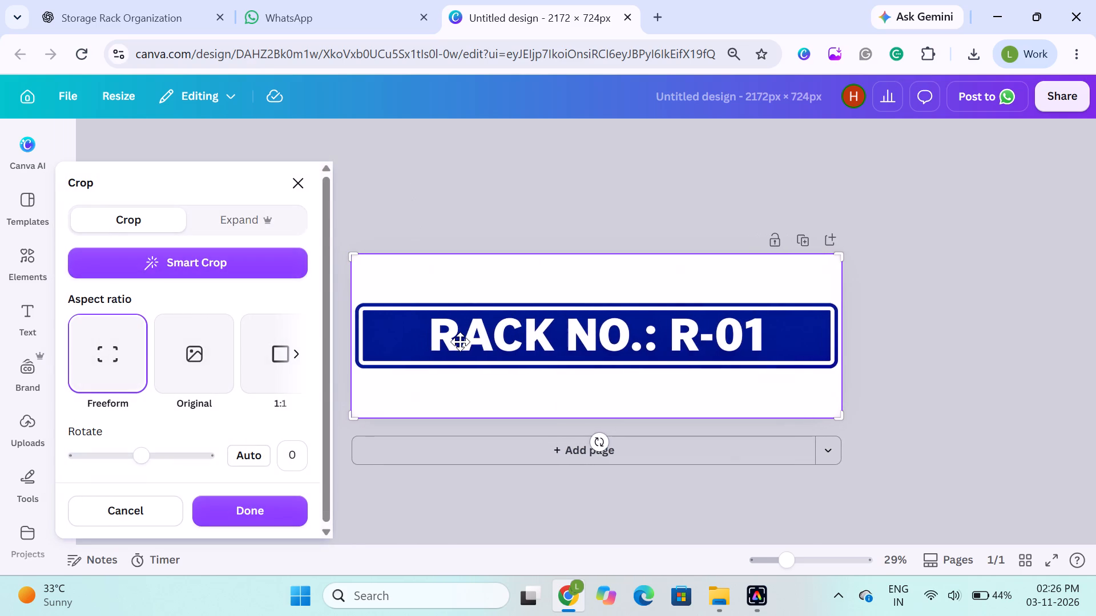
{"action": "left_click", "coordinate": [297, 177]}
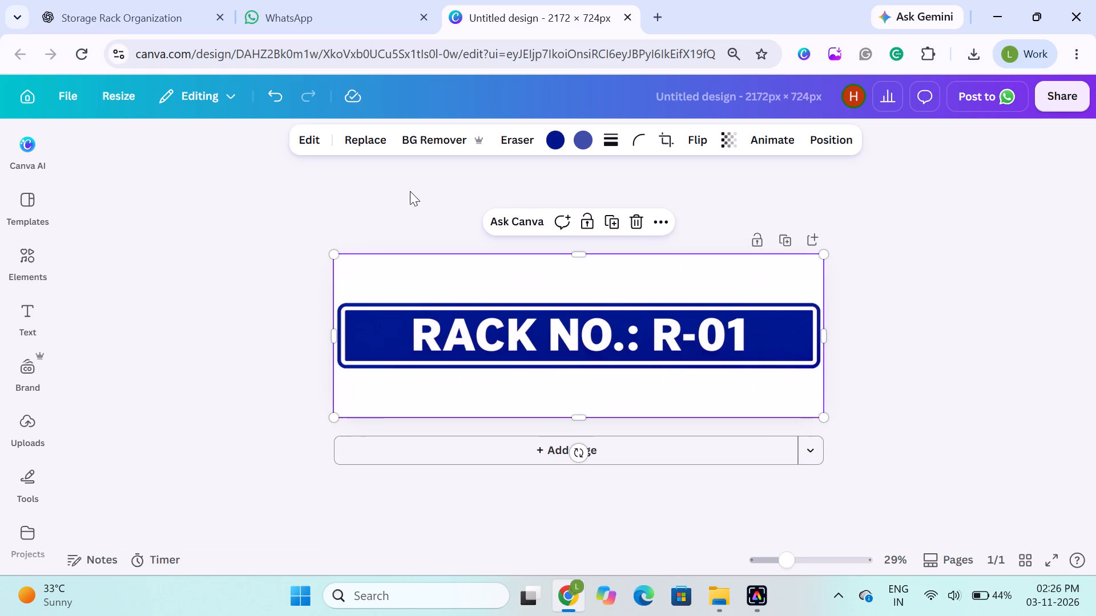
Apply Magic Layers to the RACK NO.: R-01 sign image to split it into editable elements.
{"action": "left_click", "coordinate": [319, 140]}
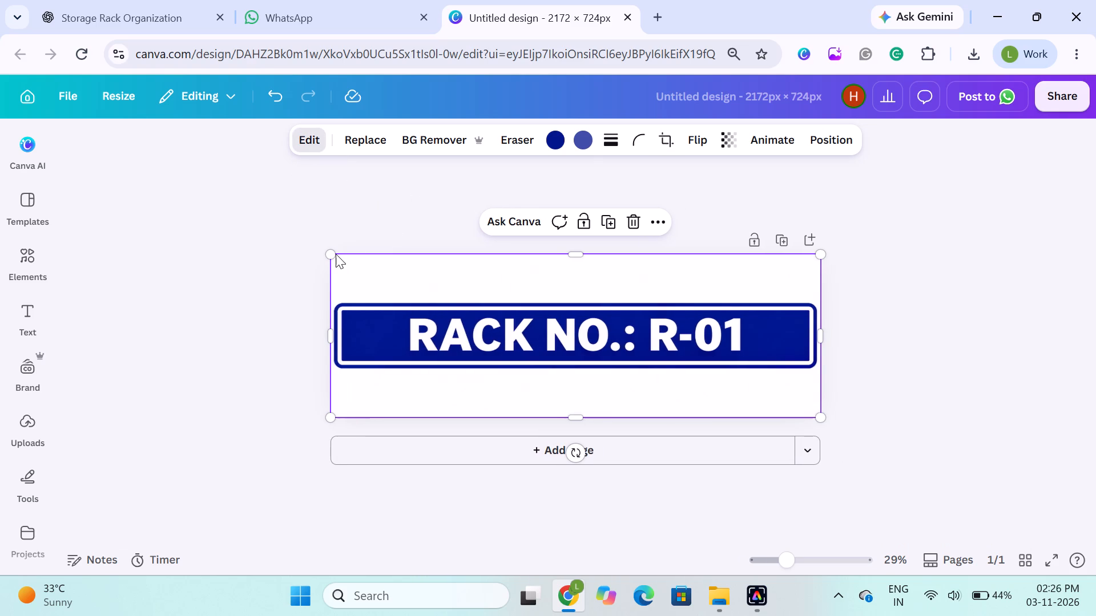
{"action": "left_click", "coordinate": [159, 346]}
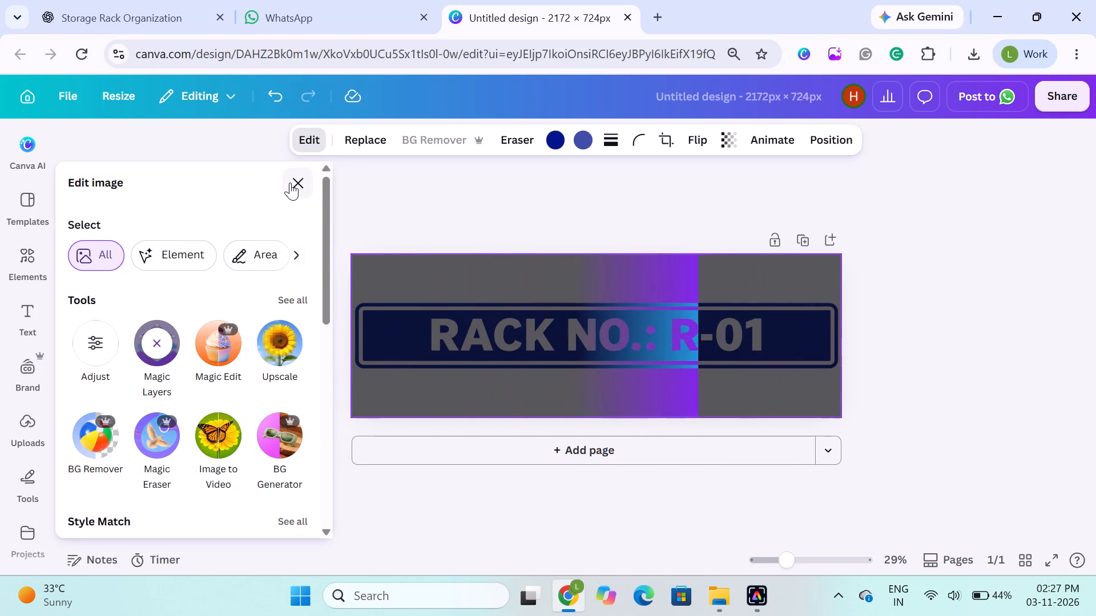
{"action": "left_click", "coordinate": [290, 183]}
Upload the Navy Grid of Ingredient Labels image from the Downloads folder into the design's uploads.
{"action": "left_click", "coordinate": [16, 424]}
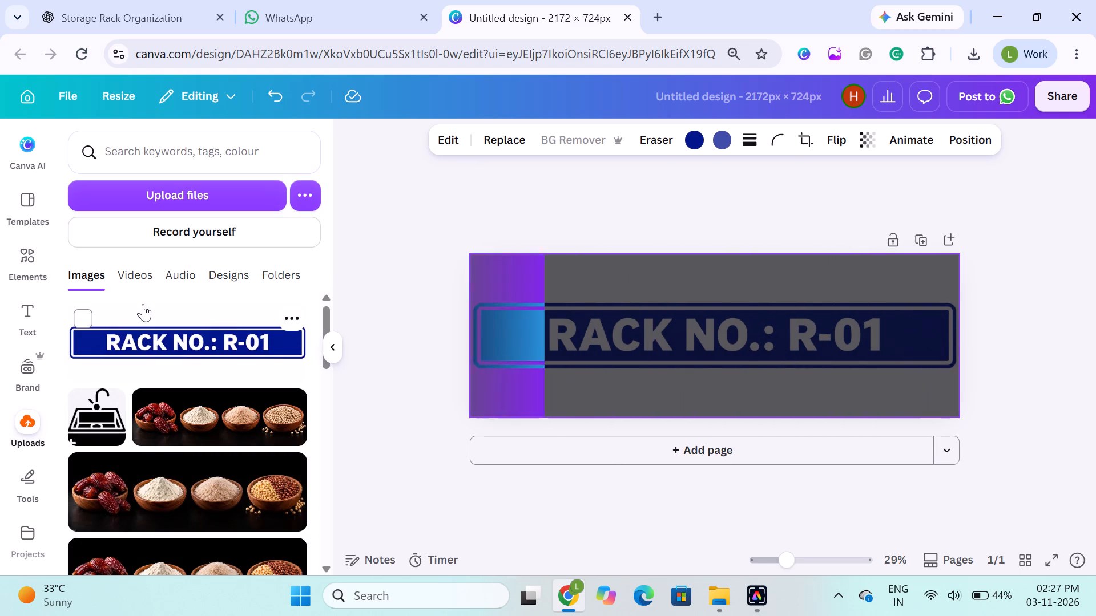
{"action": "left_click", "coordinate": [163, 204]}
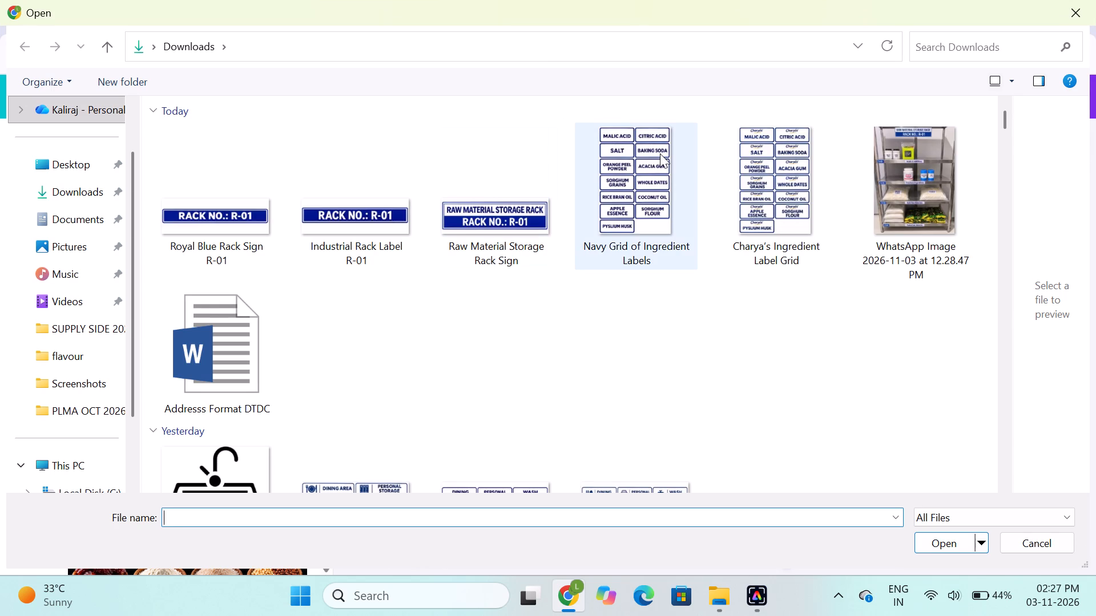
{"action": "left_click", "coordinate": [660, 153]}
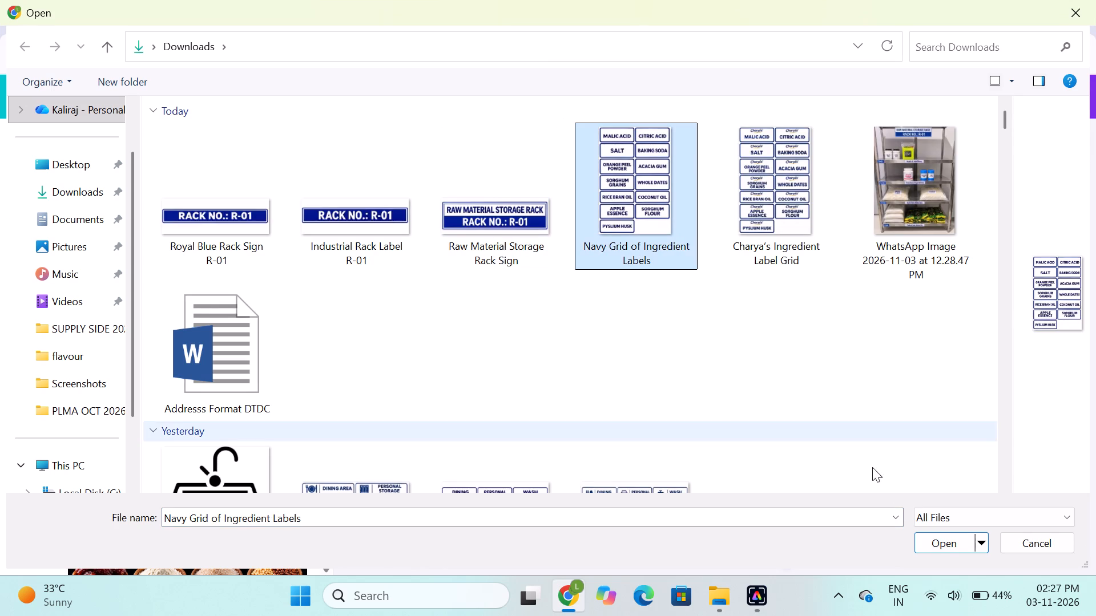
{"action": "left_click", "coordinate": [935, 536]}
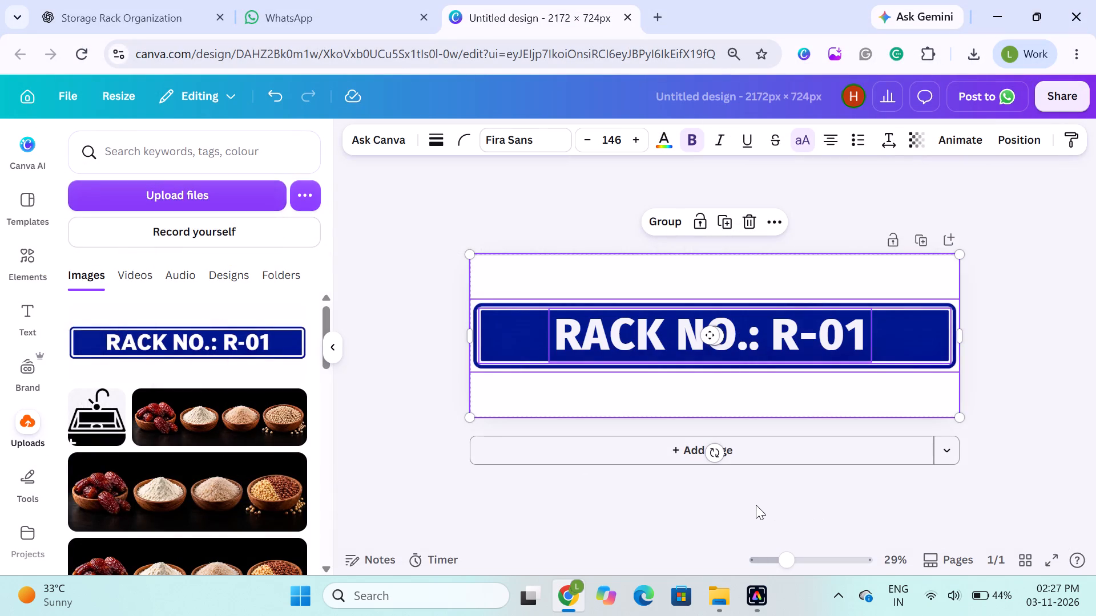
Add a blank second page below the rack sign page.
{"action": "left_click", "coordinate": [543, 454]}
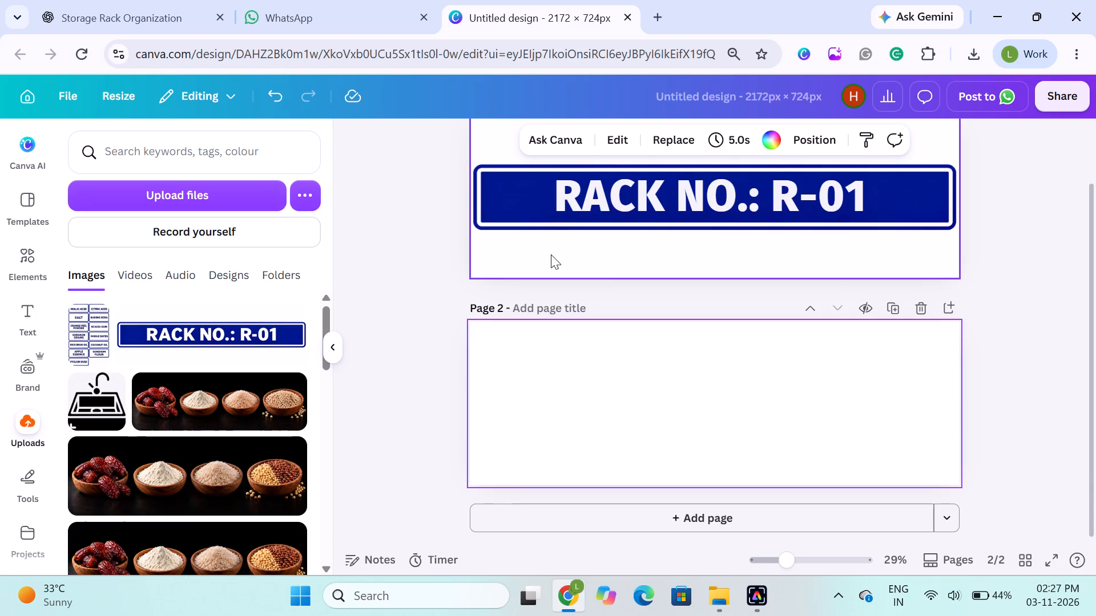
Resize all pages of this design to both the 33 × 81 in custom size and the 21 × 29.7 cm A4 Document size.
{"action": "scroll", "coordinate": [551, 254], "scroll_direction": "up", "scroll_amount": 1}
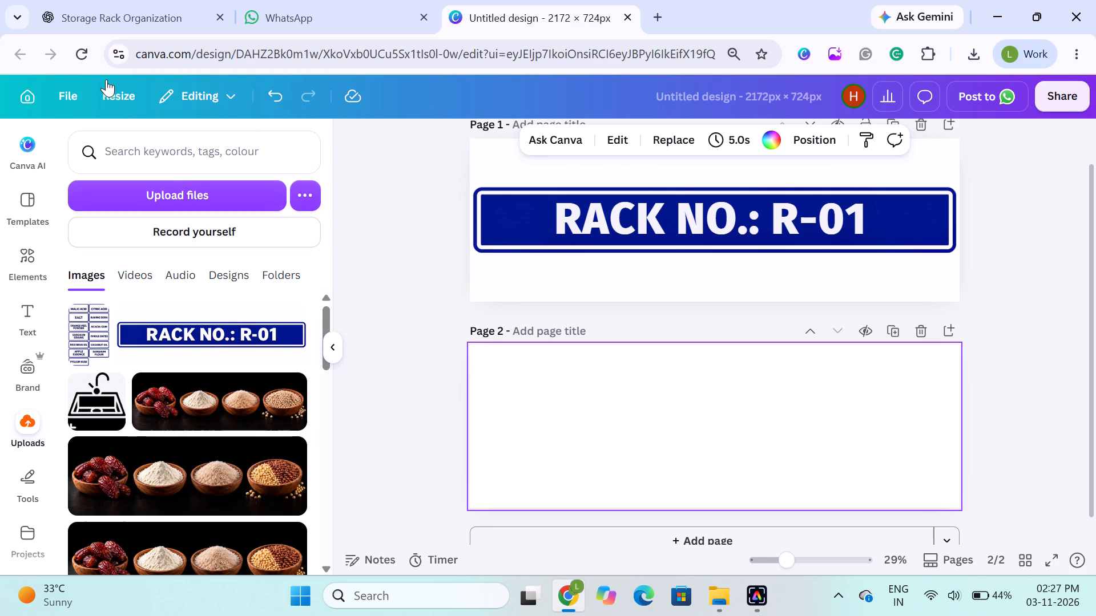
{"action": "left_click", "coordinate": [126, 96]}
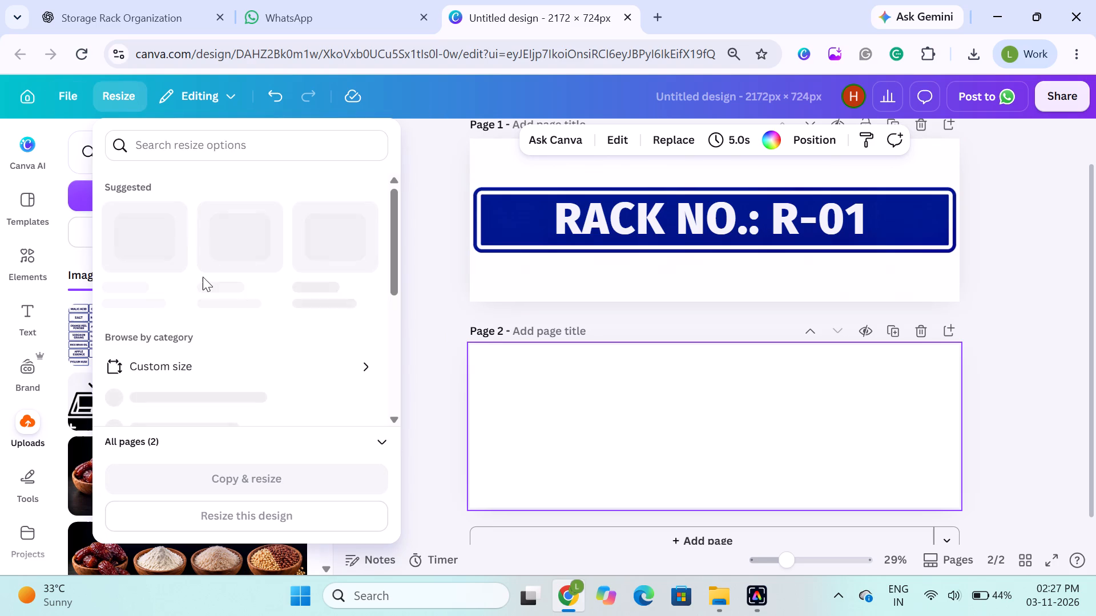
{"action": "left_click", "coordinate": [336, 268]}
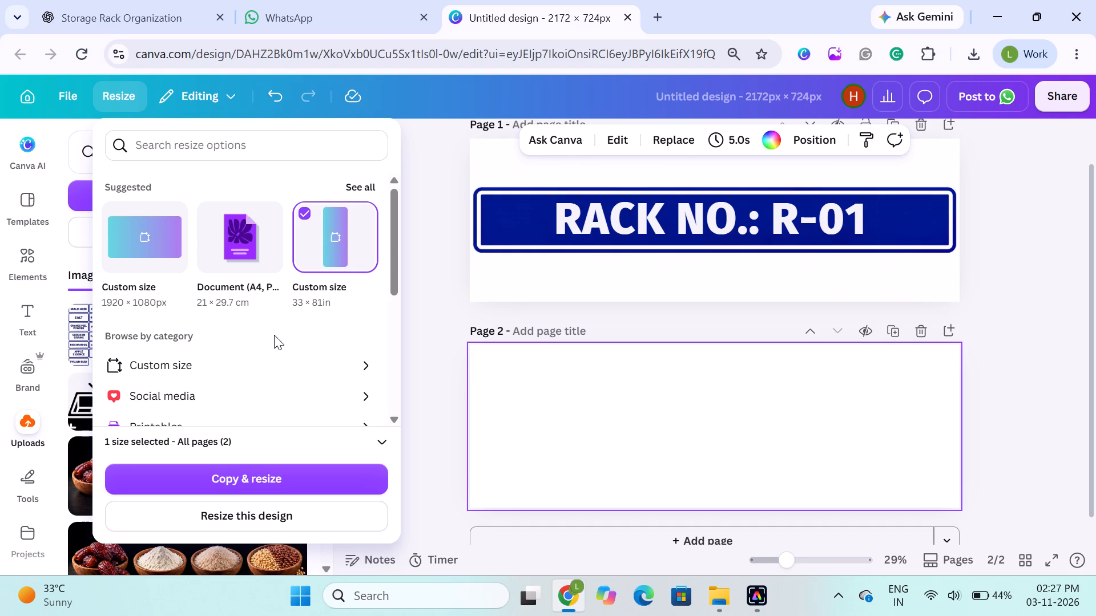
{"action": "left_click", "coordinate": [221, 229]}
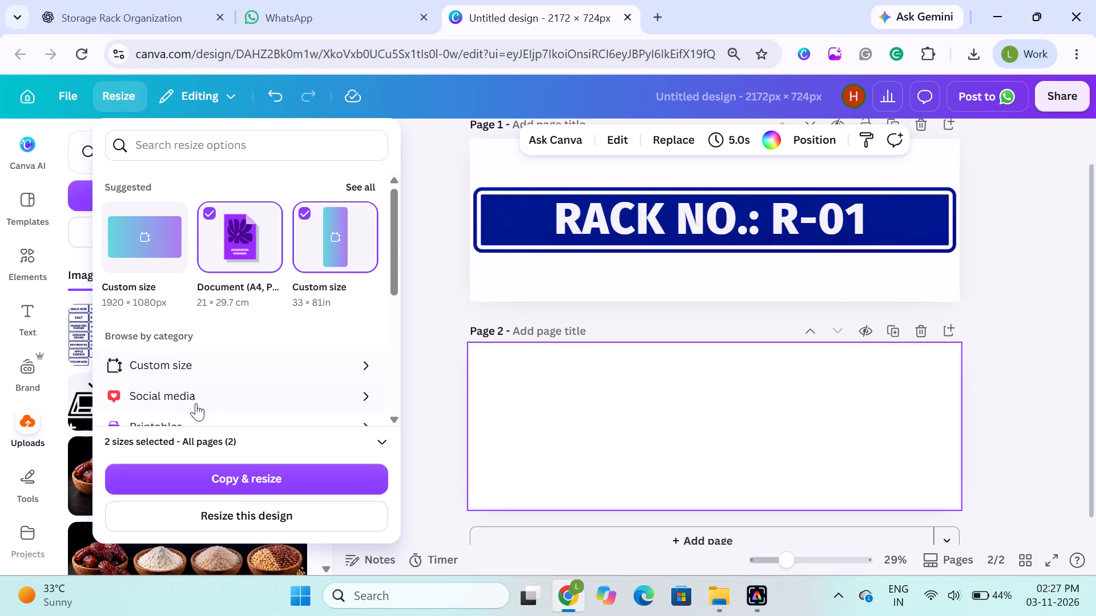
{"action": "left_click", "coordinate": [196, 517]}
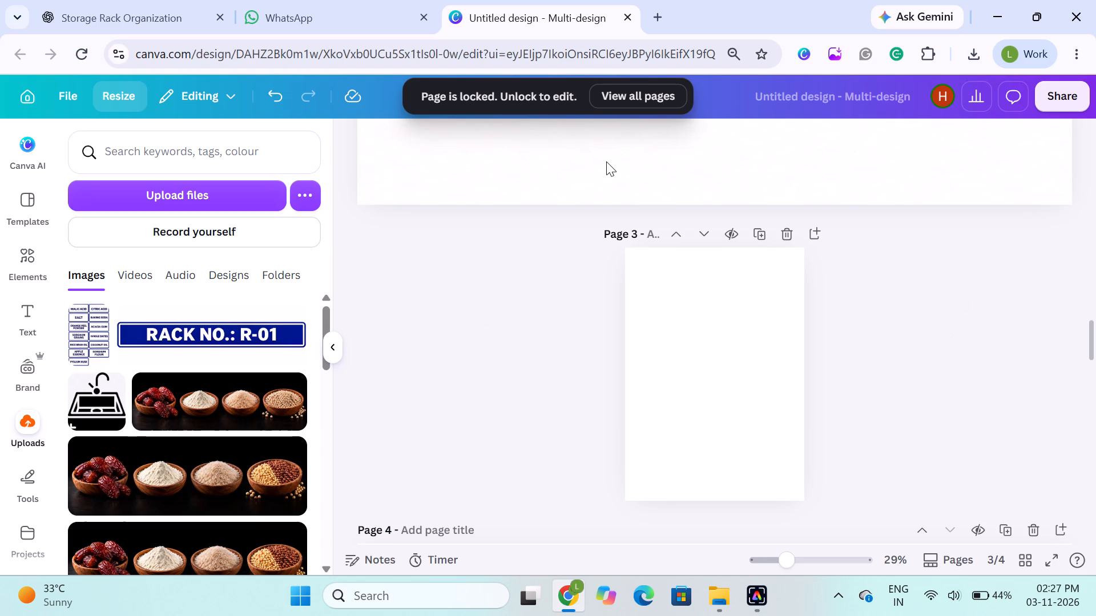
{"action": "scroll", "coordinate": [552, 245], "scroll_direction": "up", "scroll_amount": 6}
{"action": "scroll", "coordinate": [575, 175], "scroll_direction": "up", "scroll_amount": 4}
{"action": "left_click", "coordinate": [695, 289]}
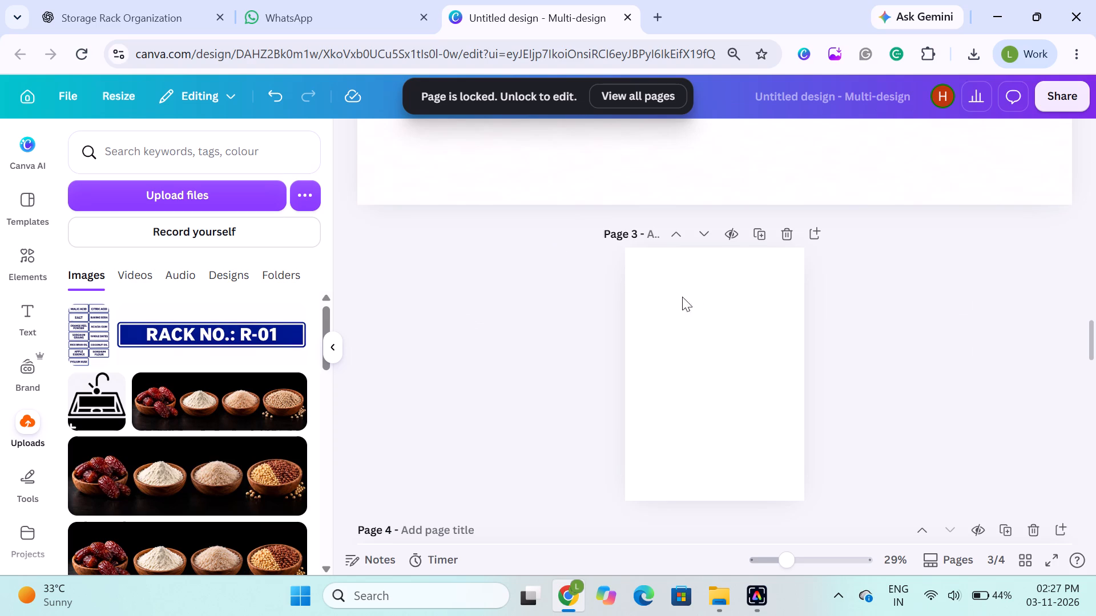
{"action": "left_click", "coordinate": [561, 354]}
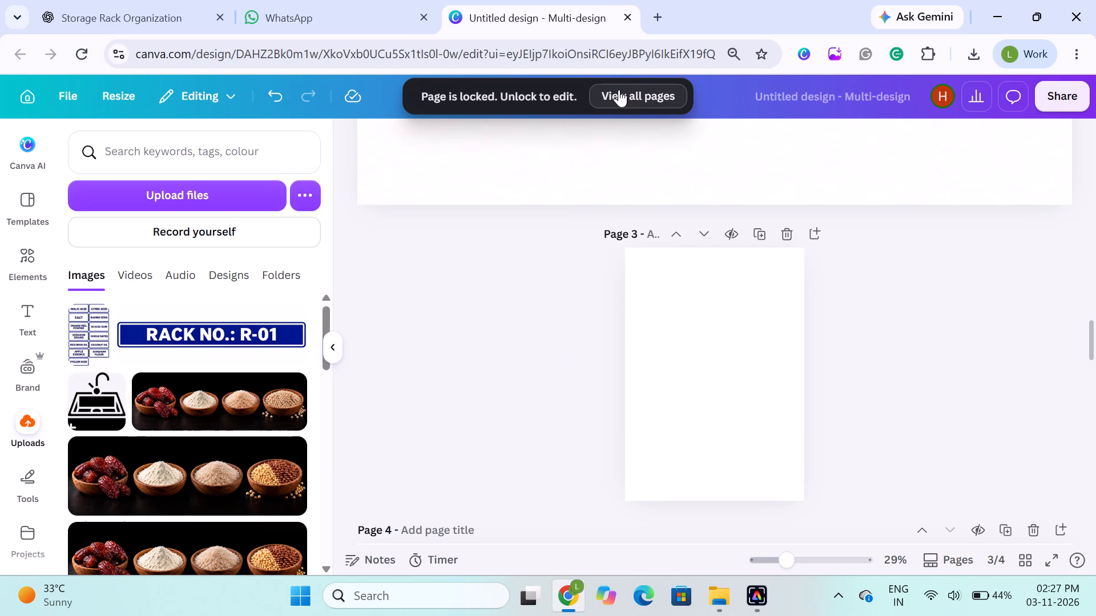
Show all four pages in an overview and compare the resized rack sign pages with the blank ones.
{"action": "left_click", "coordinate": [619, 90]}
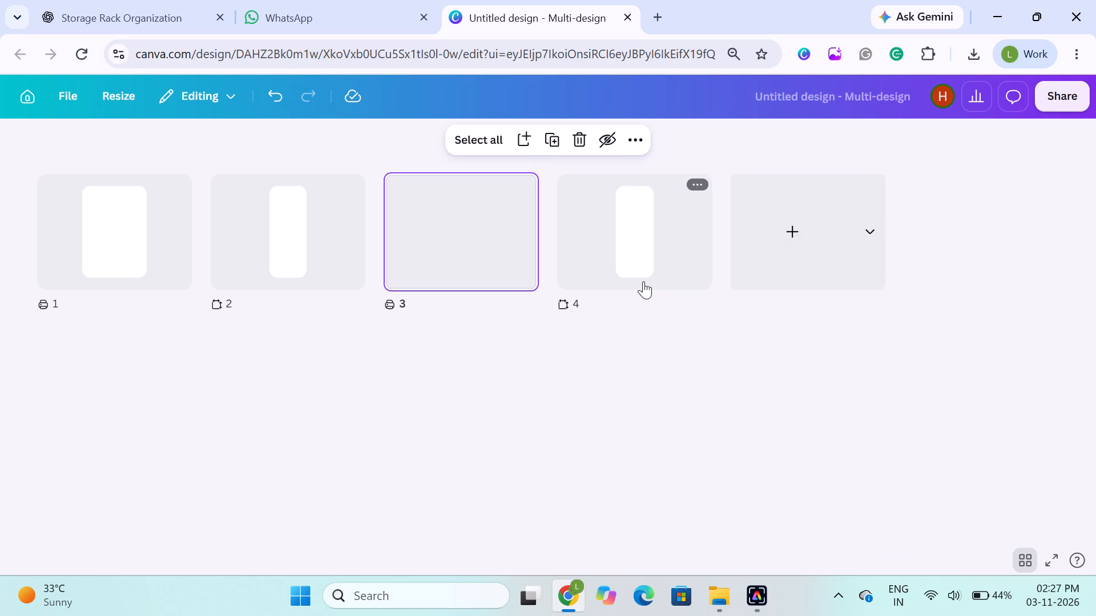
{"action": "left_click", "coordinate": [525, 281]}
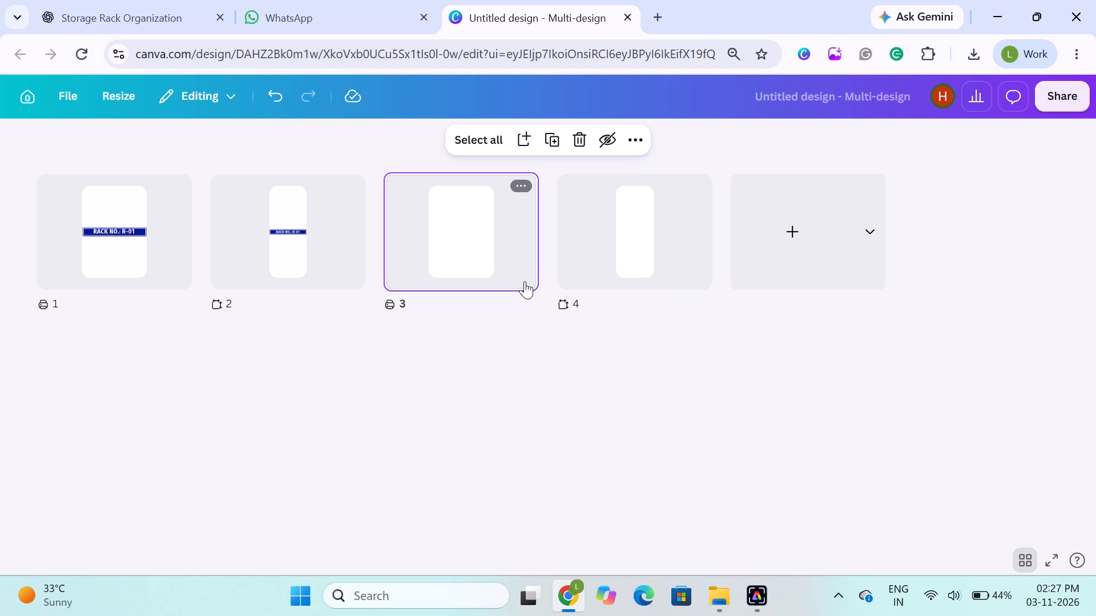
{"action": "left_click", "coordinate": [669, 275]}
{"action": "left_click", "coordinate": [537, 259]}
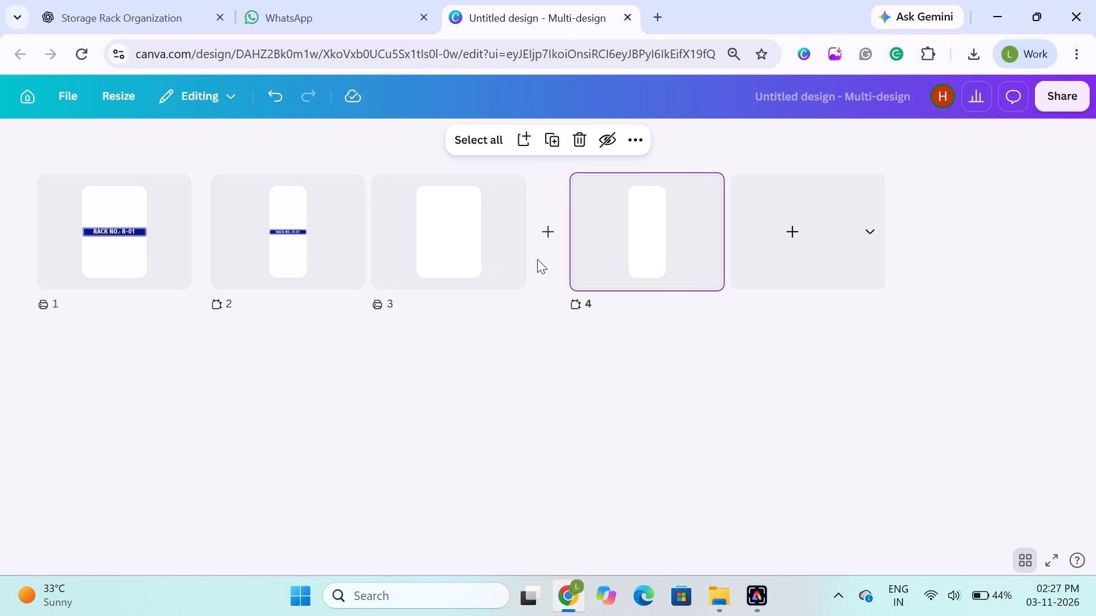
{"action": "left_click", "coordinate": [493, 256]}
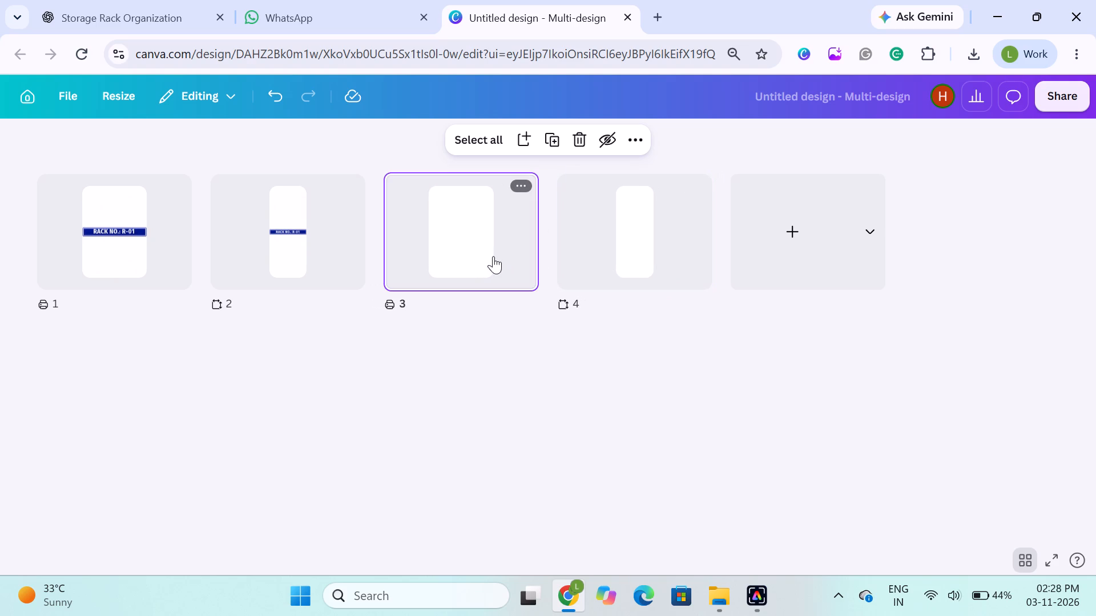
{"action": "left_click", "coordinate": [284, 250]}
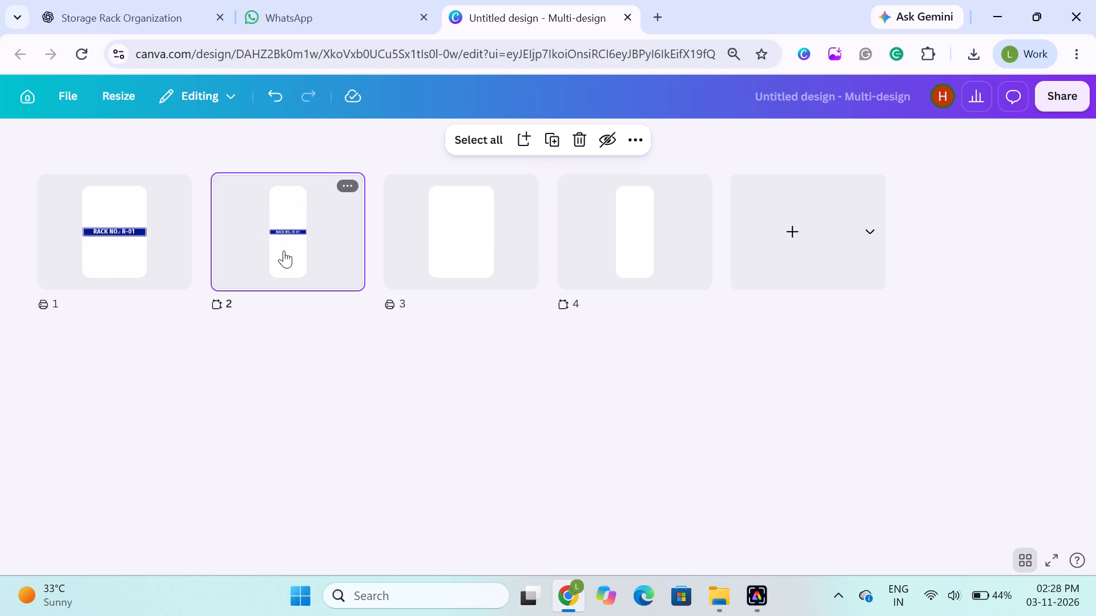
{"action": "scroll", "coordinate": [284, 250], "scroll_direction": "right", "scroll_amount": 3}
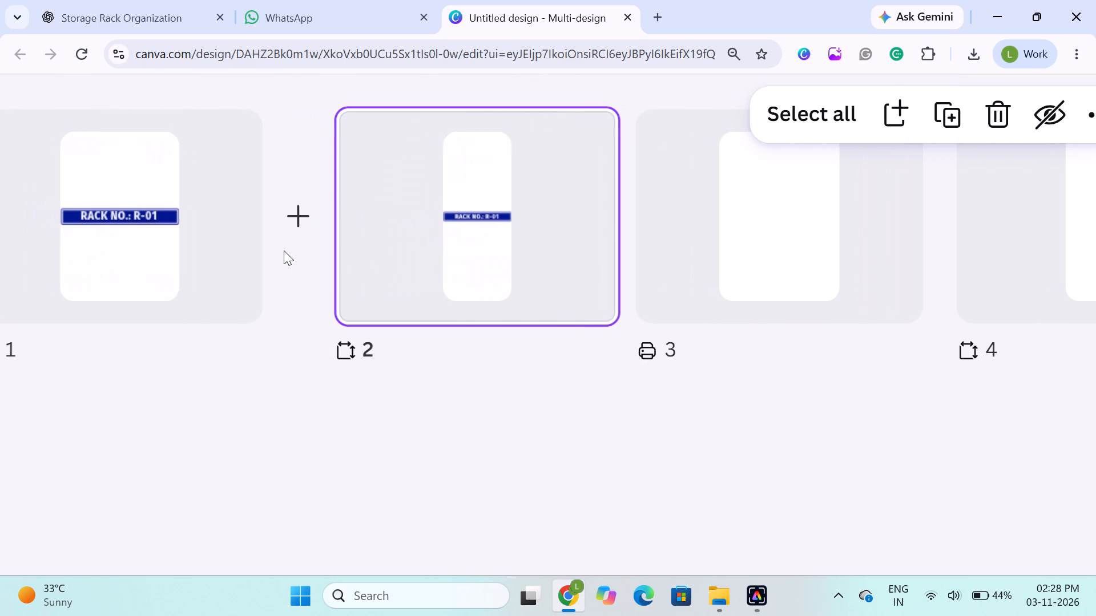
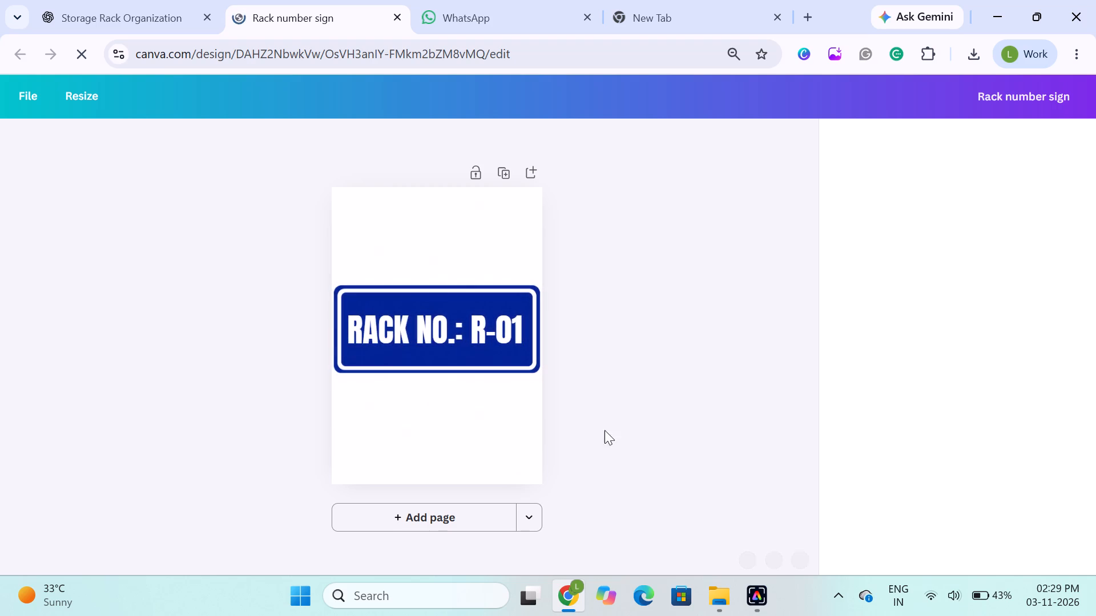
Resize this rack number sign design, all pages, to the last-used selection of two sizes, including A4 Document.
{"action": "scroll", "coordinate": [639, 407], "scroll_direction": "down", "scroll_amount": 2}
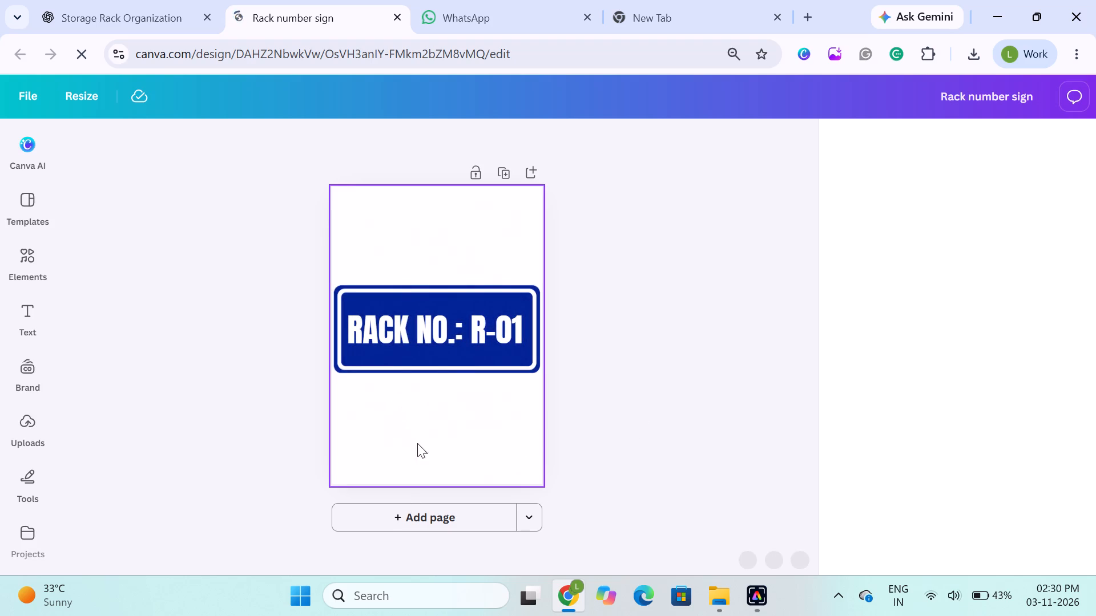
{"action": "left_click", "coordinate": [420, 453]}
{"action": "left_click", "coordinate": [130, 106]}
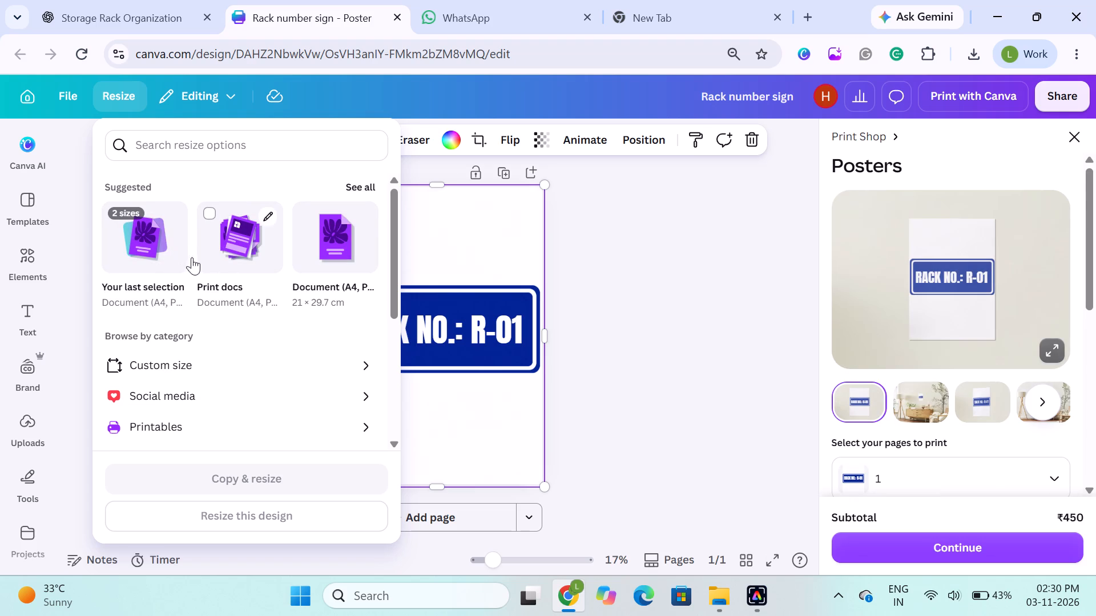
{"action": "left_click", "coordinate": [147, 263]}
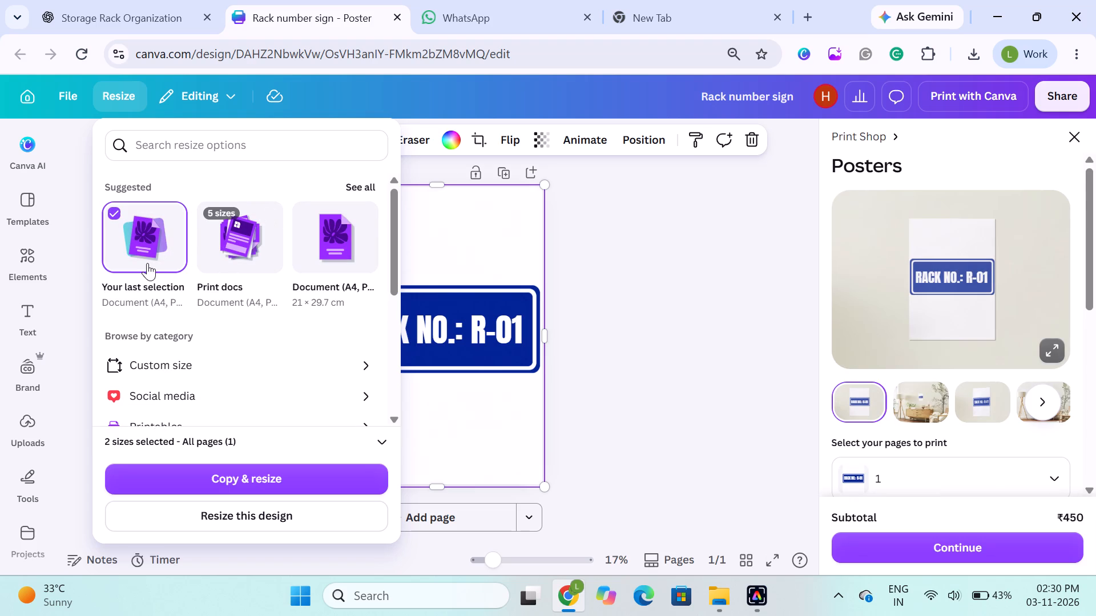
{"action": "left_click", "coordinate": [204, 528]}
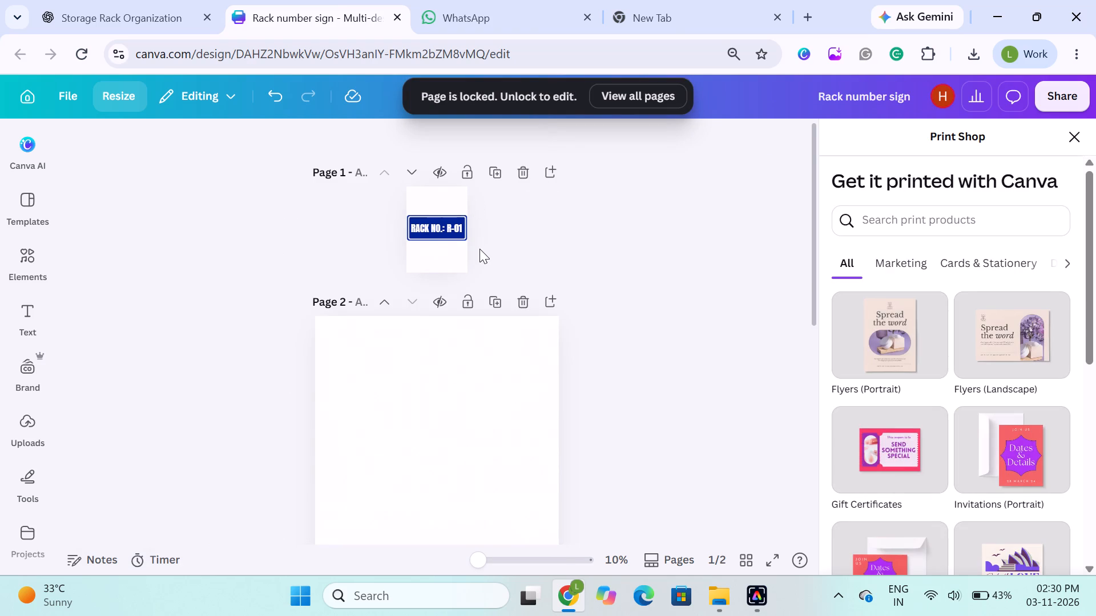
{"action": "left_click", "coordinate": [430, 226]}
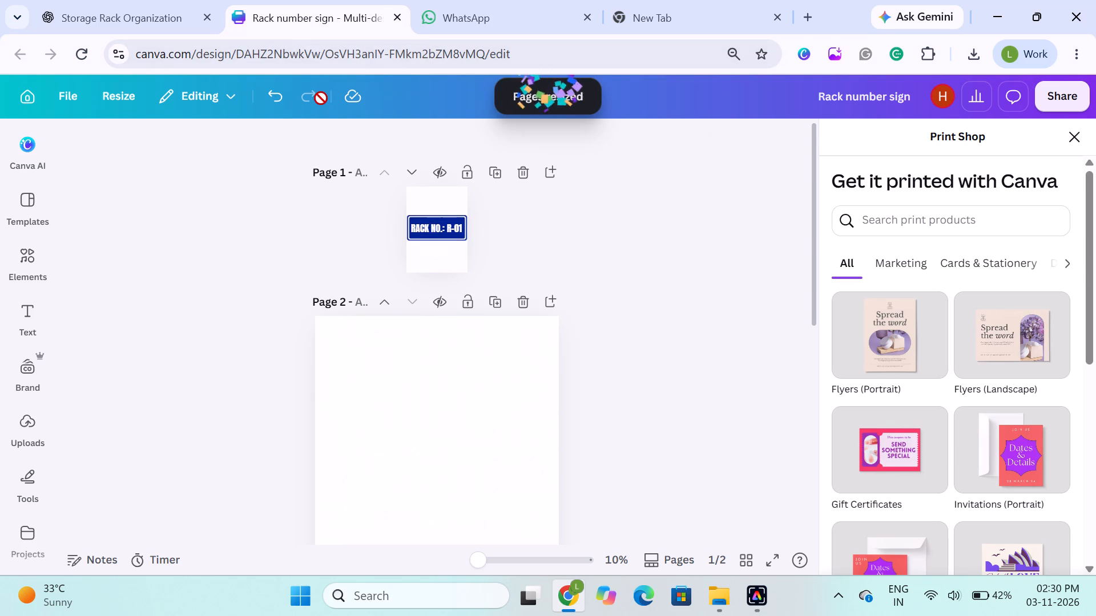
Leave the rack number sign design and return to the Canva home page.
{"action": "left_click", "coordinate": [21, 102]}
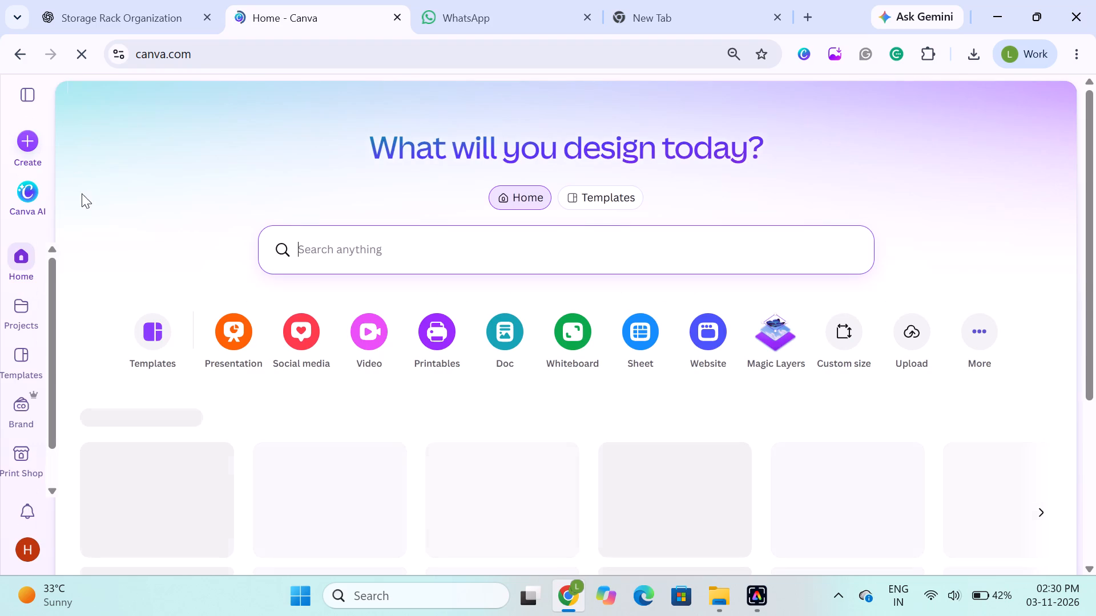
Open the recent four-page Untitled Design from the Canva home page and close the home page's browser tab.
{"action": "scroll", "coordinate": [176, 350], "scroll_direction": "down", "scroll_amount": 2}
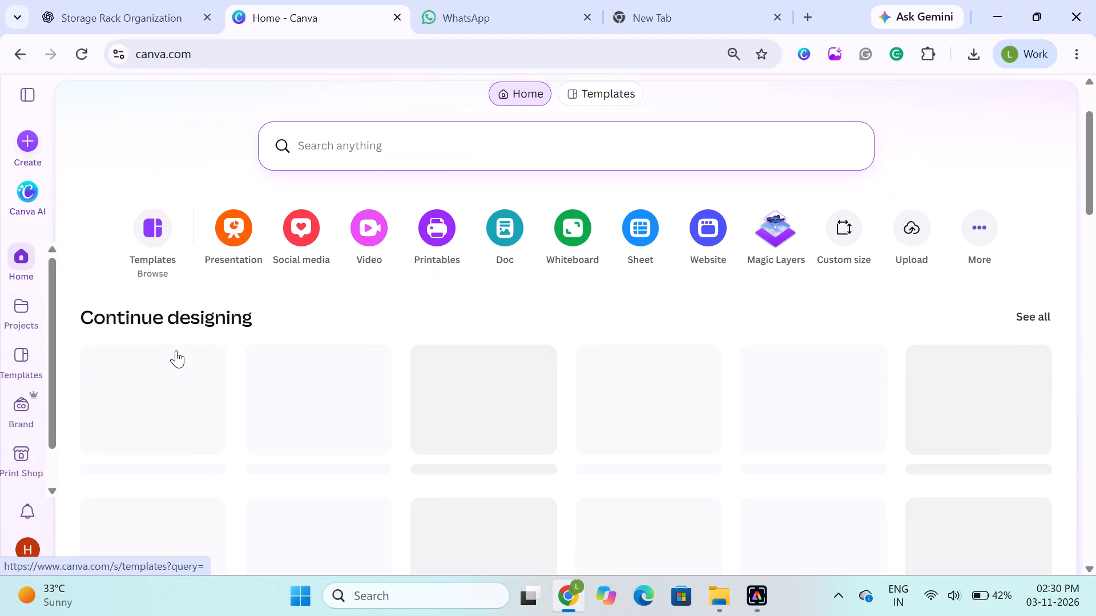
{"action": "scroll", "coordinate": [176, 350], "scroll_direction": "down", "scroll_amount": 1}
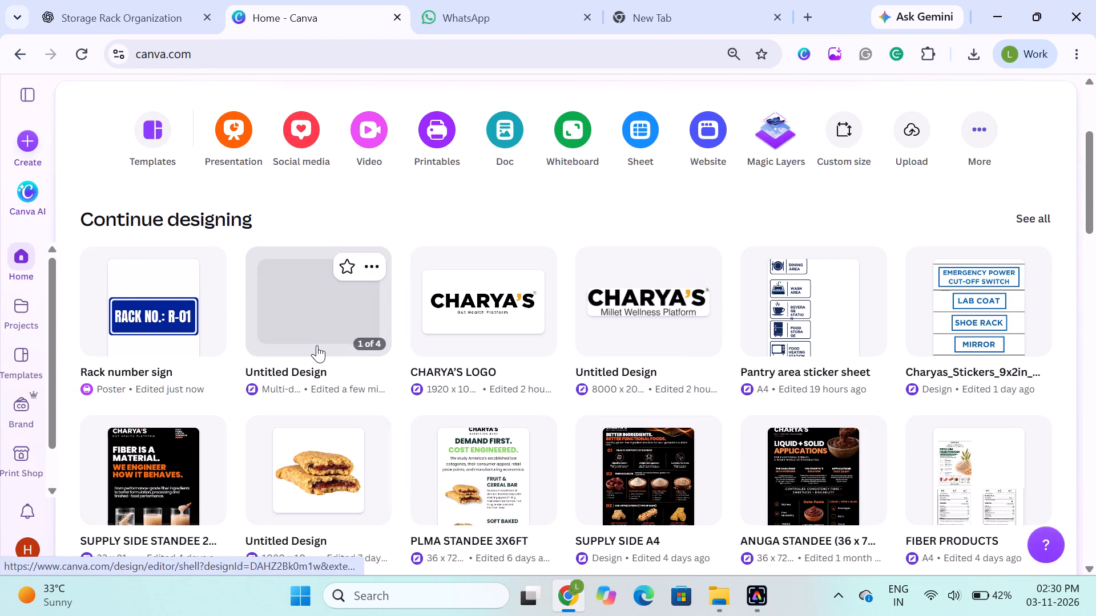
{"action": "left_click", "coordinate": [317, 345]}
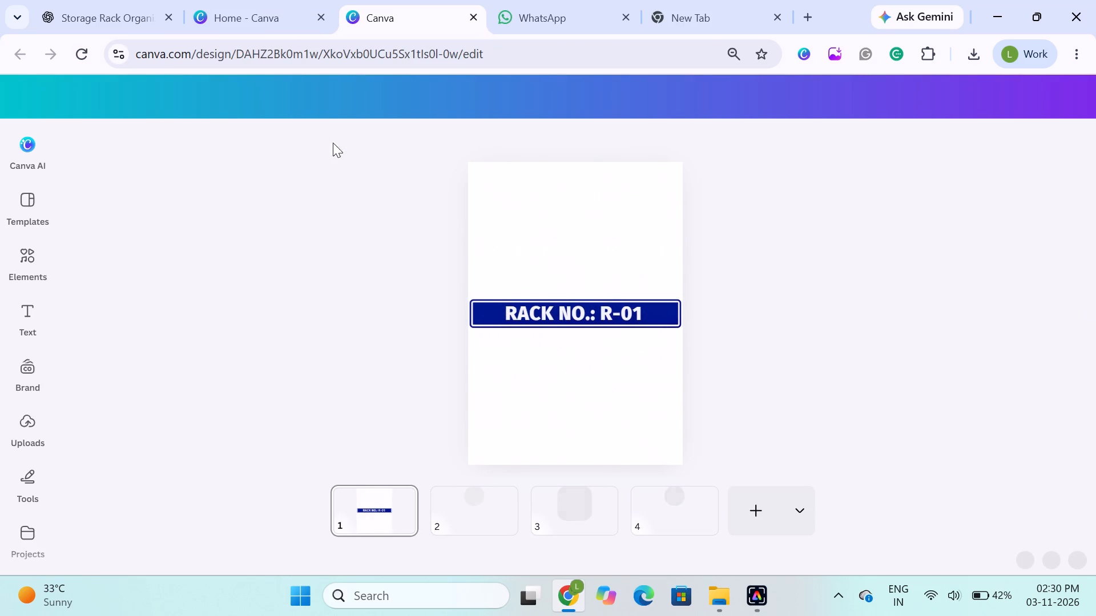
{"action": "left_click", "coordinate": [323, 18]}
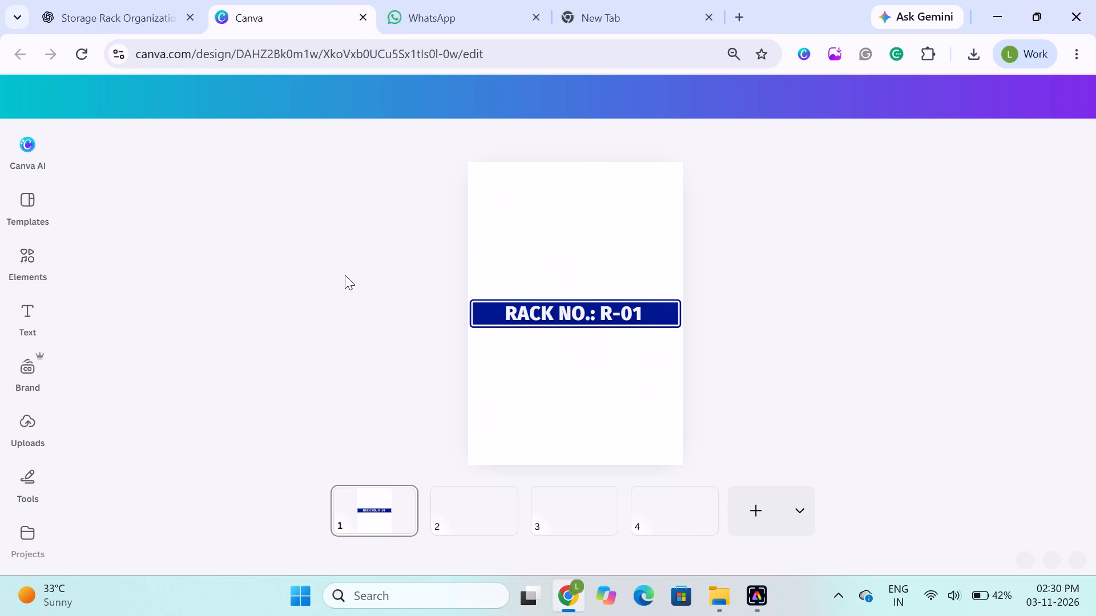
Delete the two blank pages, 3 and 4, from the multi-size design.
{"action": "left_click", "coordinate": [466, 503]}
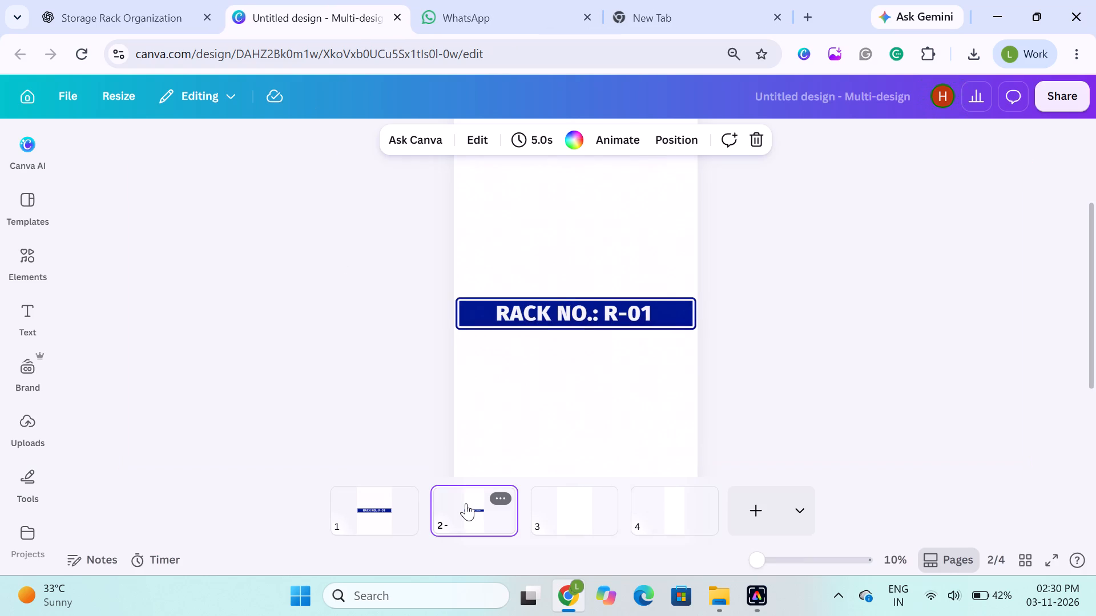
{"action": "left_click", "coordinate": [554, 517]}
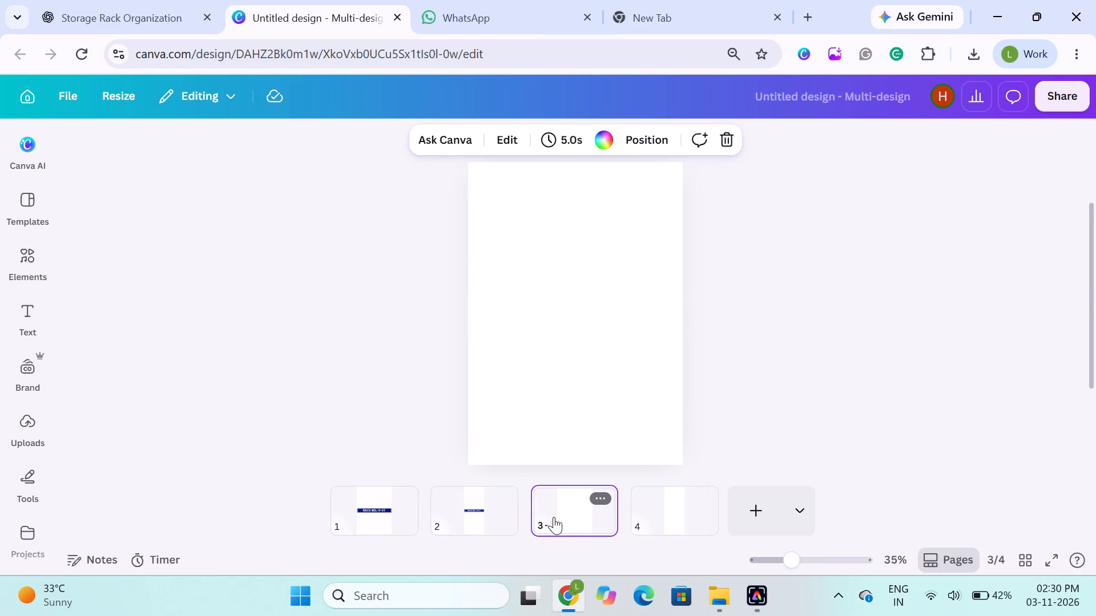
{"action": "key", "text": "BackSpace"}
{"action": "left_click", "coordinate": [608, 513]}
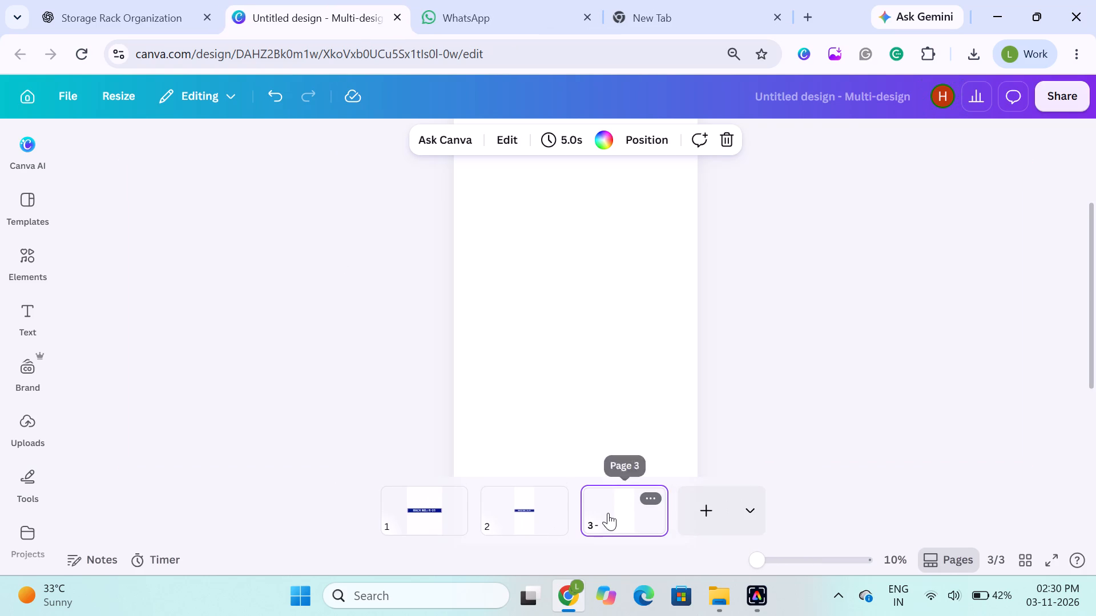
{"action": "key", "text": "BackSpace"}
Copy all elements of the RACK NO.: R-01 sign on page 1 and delete them from that page.
{"action": "left_click", "coordinate": [554, 508]}
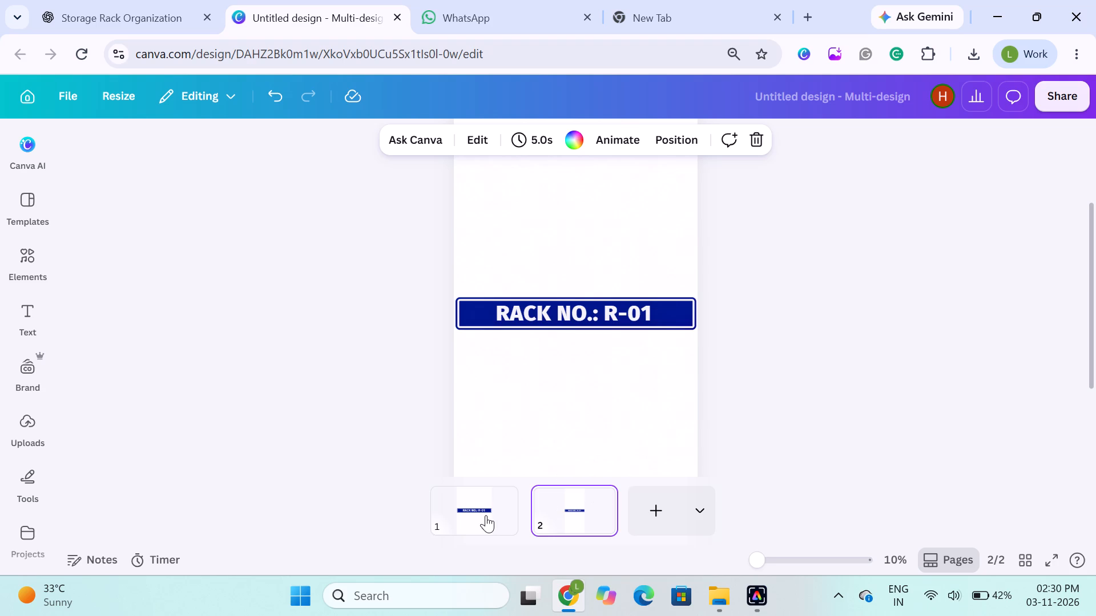
{"action": "left_click", "coordinate": [486, 515]}
{"action": "left_click", "coordinate": [555, 510]}
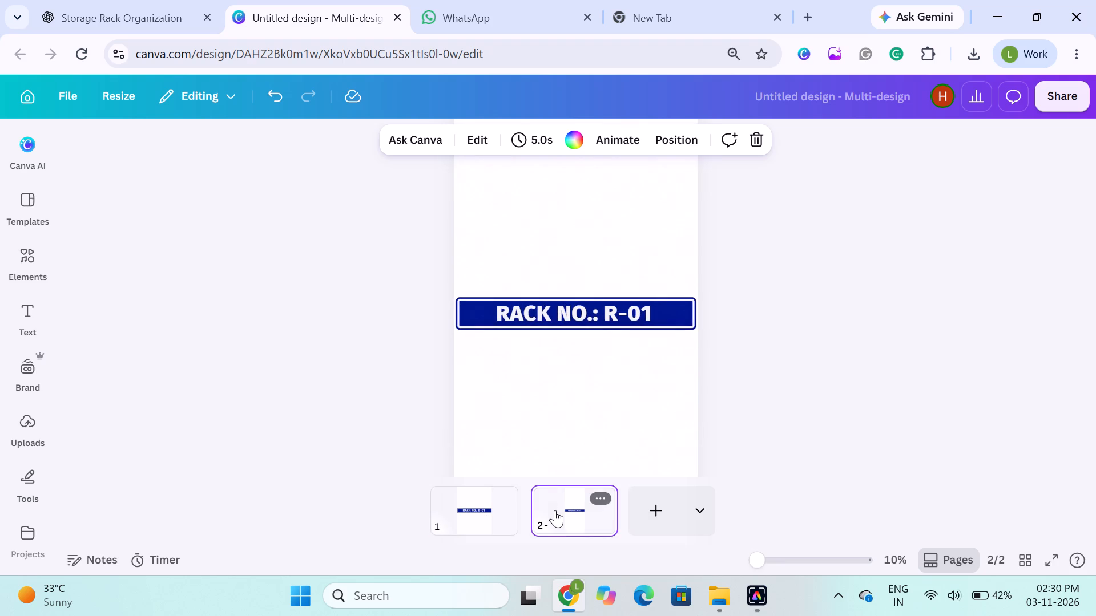
{"action": "left_click", "coordinate": [473, 504]}
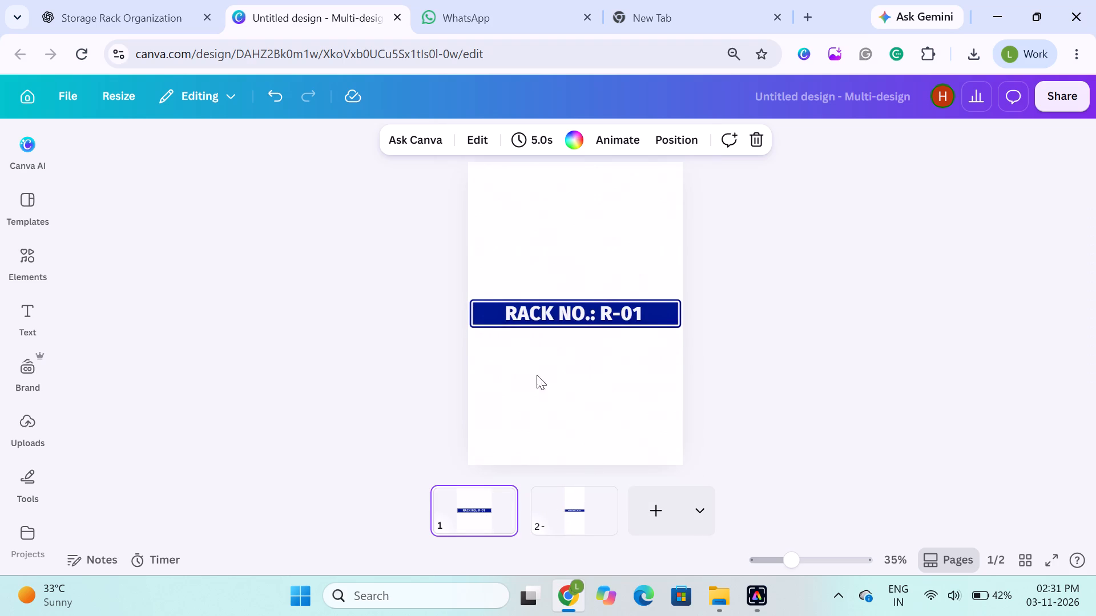
{"action": "left_click_drag", "start_coordinate": [456, 294], "coordinate": [722, 329]}
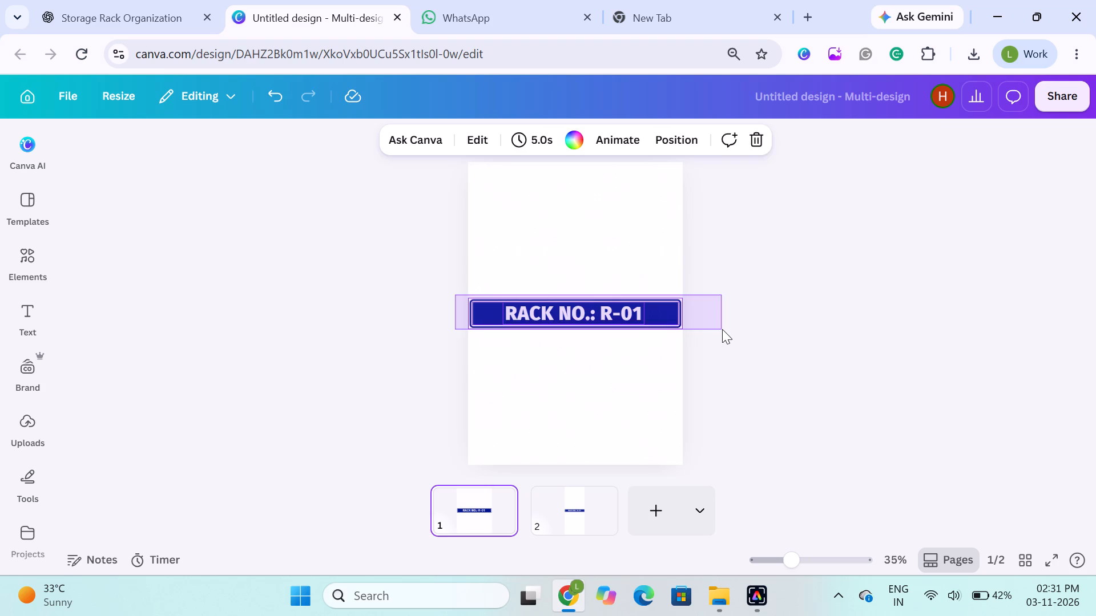
{"action": "key", "text": "ctrl+c"}
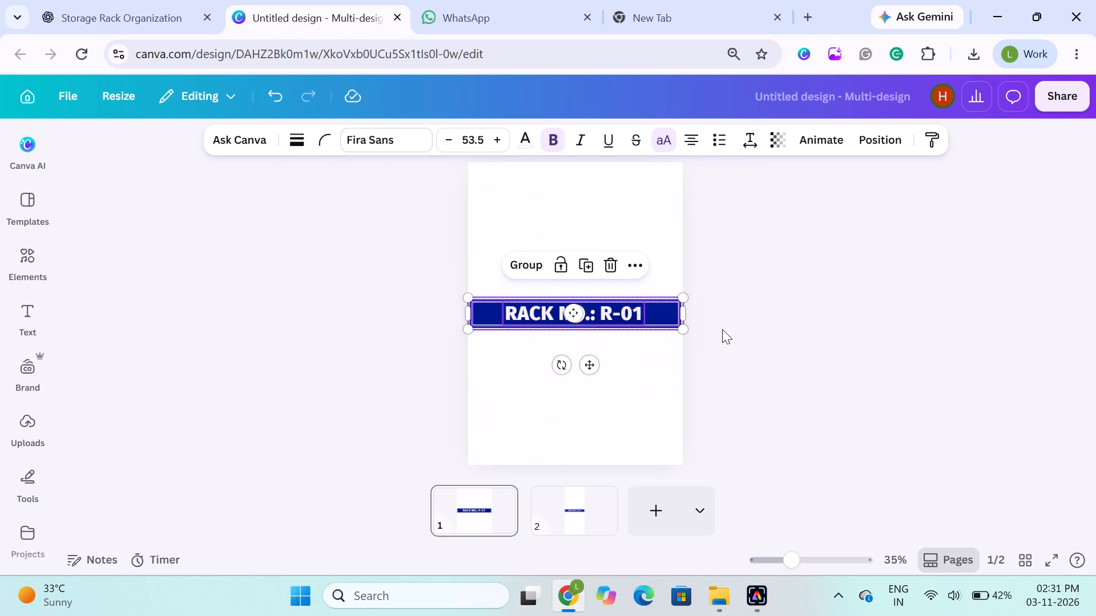
{"action": "key", "text": "Delete"}
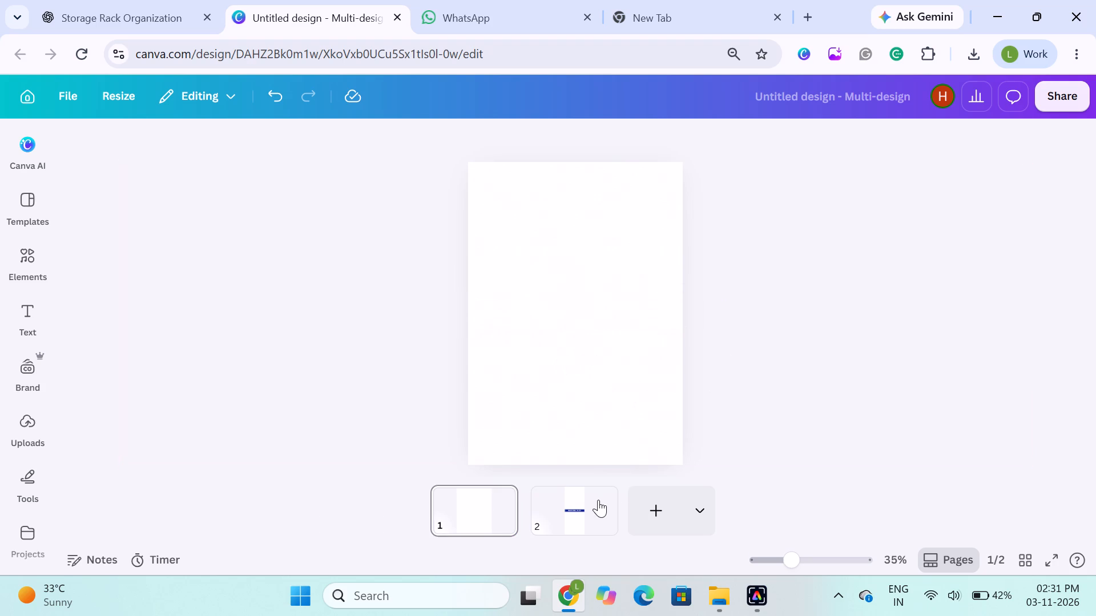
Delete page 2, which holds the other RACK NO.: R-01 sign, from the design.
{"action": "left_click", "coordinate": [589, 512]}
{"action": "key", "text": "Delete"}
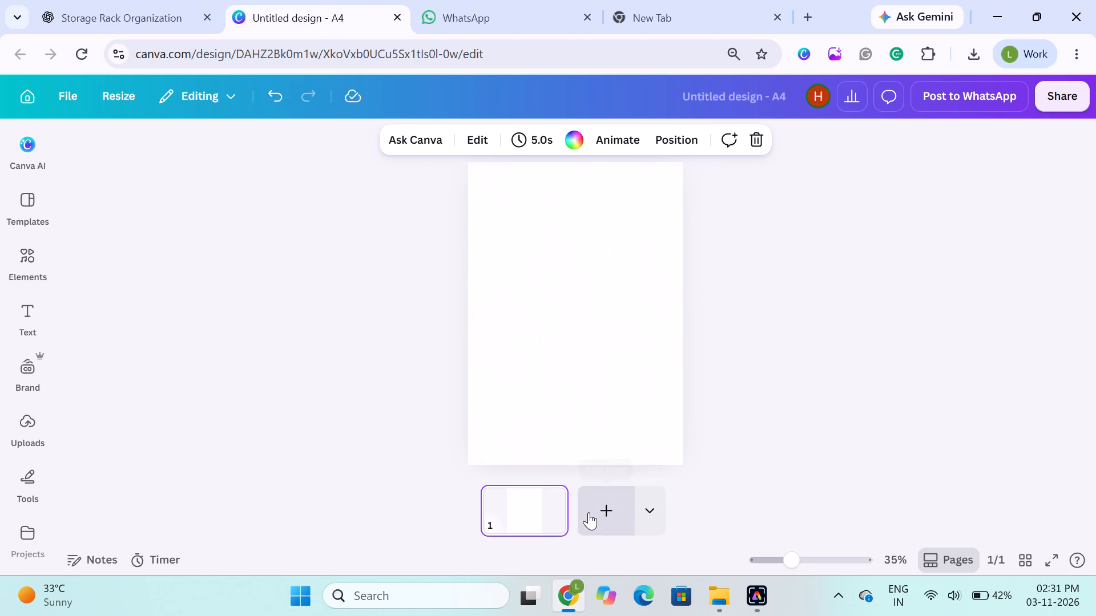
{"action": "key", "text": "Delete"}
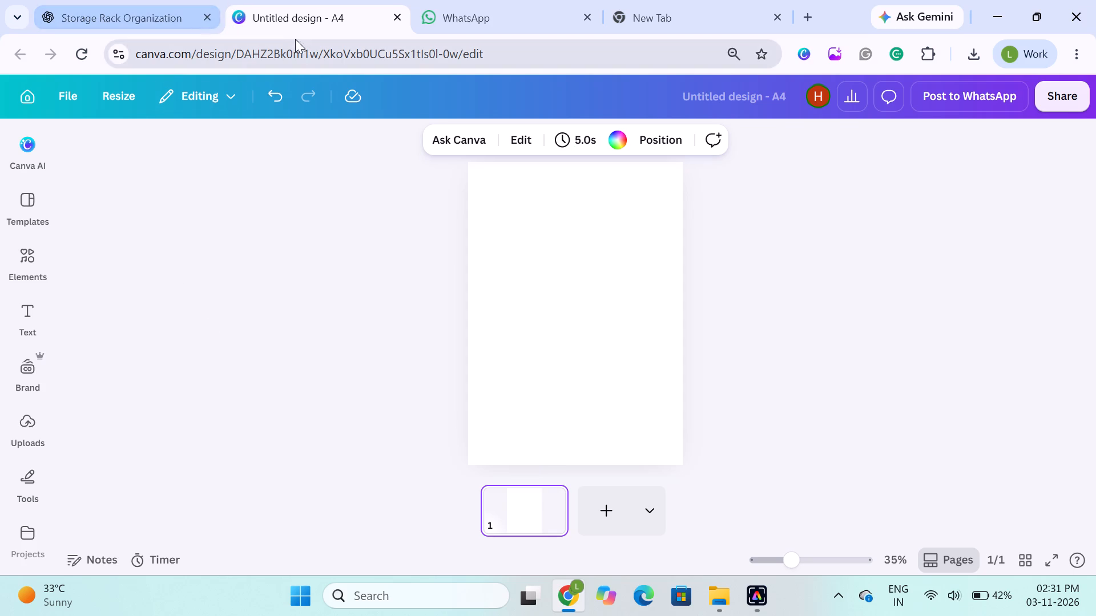
Return to the Canva home page and move the Rack number sign design to Trash.
{"action": "left_click", "coordinate": [29, 101]}
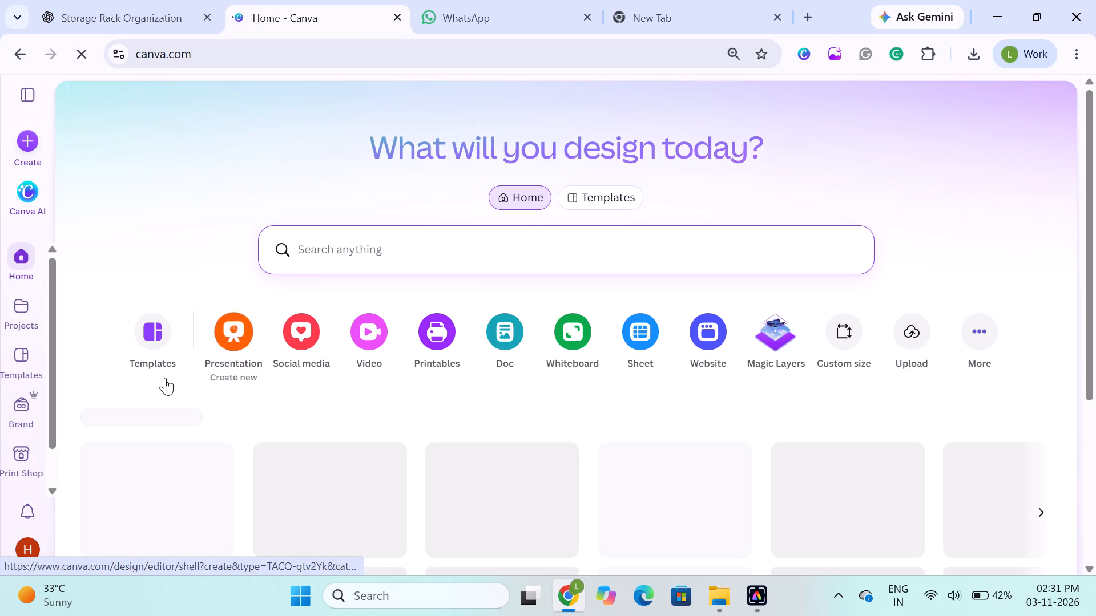
{"action": "scroll", "coordinate": [192, 431], "scroll_direction": "down", "scroll_amount": 2}
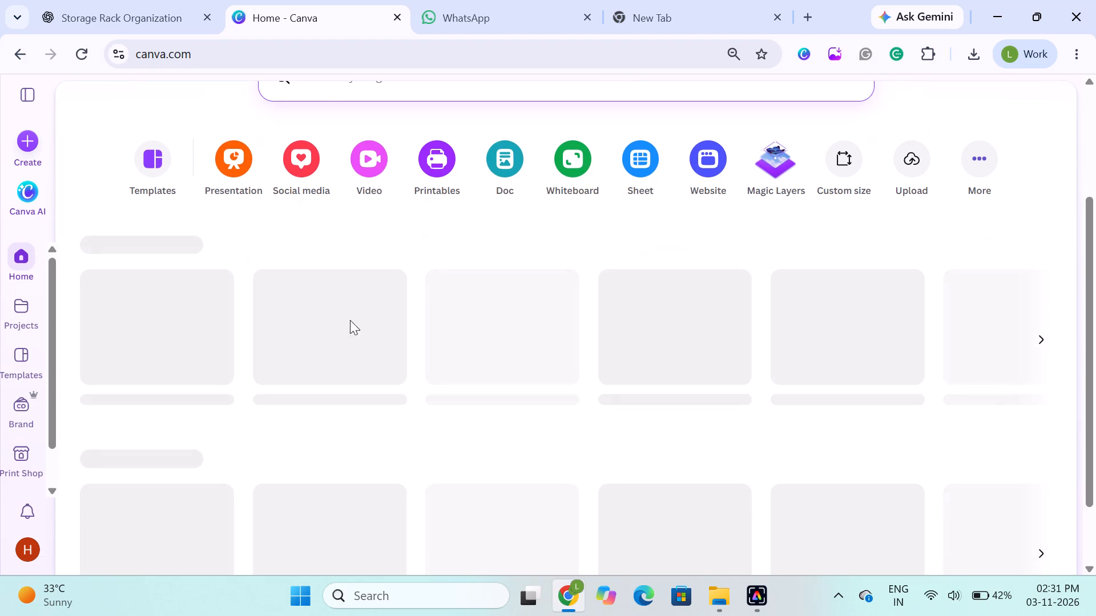
{"action": "left_click", "coordinate": [373, 287]}
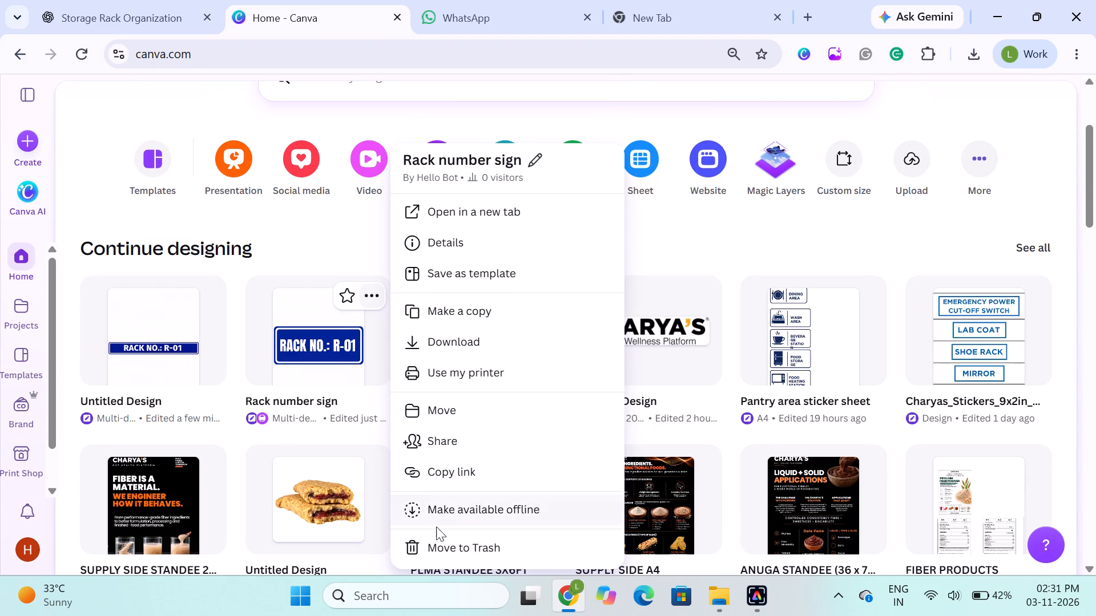
{"action": "left_click", "coordinate": [430, 536]}
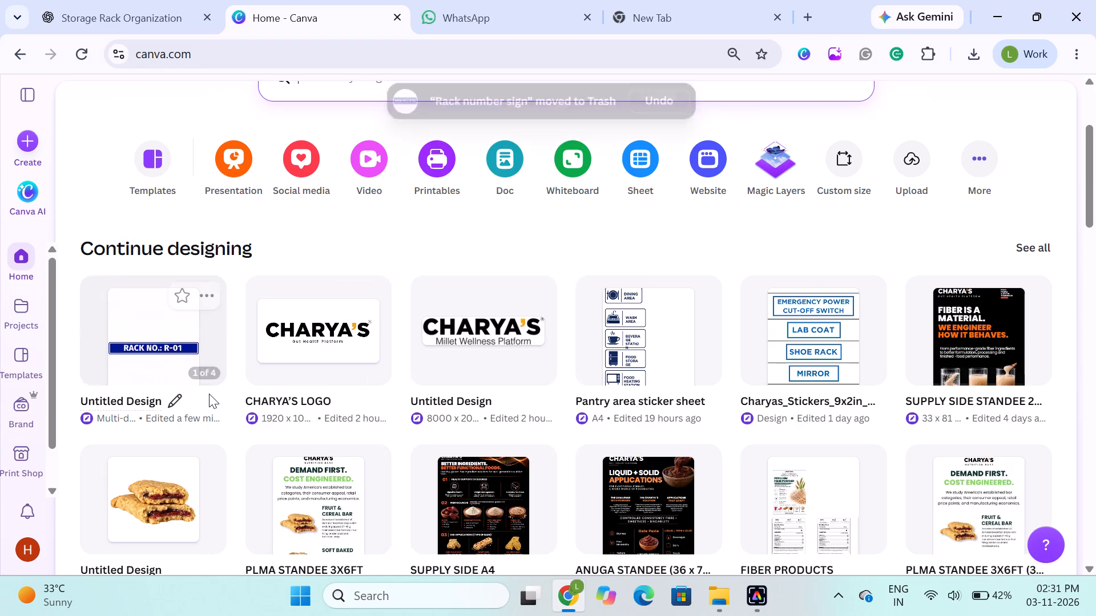
Move the Untitled Design showing the RACK NO.: R-01 sign to Trash.
{"action": "left_click", "coordinate": [204, 291]}
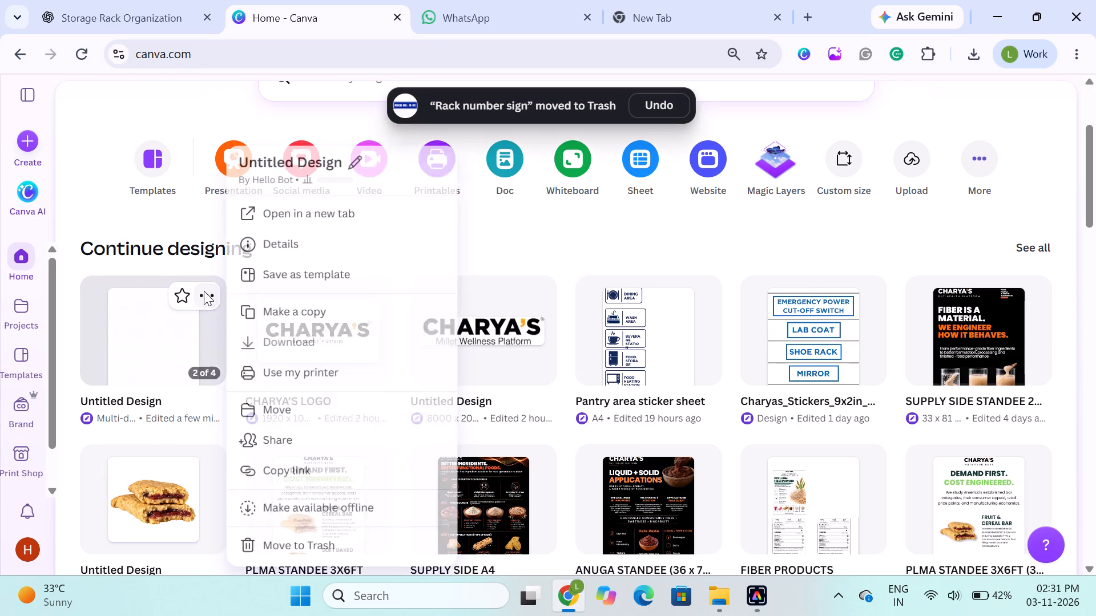
{"action": "left_click", "coordinate": [265, 547]}
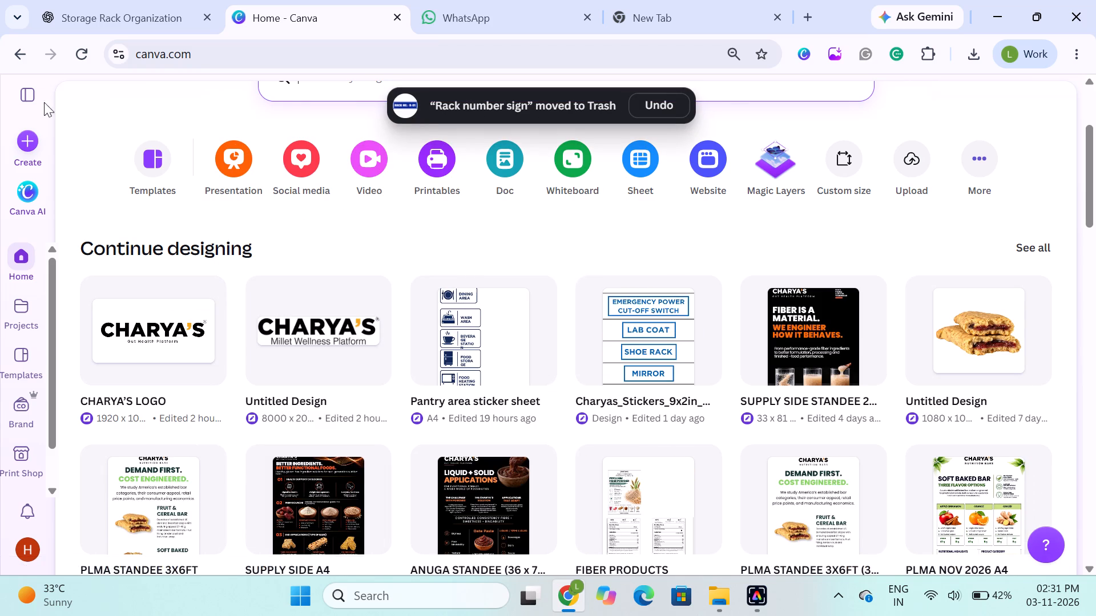
Open the Pantry area sticker sheet from the recent designs.
{"action": "left_click", "coordinate": [537, 348]}
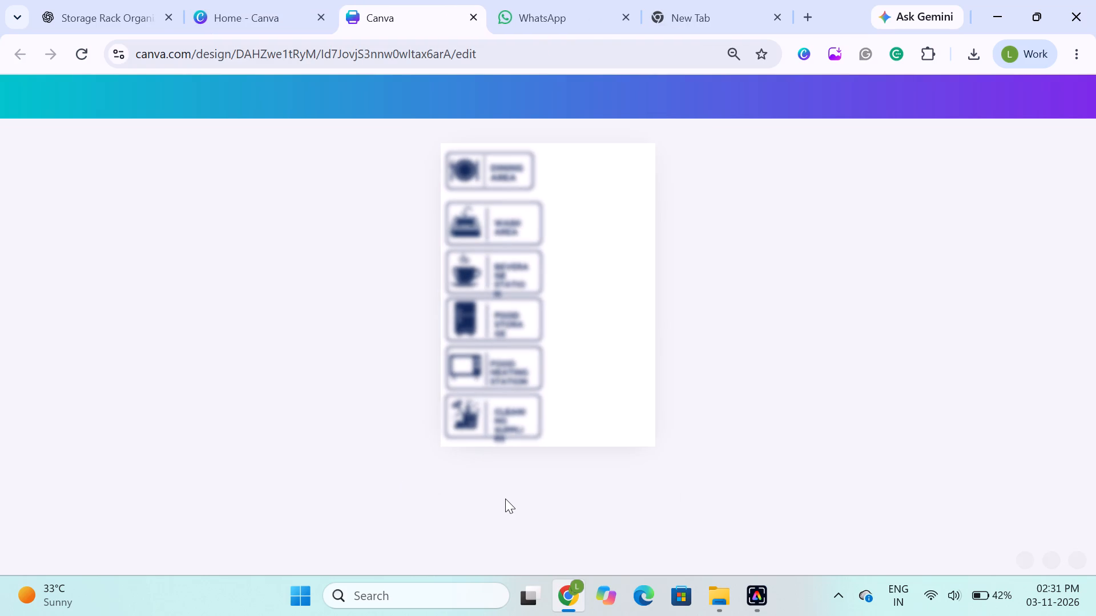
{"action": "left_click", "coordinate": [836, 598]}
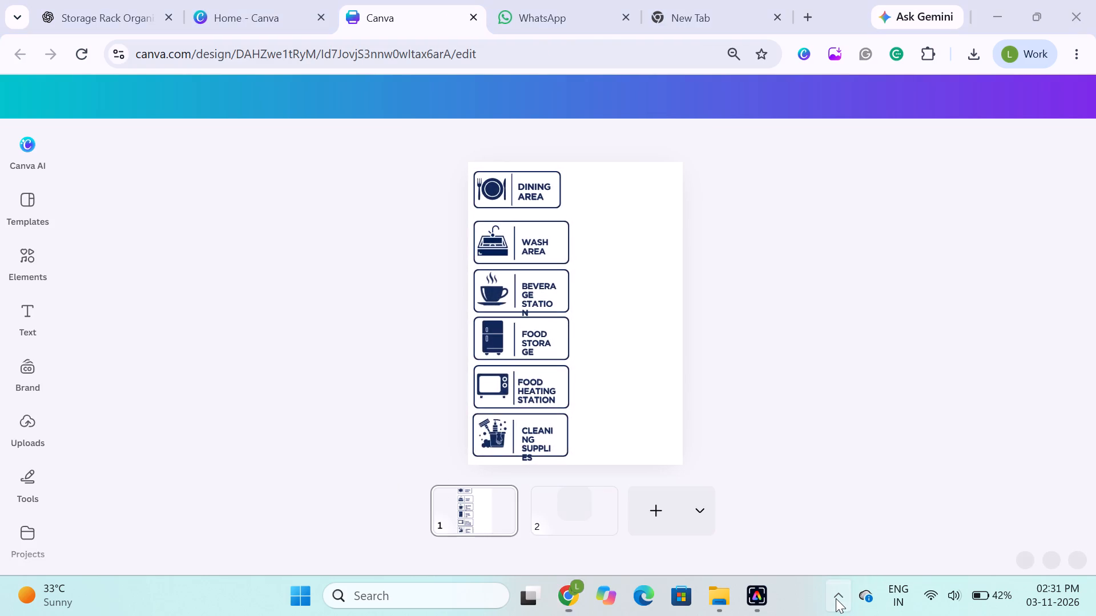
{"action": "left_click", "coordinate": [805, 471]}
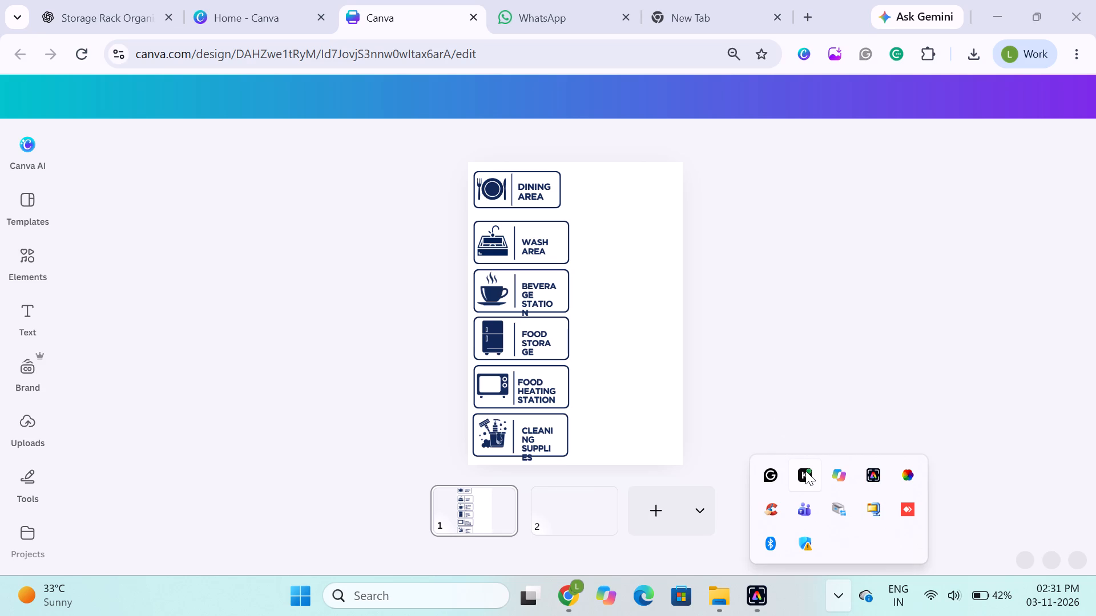
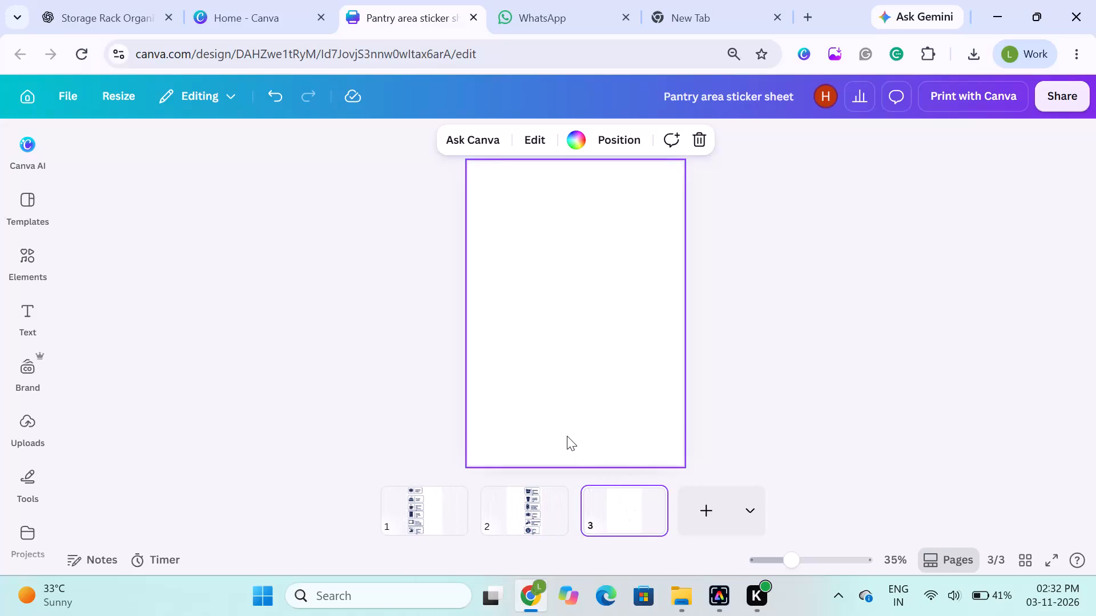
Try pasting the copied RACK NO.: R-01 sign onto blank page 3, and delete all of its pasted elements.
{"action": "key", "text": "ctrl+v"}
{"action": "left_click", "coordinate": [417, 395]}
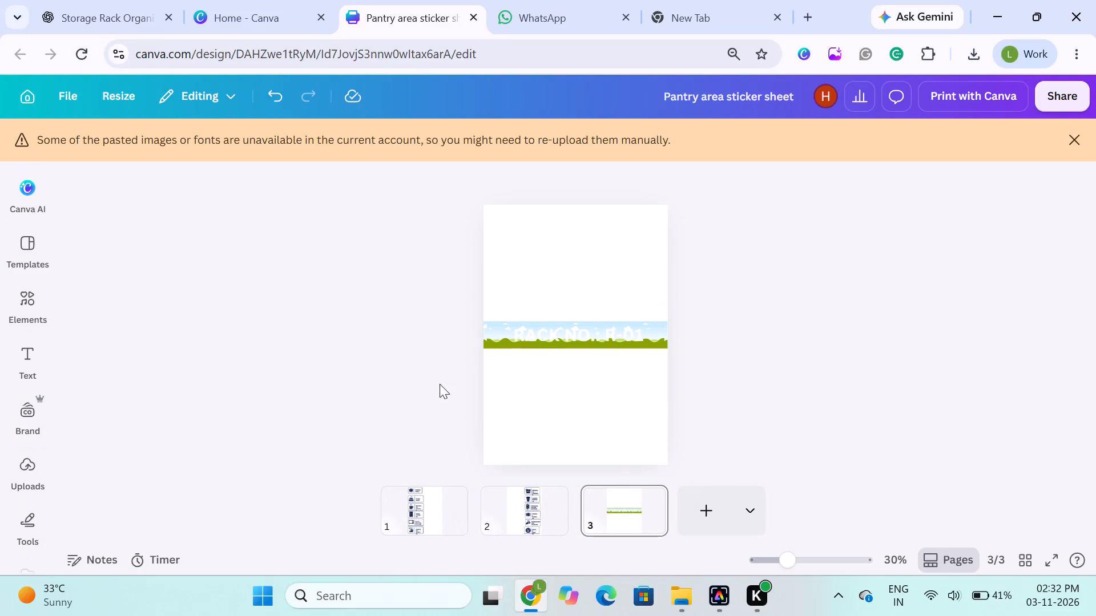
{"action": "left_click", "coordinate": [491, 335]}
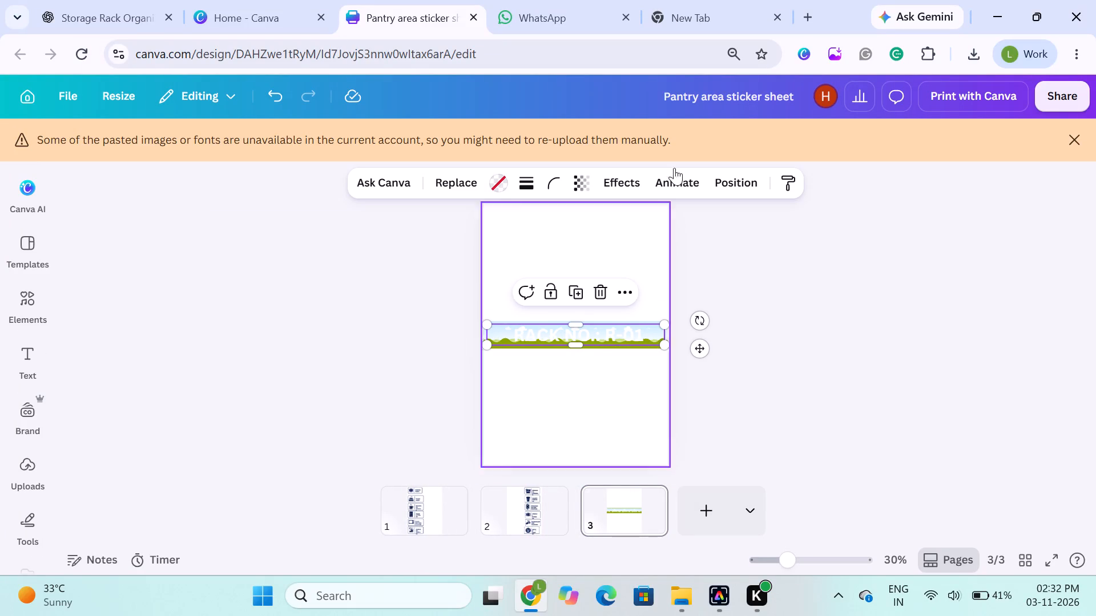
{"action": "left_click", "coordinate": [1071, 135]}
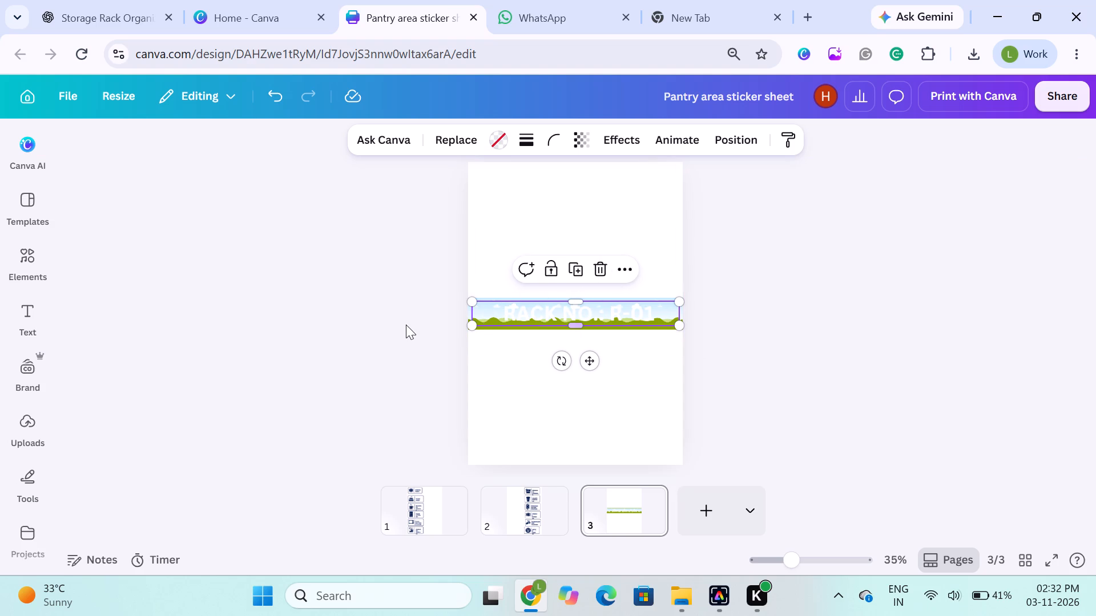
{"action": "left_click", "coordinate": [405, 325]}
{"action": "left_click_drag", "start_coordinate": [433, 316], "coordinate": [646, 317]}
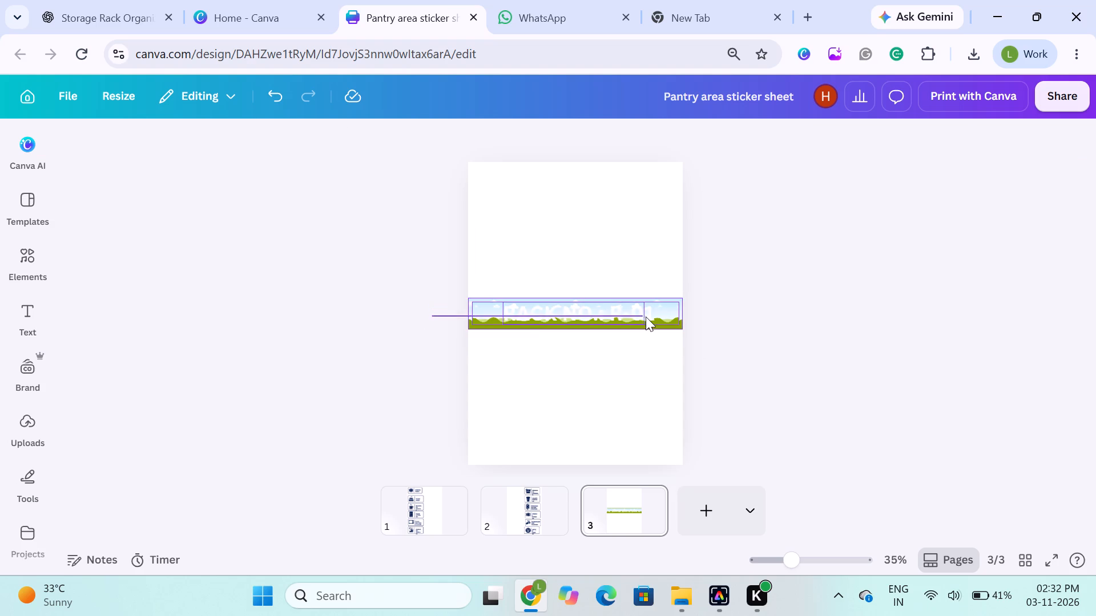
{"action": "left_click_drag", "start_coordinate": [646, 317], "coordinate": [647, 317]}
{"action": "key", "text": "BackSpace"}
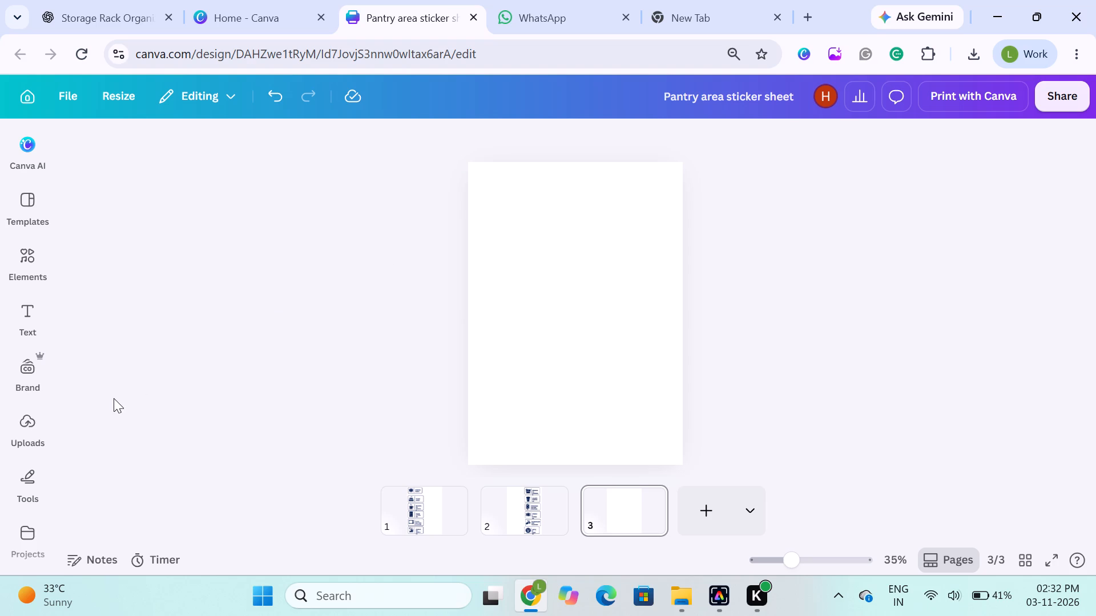
Add a rounded square shape to the empty page 3.
{"action": "left_click", "coordinate": [33, 459]}
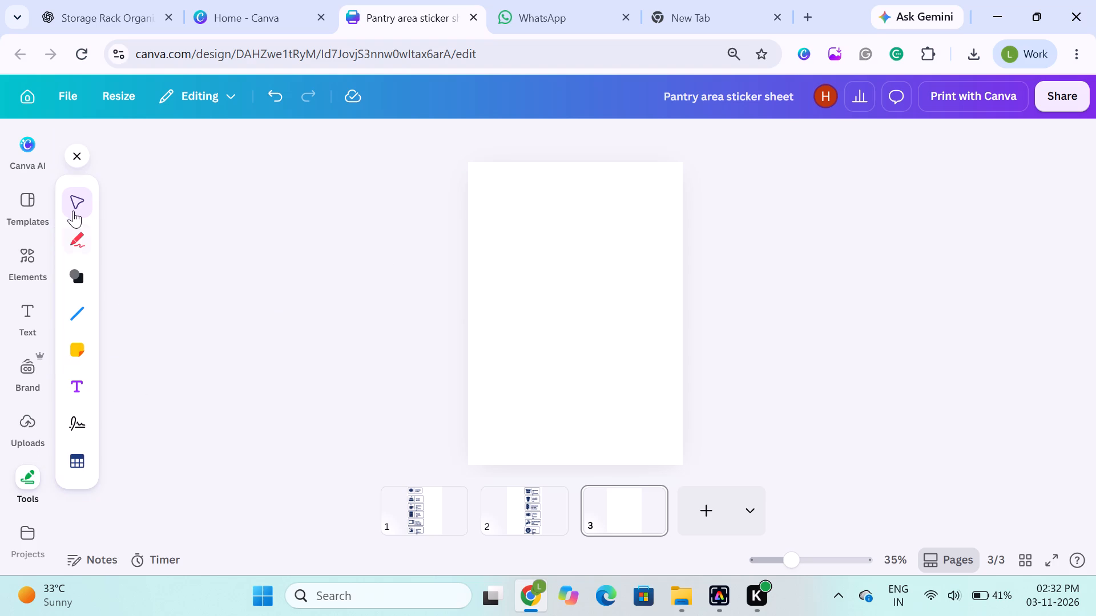
{"action": "left_click", "coordinate": [89, 286]}
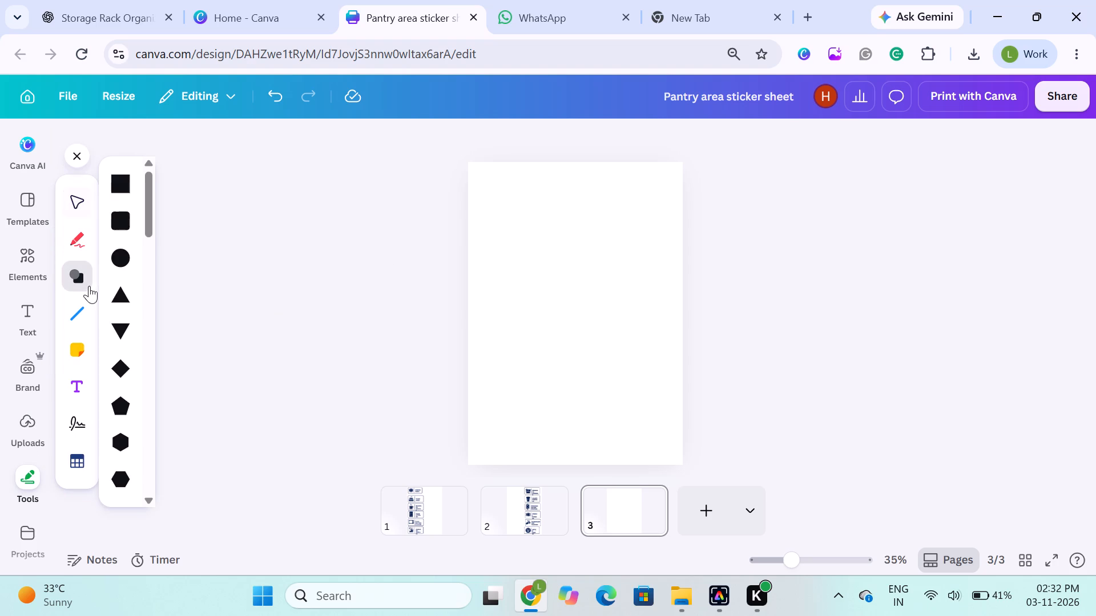
{"action": "left_click", "coordinate": [111, 222]}
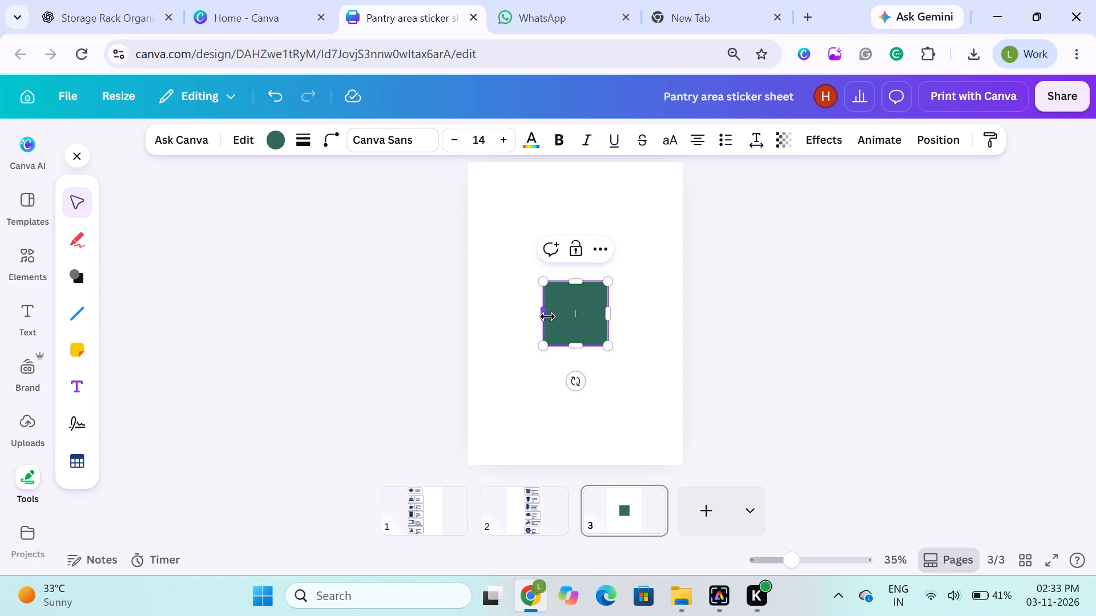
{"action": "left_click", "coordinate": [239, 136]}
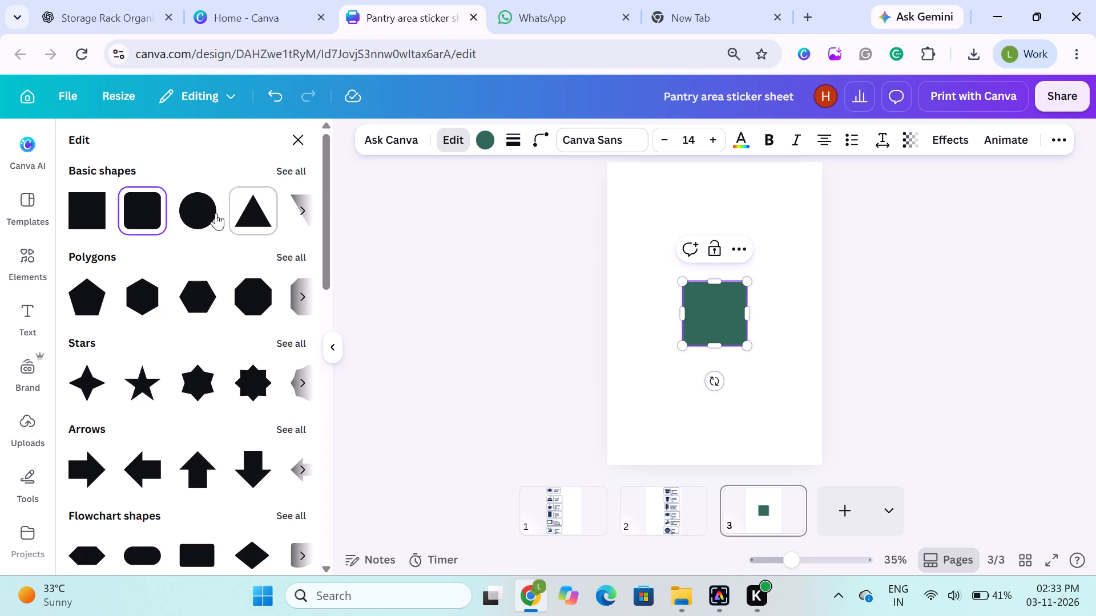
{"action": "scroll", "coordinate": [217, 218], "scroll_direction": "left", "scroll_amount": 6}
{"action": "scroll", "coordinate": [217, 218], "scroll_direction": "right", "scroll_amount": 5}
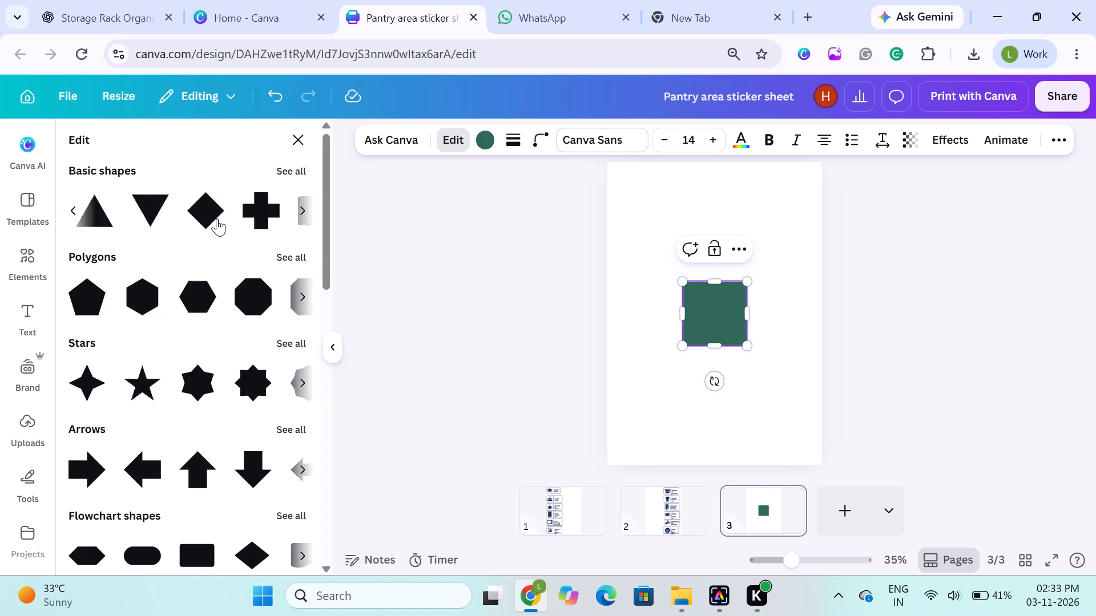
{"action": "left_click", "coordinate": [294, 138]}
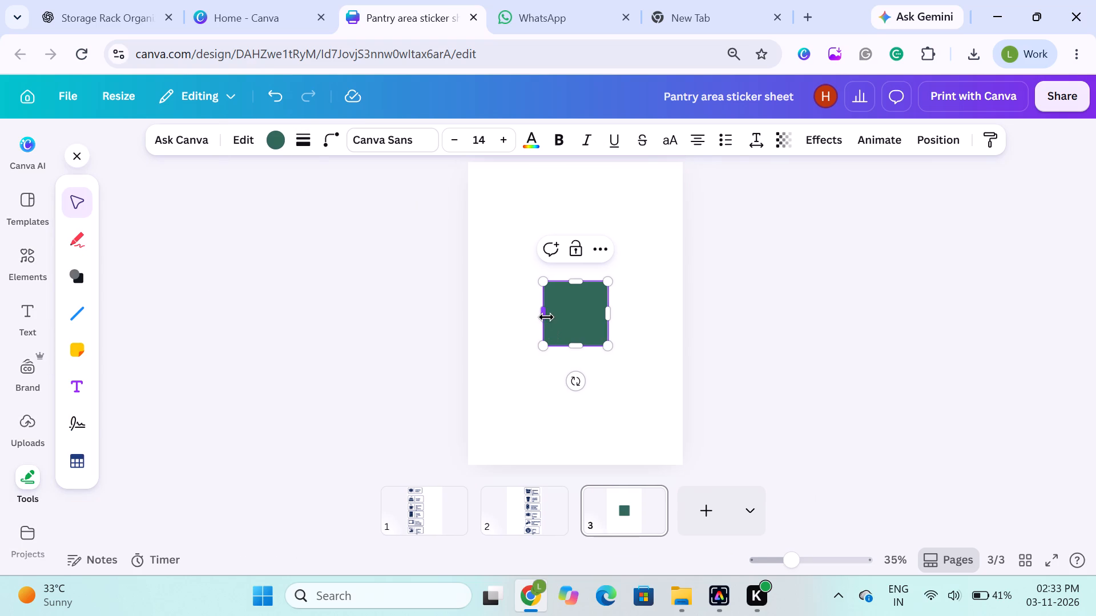
Stretch and flatten the green rounded square into a slim horizontal bar about 16 wide and 3 high.
{"action": "left_click_drag", "start_coordinate": [546, 317], "coordinate": [491, 300]}
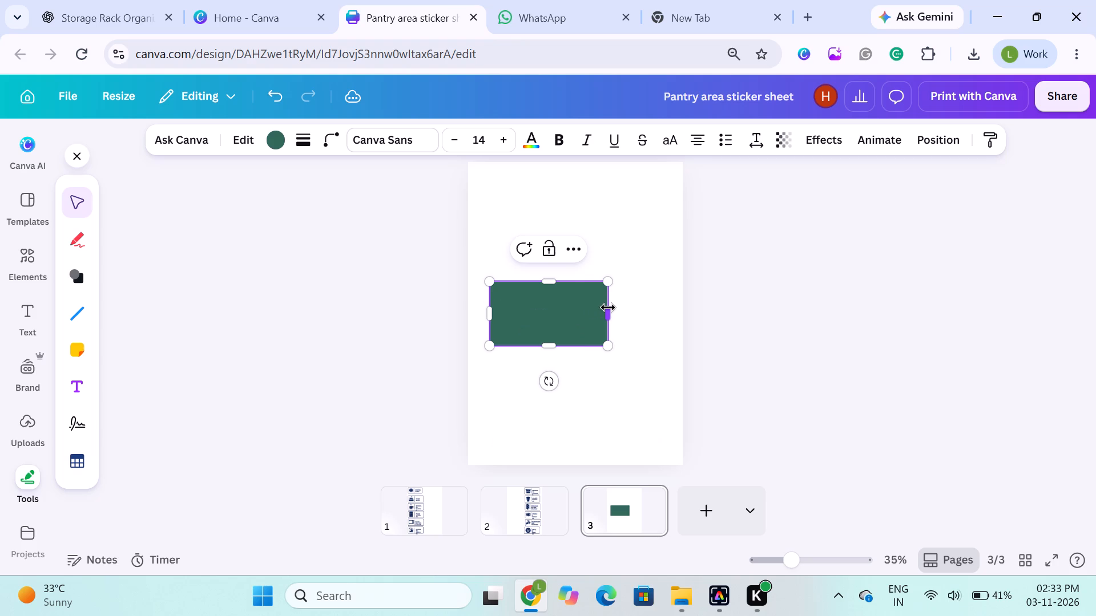
{"action": "left_click_drag", "start_coordinate": [608, 312], "coordinate": [664, 310]}
{"action": "left_click_drag", "start_coordinate": [660, 284], "coordinate": [654, 295]}
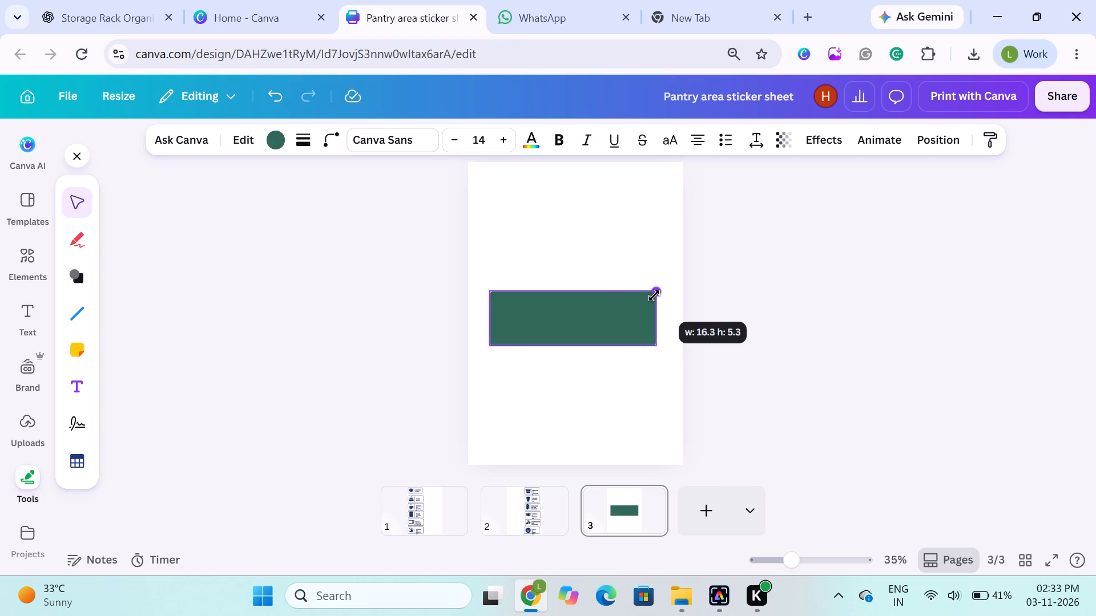
{"action": "left_click_drag", "start_coordinate": [654, 295], "coordinate": [654, 307]}
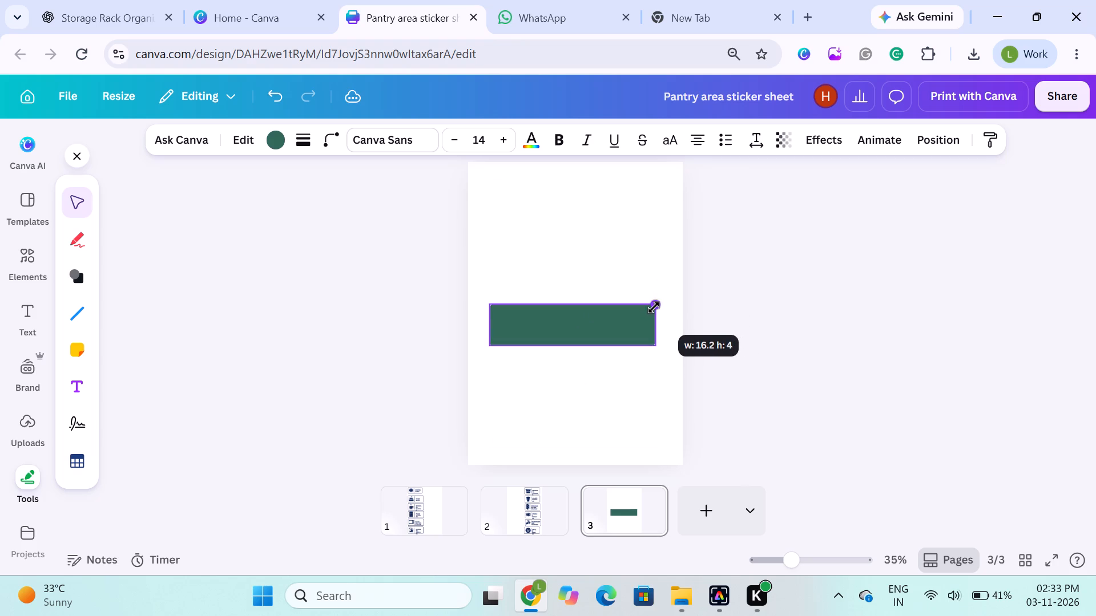
{"action": "left_click_drag", "start_coordinate": [654, 307], "coordinate": [653, 317]}
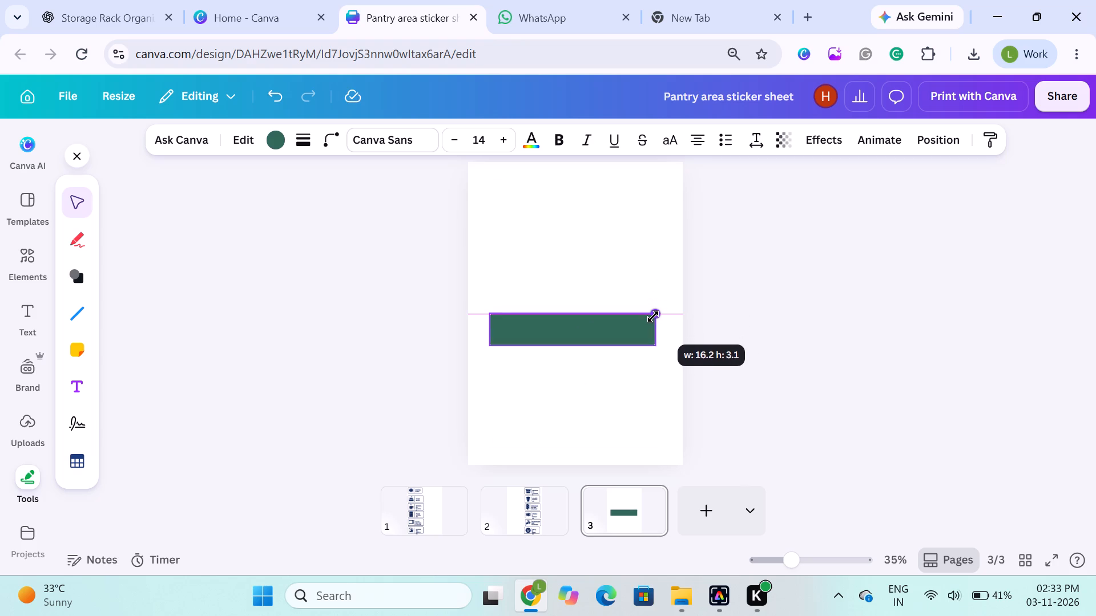
{"action": "left_click_drag", "start_coordinate": [653, 317], "coordinate": [653, 319]}
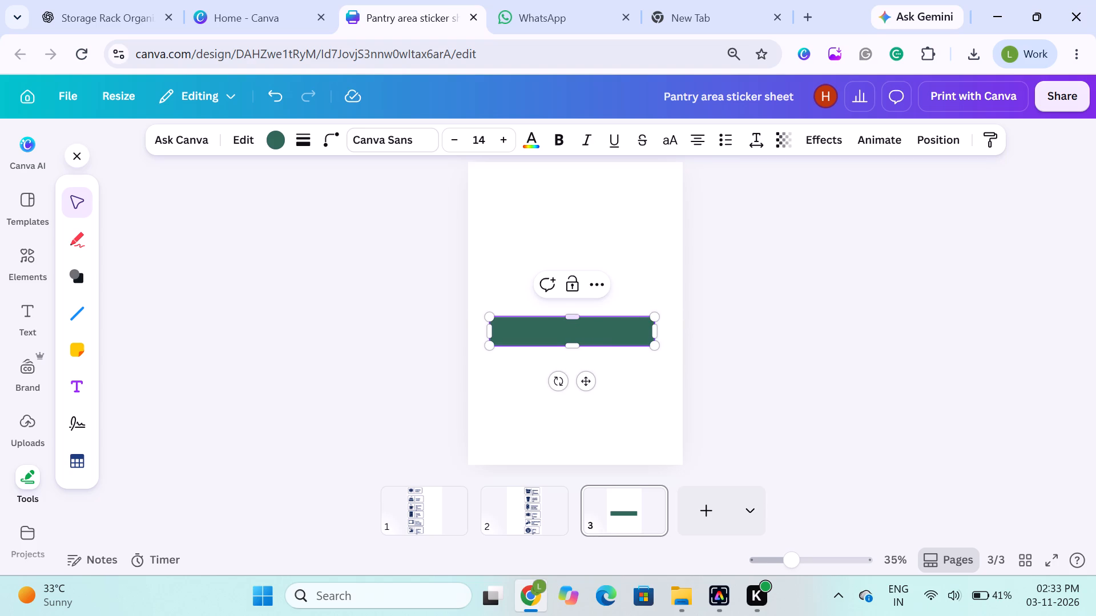
{"action": "left_click", "coordinate": [324, 301]}
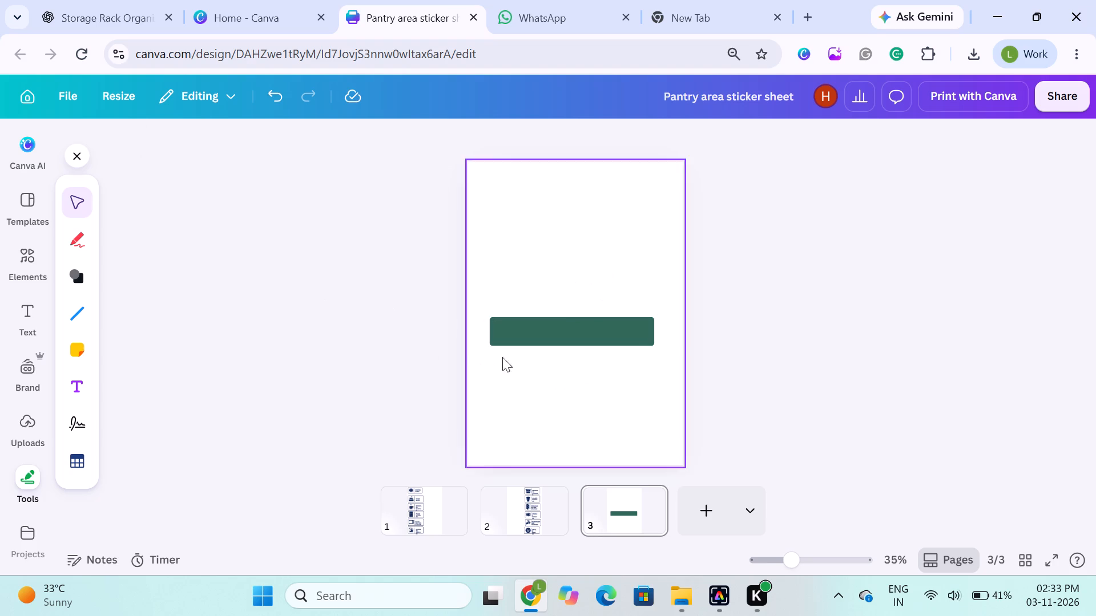
Move the green bar up to the top margin of page 3 and centre it horizontally.
{"action": "left_click", "coordinate": [517, 336]}
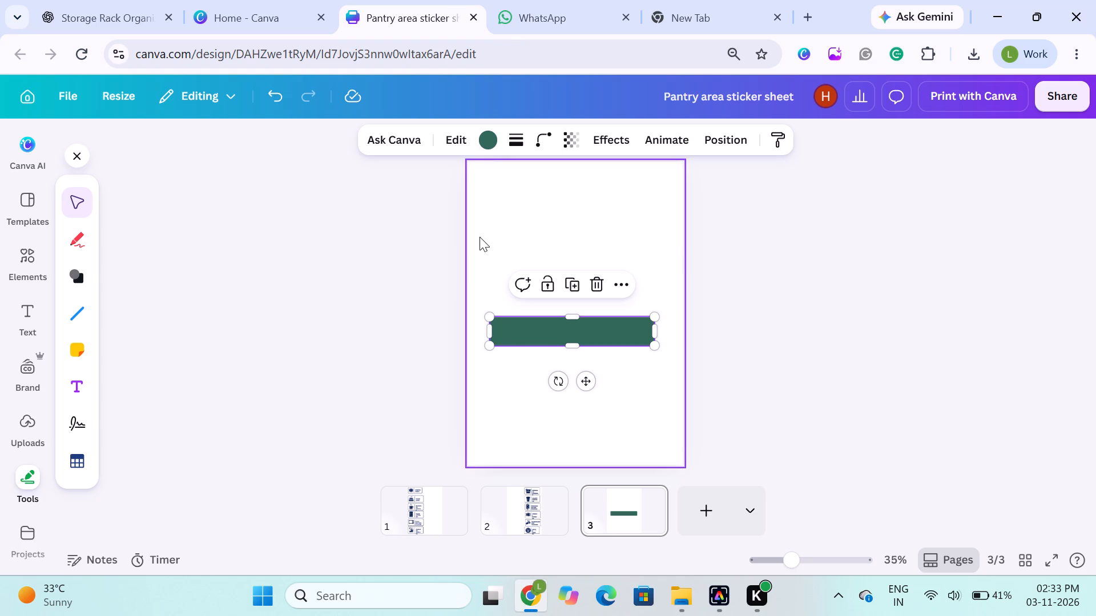
{"action": "left_click", "coordinate": [556, 335]}
{"action": "left_click_drag", "start_coordinate": [556, 335], "coordinate": [563, 289]}
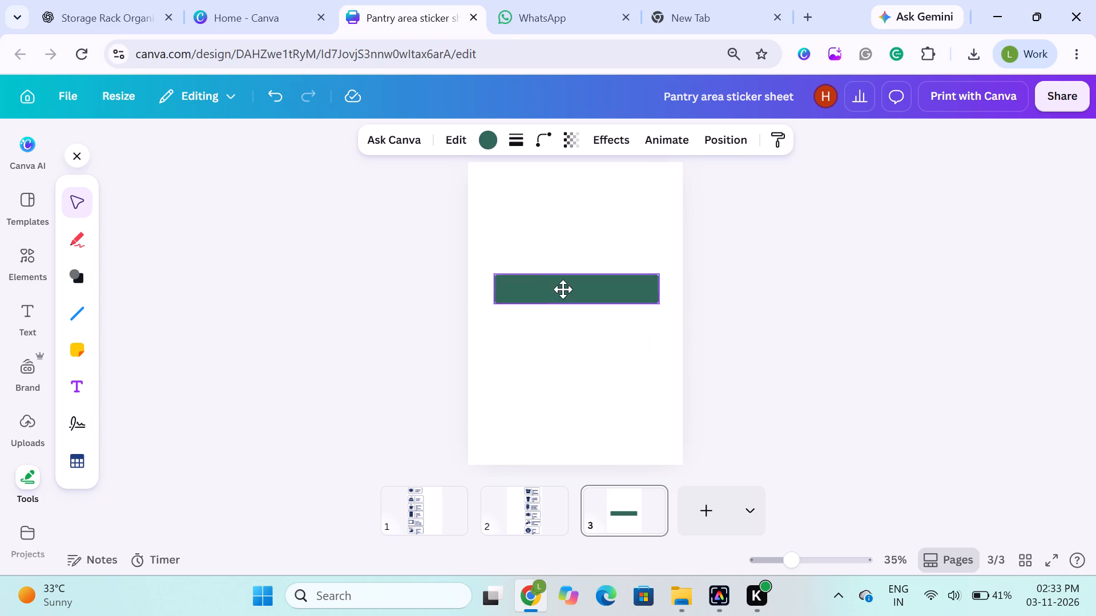
{"action": "left_click_drag", "start_coordinate": [563, 289], "coordinate": [555, 209]}
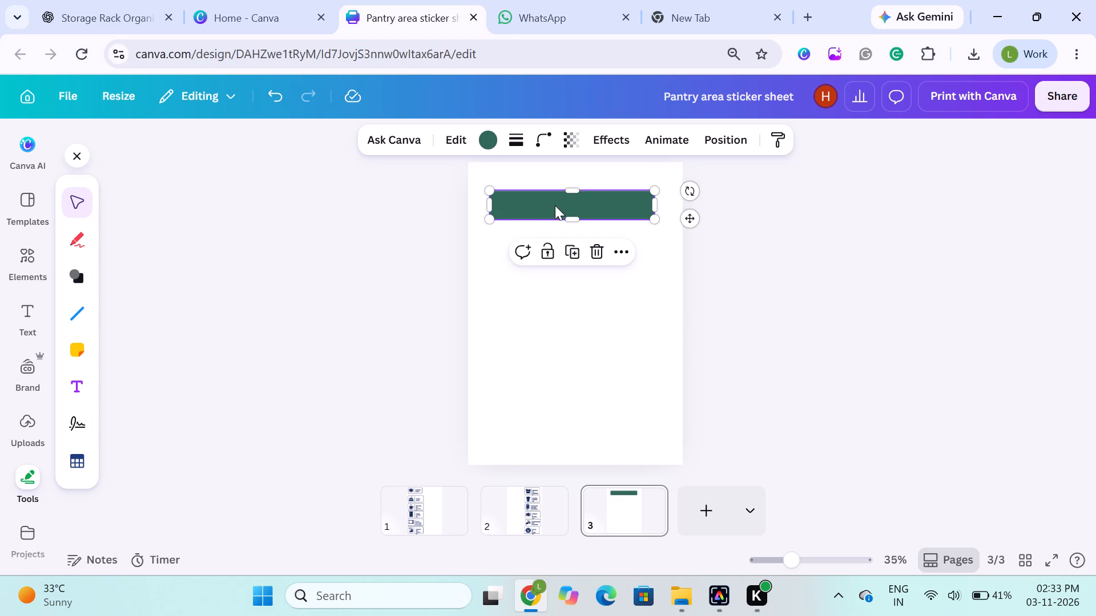
{"action": "left_click_drag", "start_coordinate": [555, 207], "coordinate": [555, 201]}
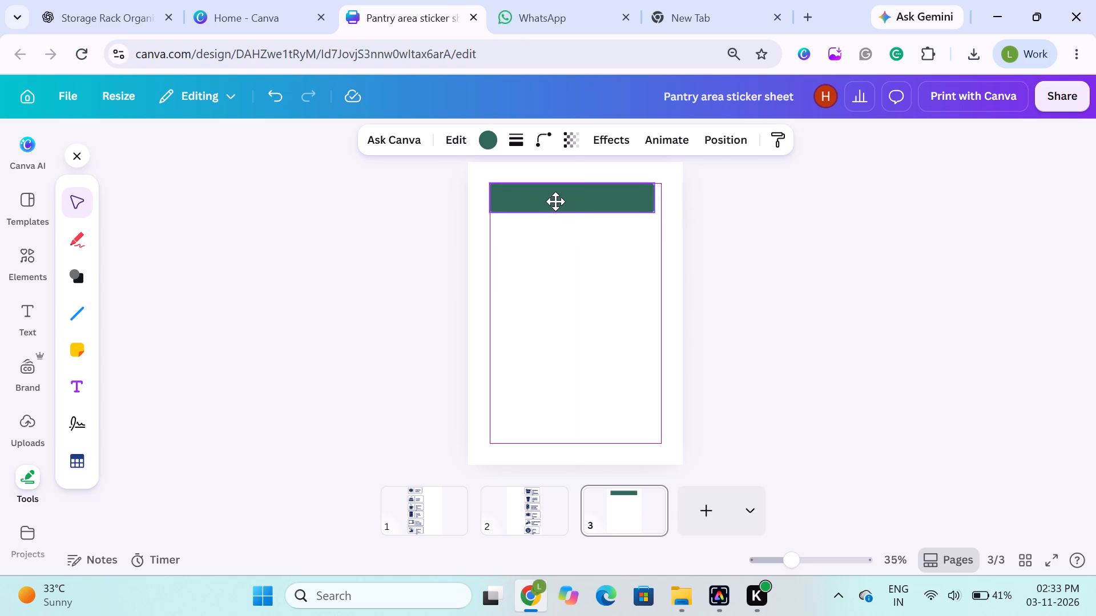
{"action": "left_click_drag", "start_coordinate": [555, 201], "coordinate": [558, 201]}
Search Google for "royal blue colour code" in the open blank browser tab.
{"action": "left_click", "coordinate": [669, 2]}
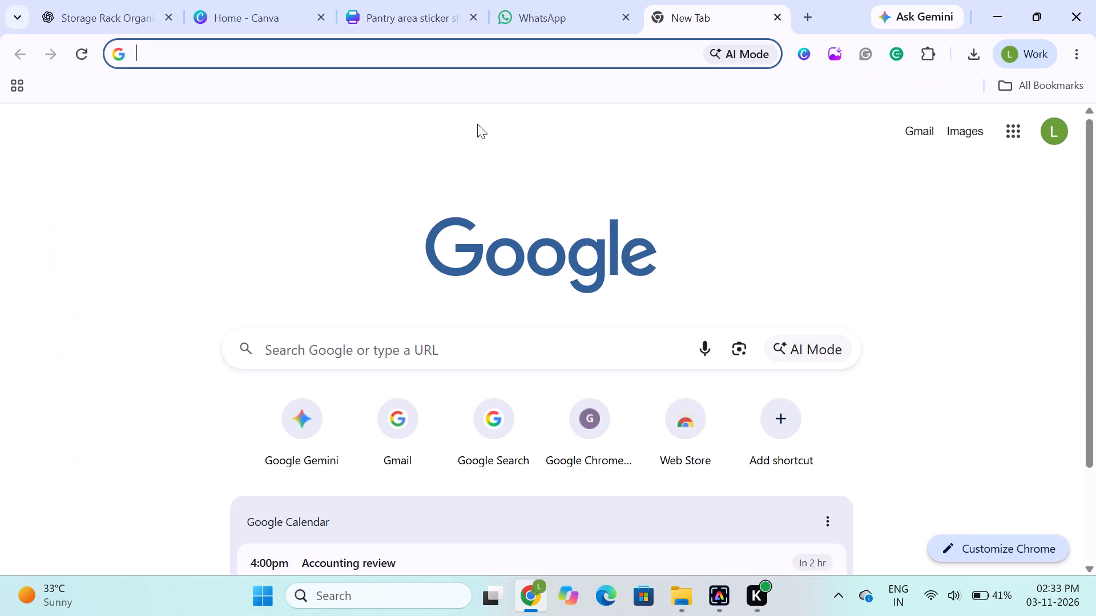
{"action": "left_click", "coordinate": [287, 341]}
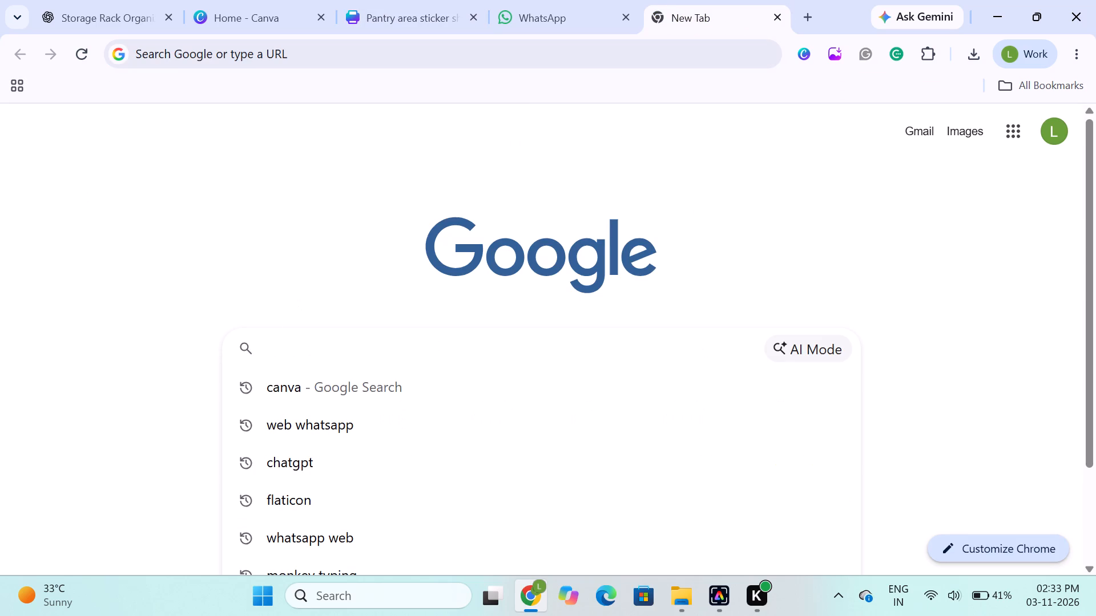
{"action": "type", "text": "royal"}
{"action": "key", "text": "space"}
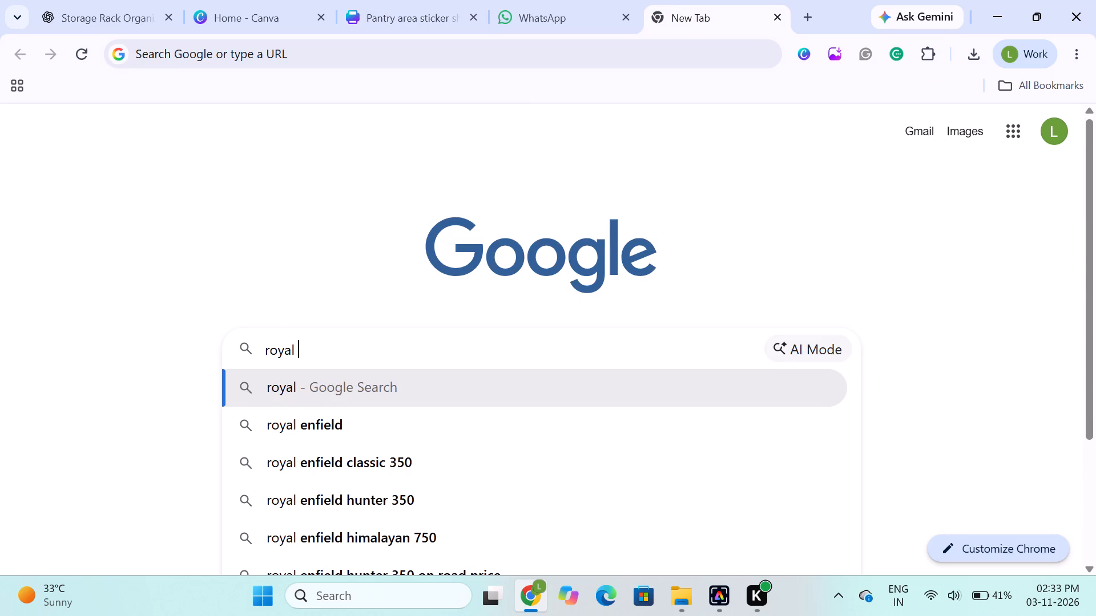
{"action": "type", "text": "blue"}
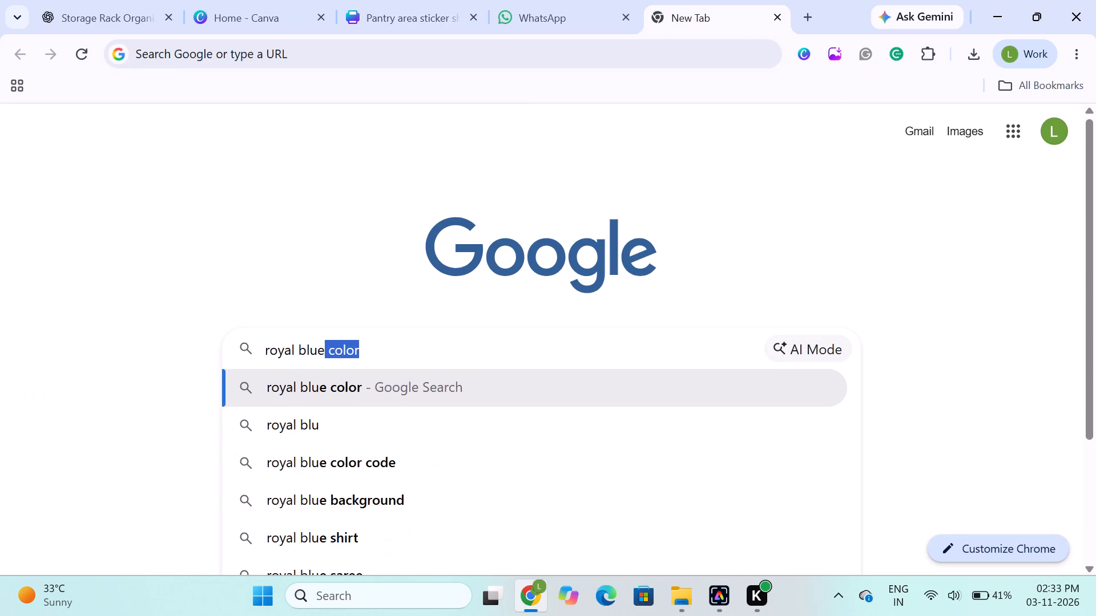
{"action": "key", "text": "space"}
{"action": "type", "text": "co"}
{"action": "type", "text": "lour"}
{"action": "key", "text": "space"}
{"action": "type", "text": "code"}
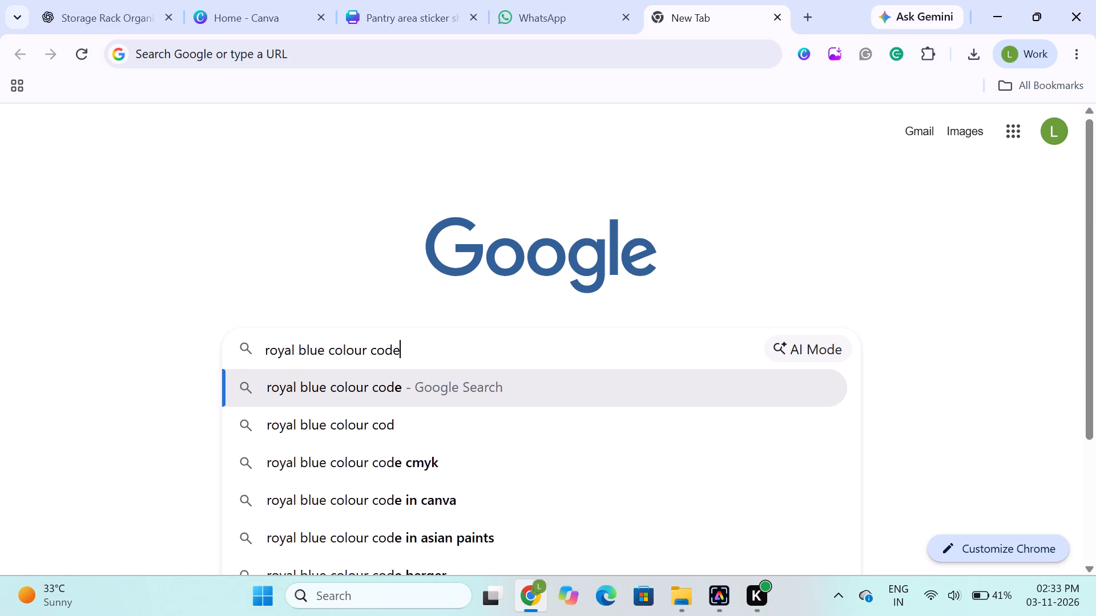
{"action": "key", "text": "Return"}
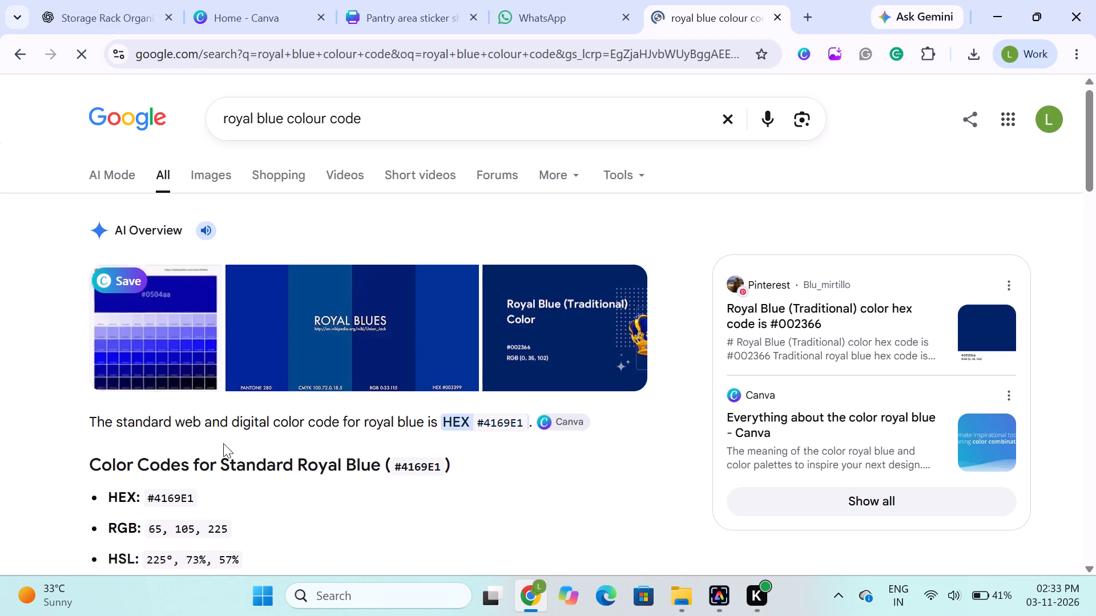
Copy the standard royal blue HEX code #4169E1 from the search results and return to the Pantry area sticker sheet.
{"action": "scroll", "coordinate": [223, 443], "scroll_direction": "down", "scroll_amount": 1}
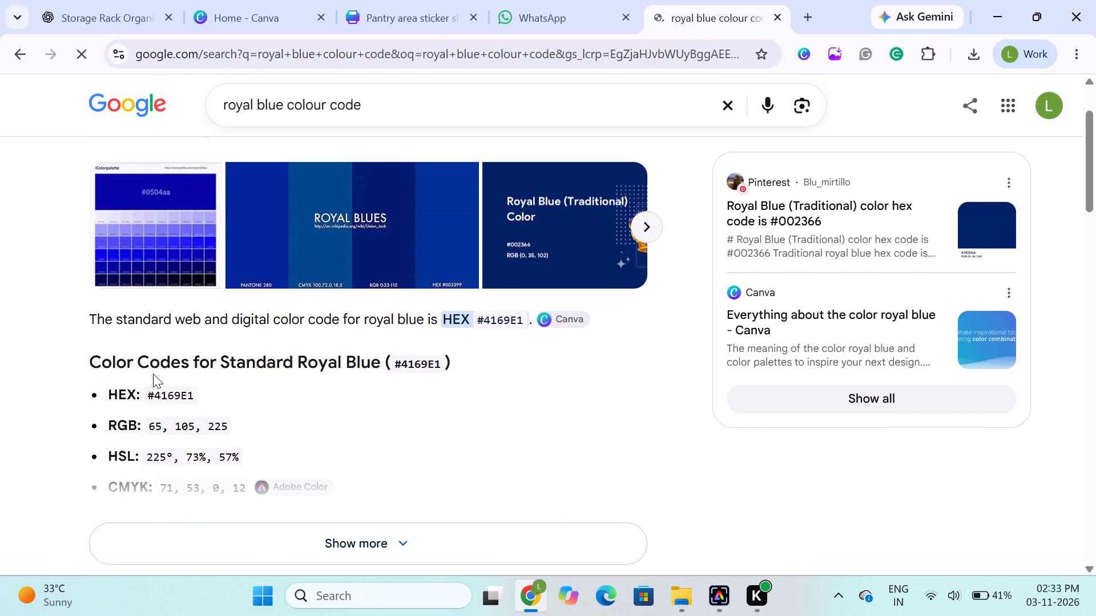
{"action": "double_click", "coordinate": [150, 392]}
{"action": "triple_click", "coordinate": [150, 392]}
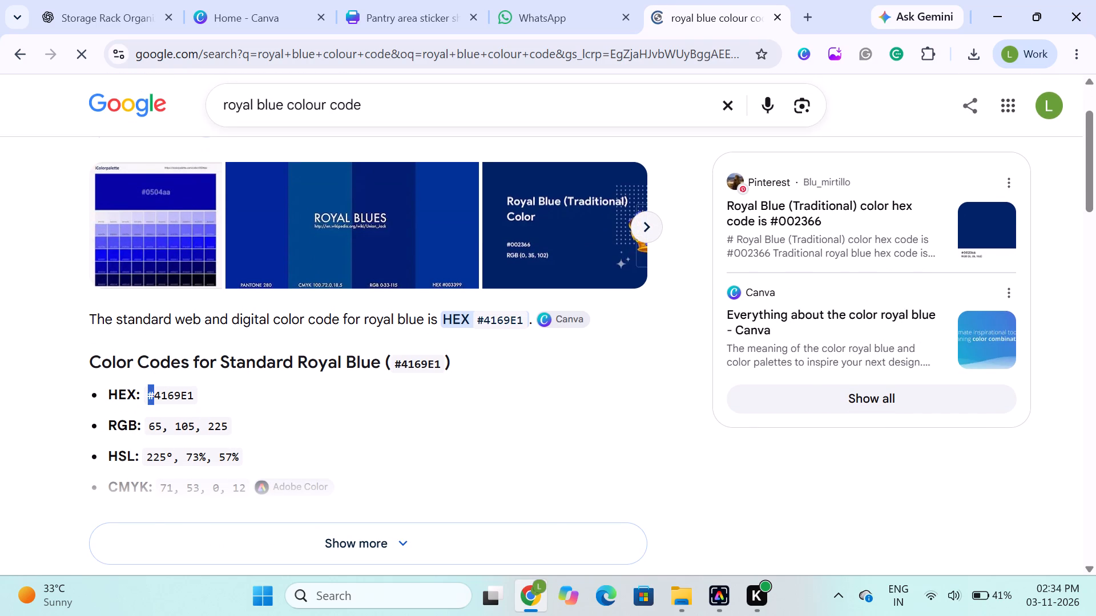
{"action": "double_click", "coordinate": [150, 392]}
{"action": "key", "text": "shift+Right"}
{"action": "key", "text": "shift+Right"}
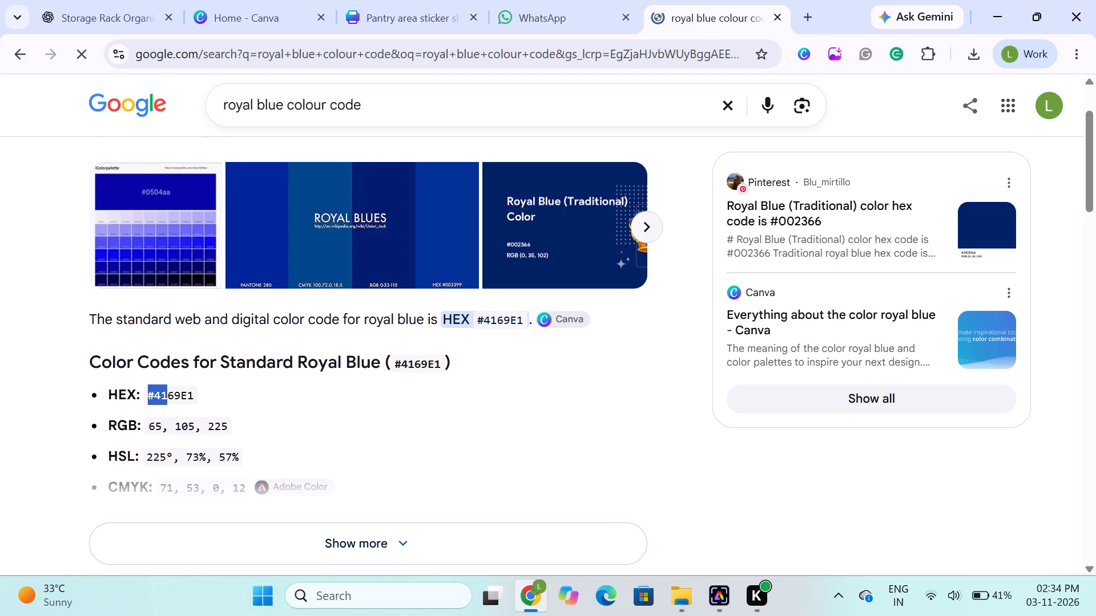
{"action": "key", "text": "shift+Right"}
{"action": "key", "text": "shift+Right"}
{"action": "key", "text": "shift+Right"}
{"action": "key", "text": "shift+Right"}
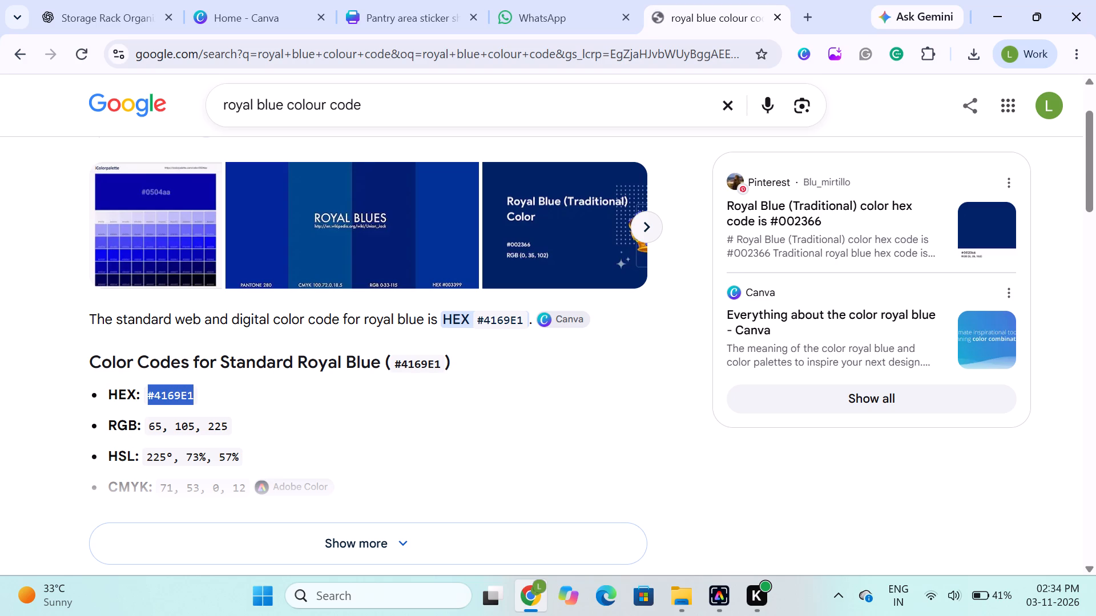
{"action": "key", "text": "ctrl+c"}
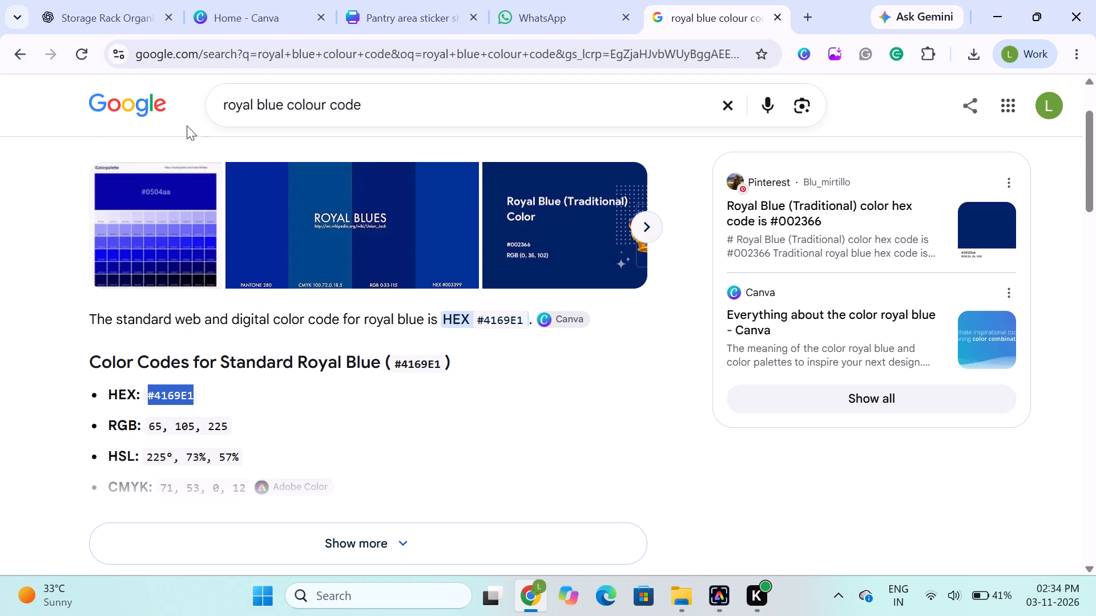
{"action": "left_click", "coordinate": [369, 19]}
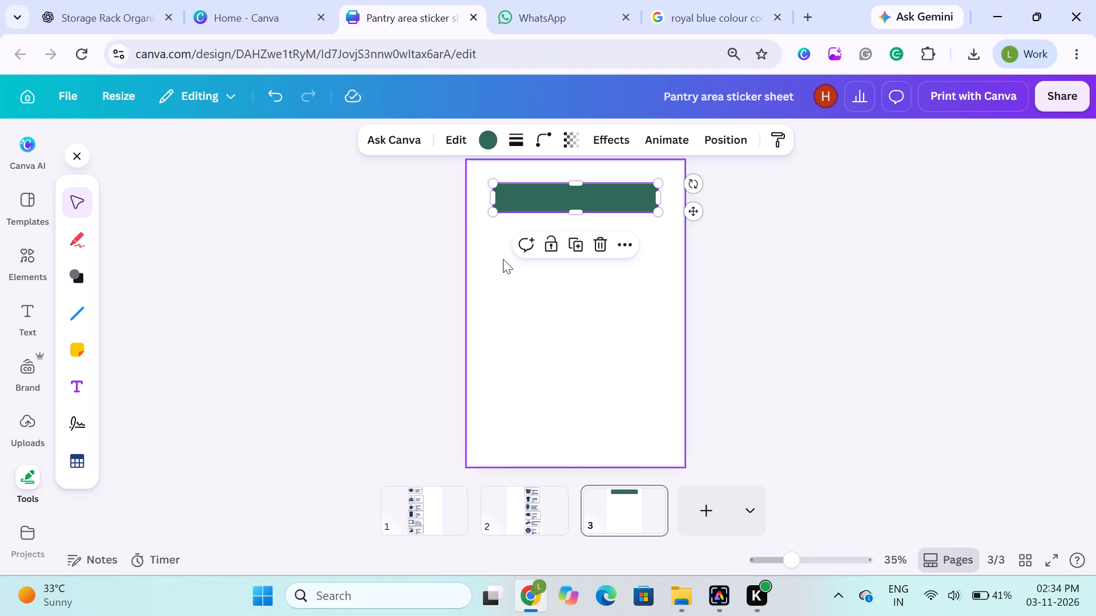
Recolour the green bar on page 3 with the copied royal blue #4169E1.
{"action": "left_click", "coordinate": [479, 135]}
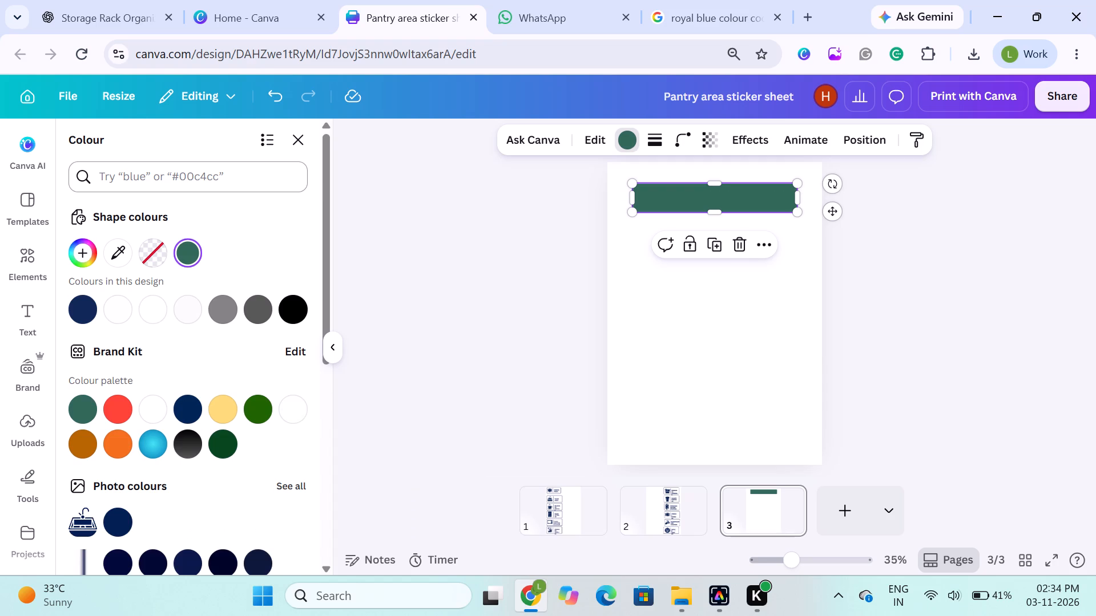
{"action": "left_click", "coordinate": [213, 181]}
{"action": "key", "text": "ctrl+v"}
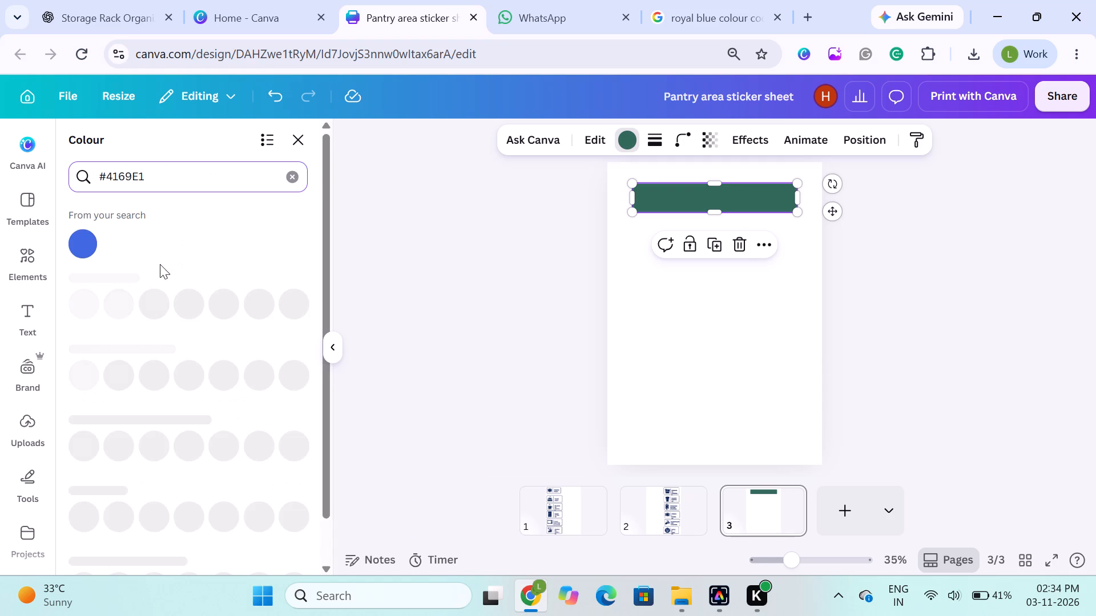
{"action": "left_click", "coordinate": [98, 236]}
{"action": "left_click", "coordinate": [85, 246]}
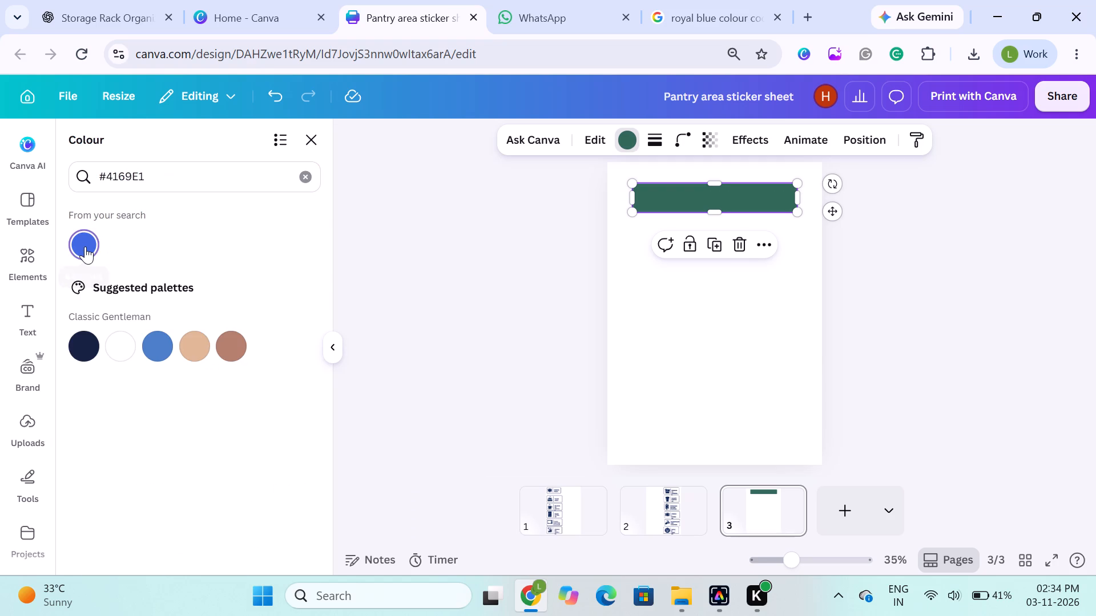
Return to the Google results for royal blue and examine the other listed shades and their HEX codes.
{"action": "left_click", "coordinate": [727, 0]}
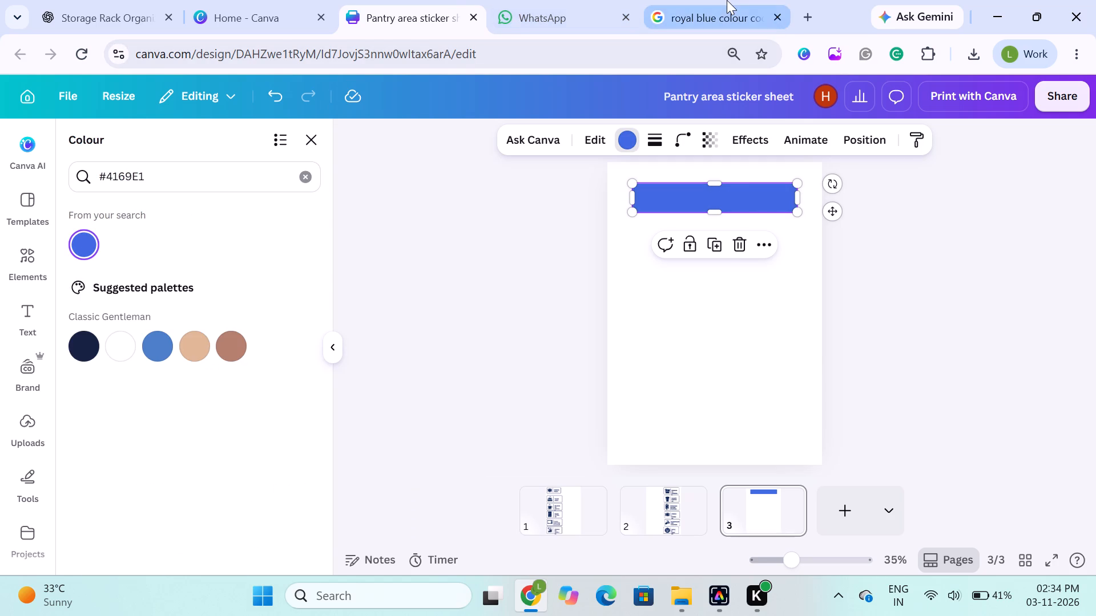
{"action": "scroll", "coordinate": [424, 254], "scroll_direction": "down", "scroll_amount": 3}
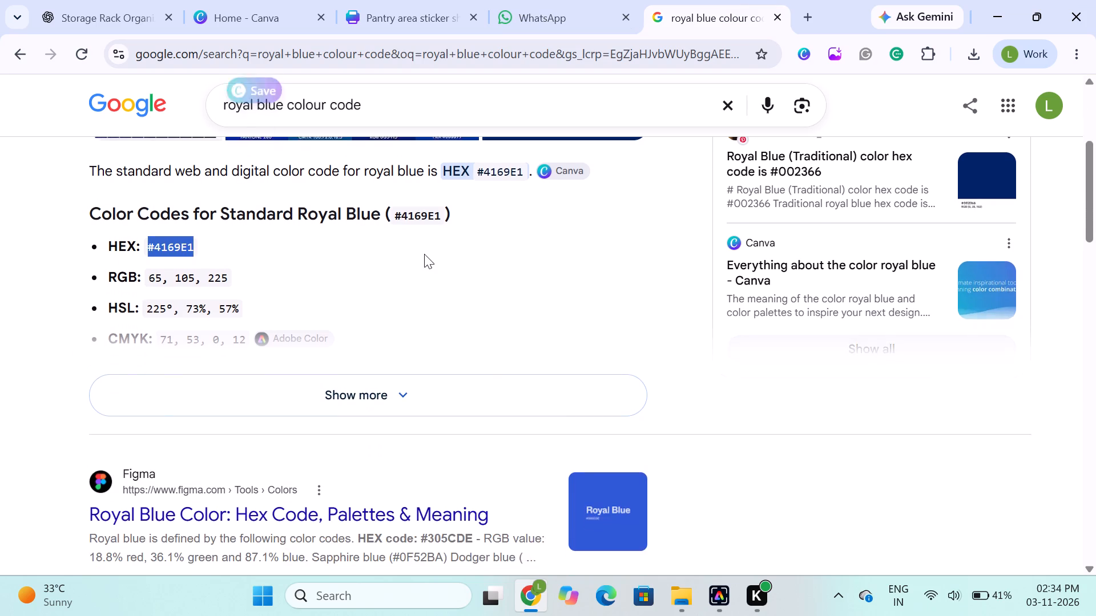
{"action": "scroll", "coordinate": [389, 326], "scroll_direction": "down", "scroll_amount": 5}
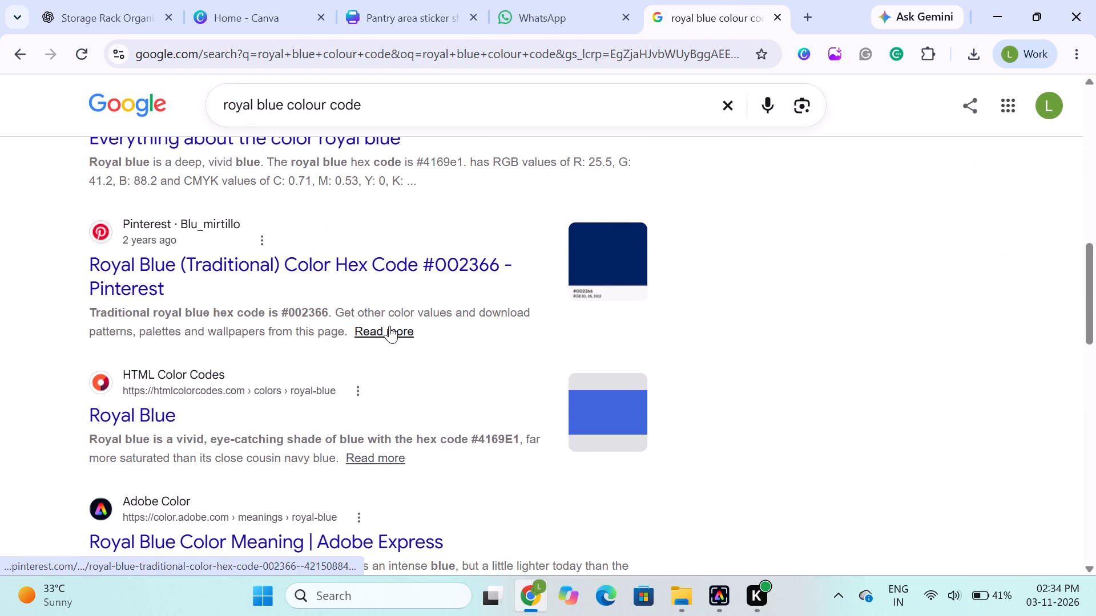
{"action": "scroll", "coordinate": [345, 275], "scroll_direction": "up", "scroll_amount": 1}
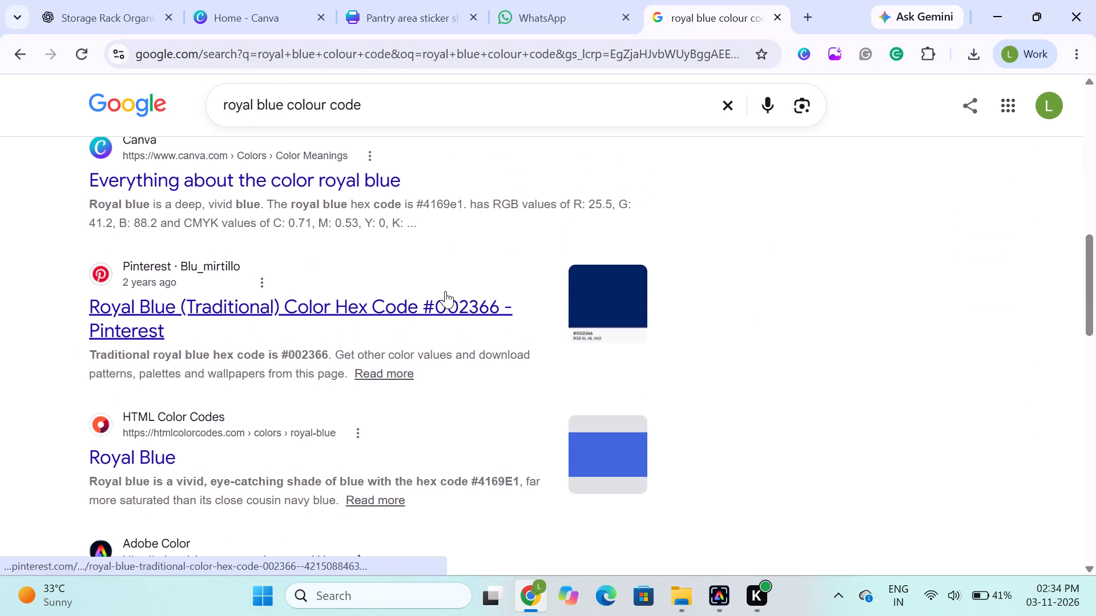
{"action": "scroll", "coordinate": [354, 240], "scroll_direction": "down", "scroll_amount": 4}
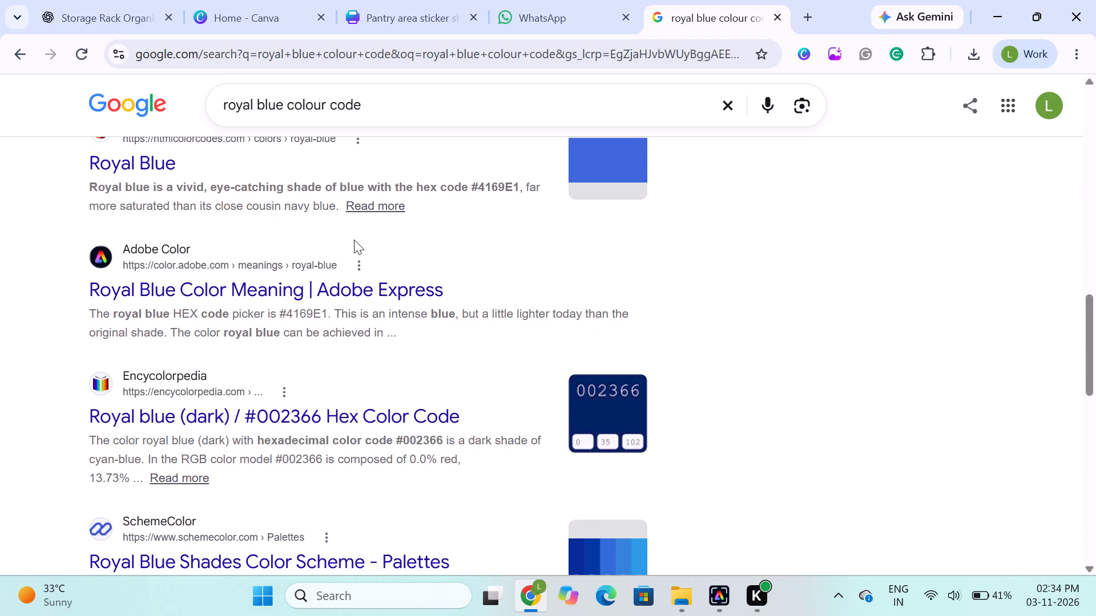
{"action": "scroll", "coordinate": [354, 240], "scroll_direction": "down", "scroll_amount": 4}
{"action": "scroll", "coordinate": [354, 240], "scroll_direction": "up", "scroll_amount": 6}
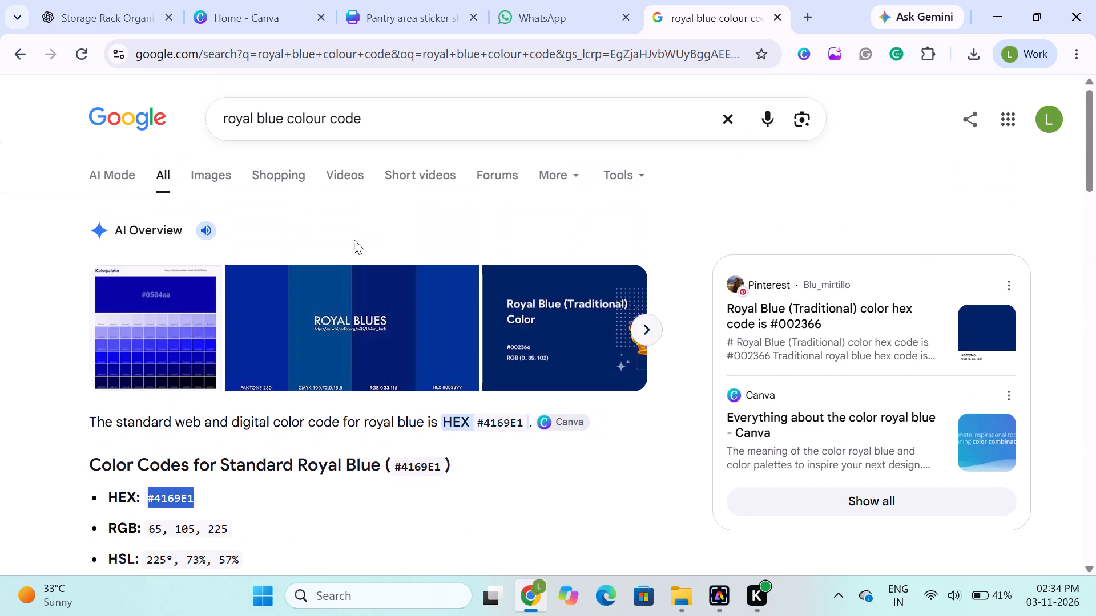
Refine the Google search to "royal dark blue colour code".
{"action": "left_click", "coordinate": [255, 118]}
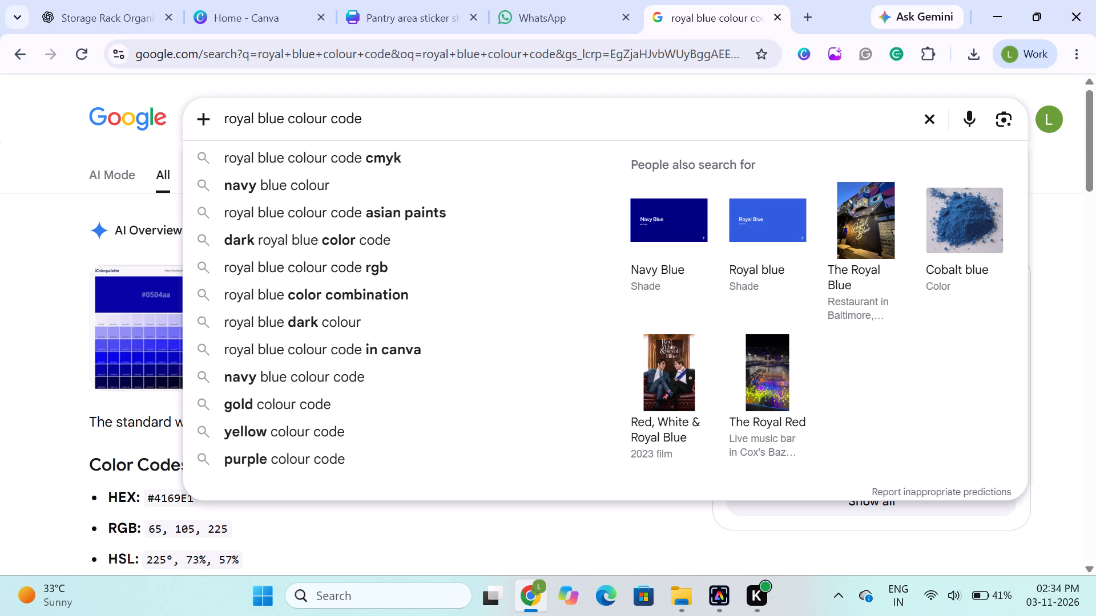
{"action": "type", "text": "dark"}
{"action": "key", "text": "space"}
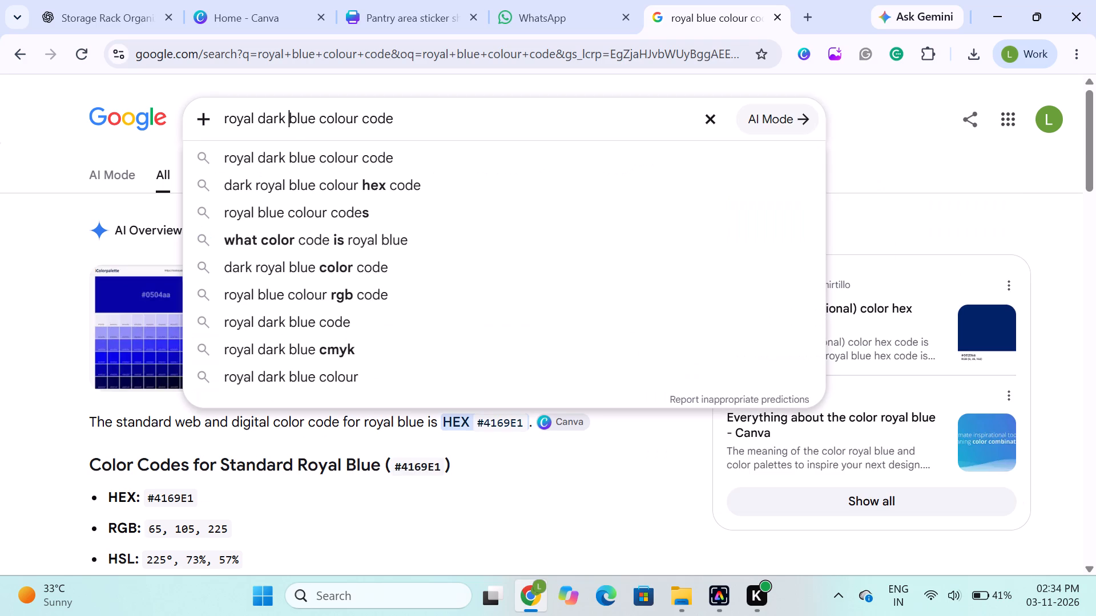
{"action": "key", "text": "Return"}
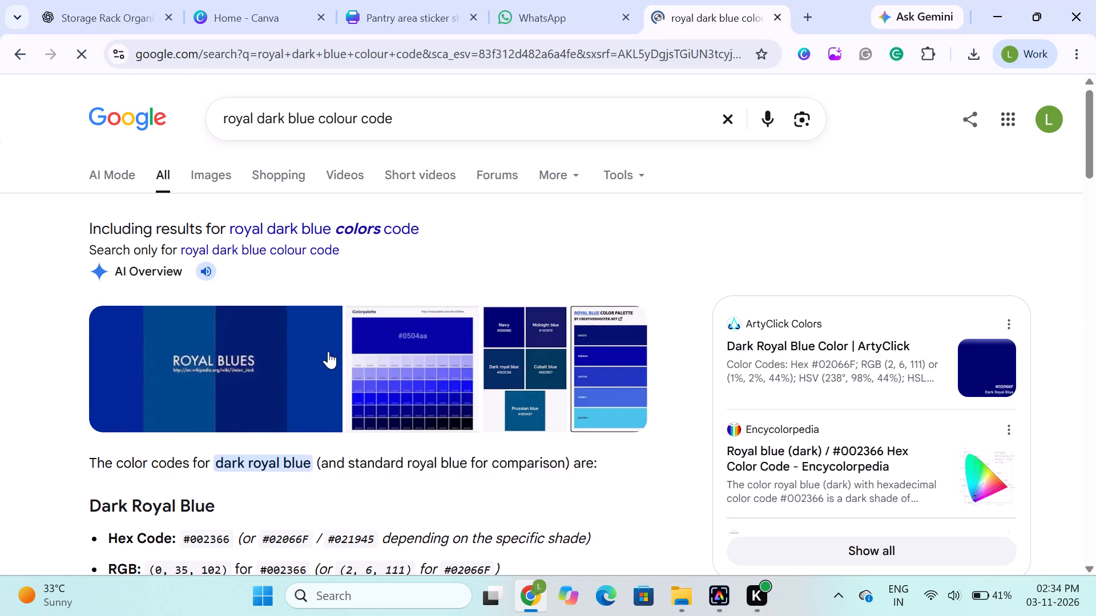
Copy the dark royal blue HEX code #02066F from the search overview.
{"action": "scroll", "coordinate": [328, 351], "scroll_direction": "down", "scroll_amount": 2}
{"action": "scroll", "coordinate": [411, 384], "scroll_direction": "right", "scroll_amount": 1}
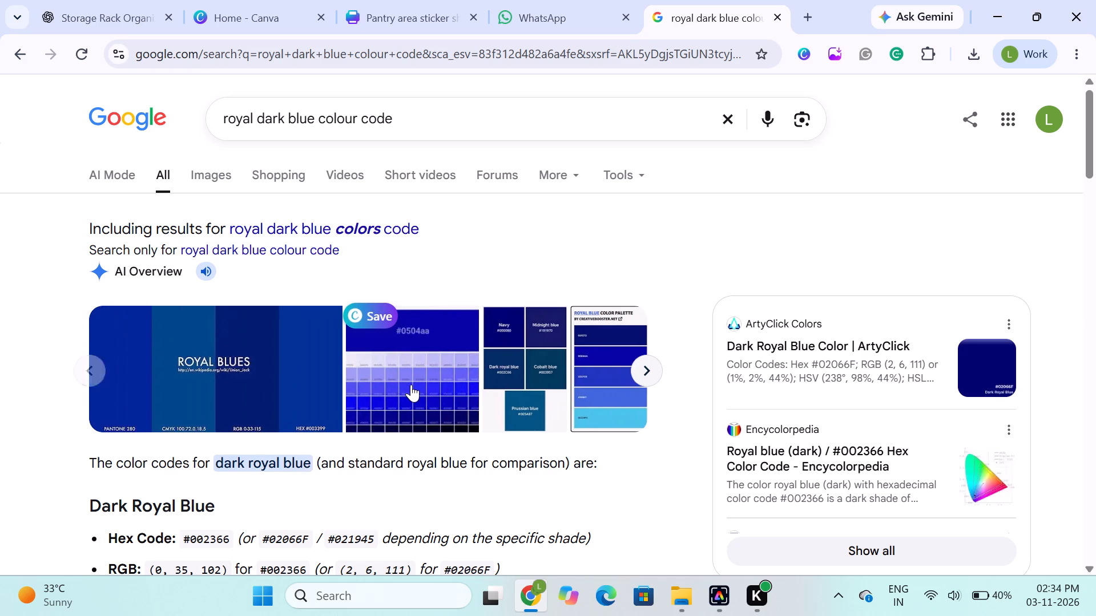
{"action": "scroll", "coordinate": [340, 524], "scroll_direction": "down", "scroll_amount": 3}
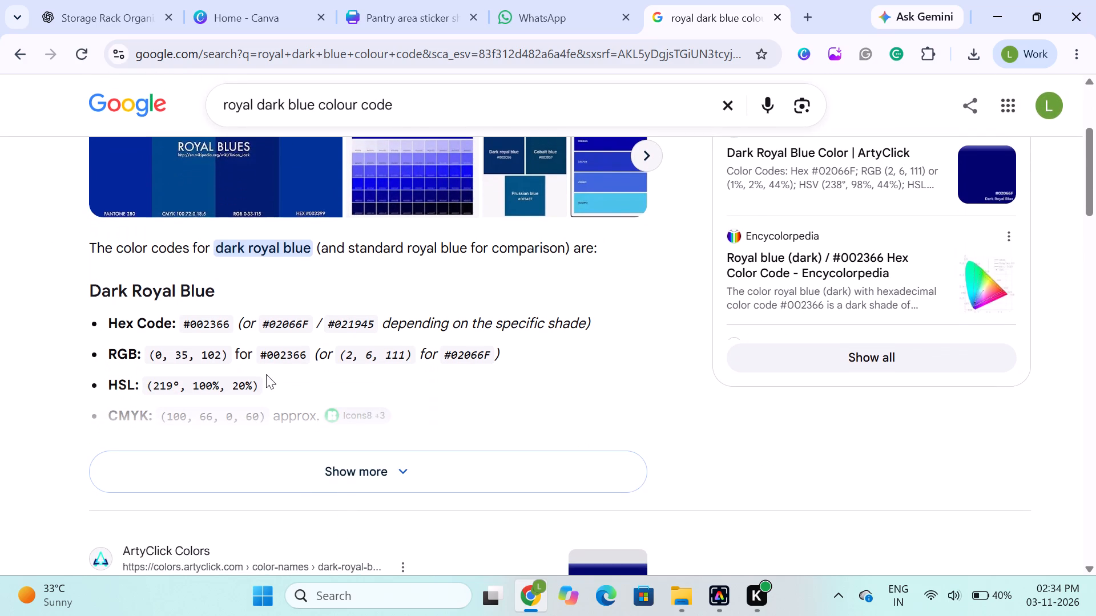
{"action": "left_click", "coordinate": [264, 352]}
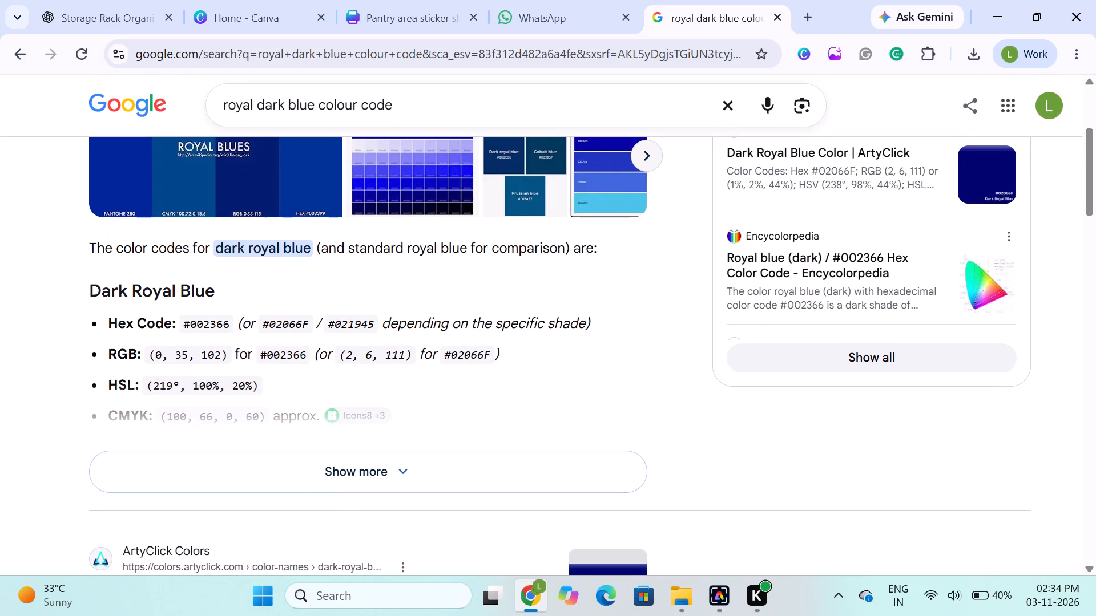
{"action": "double_click", "coordinate": [268, 321]}
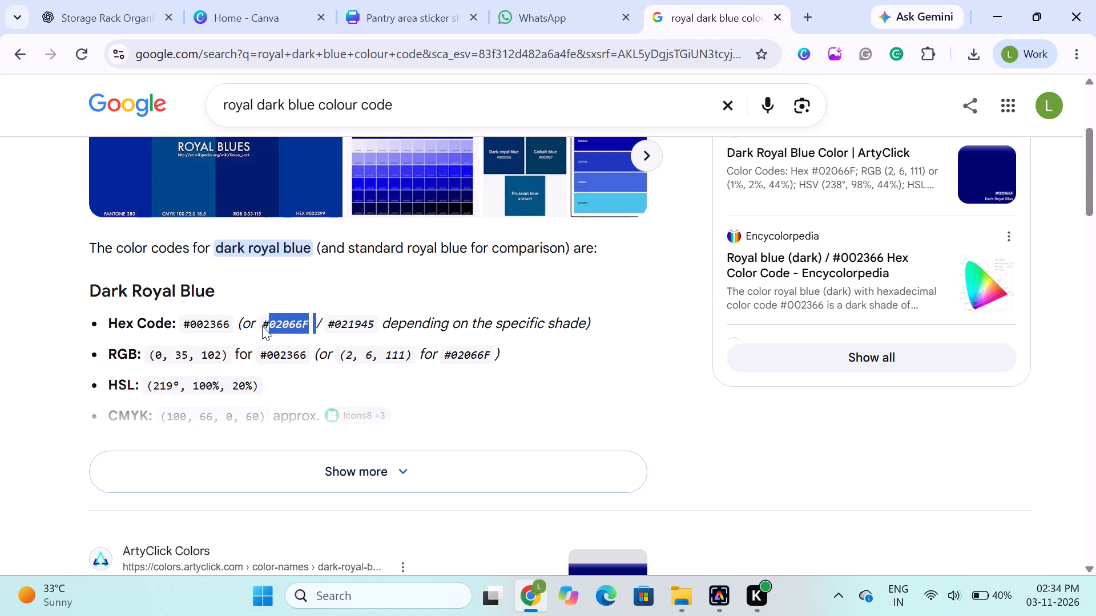
{"action": "left_click_drag", "start_coordinate": [262, 325], "coordinate": [328, 322]}
{"action": "left_click_drag", "start_coordinate": [328, 322], "coordinate": [311, 319]}
{"action": "key", "text": "ctrl+c"}
Return to the Pantry area sticker sheet and recolour the bar on page 3 with #02066F.
{"action": "left_click", "coordinate": [420, 24]}
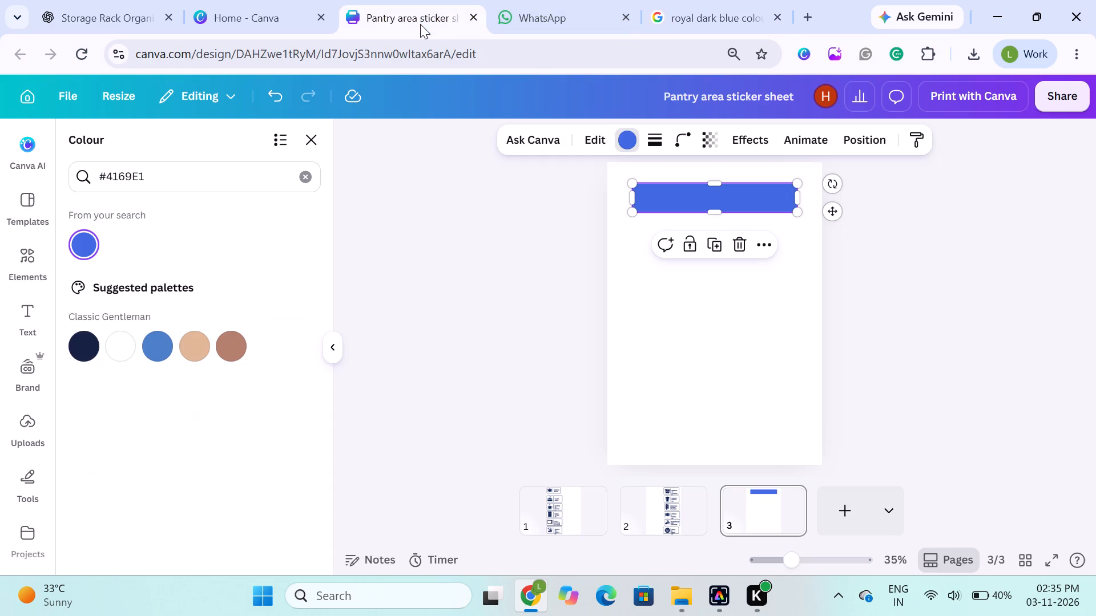
{"action": "left_click", "coordinate": [171, 179]}
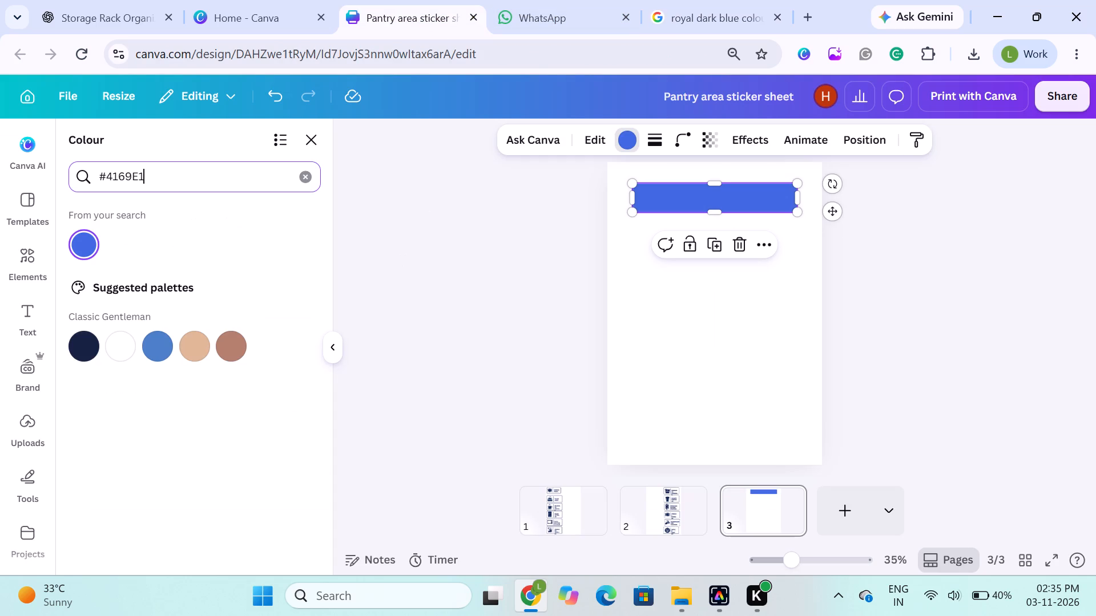
{"action": "double_click", "coordinate": [171, 179]}
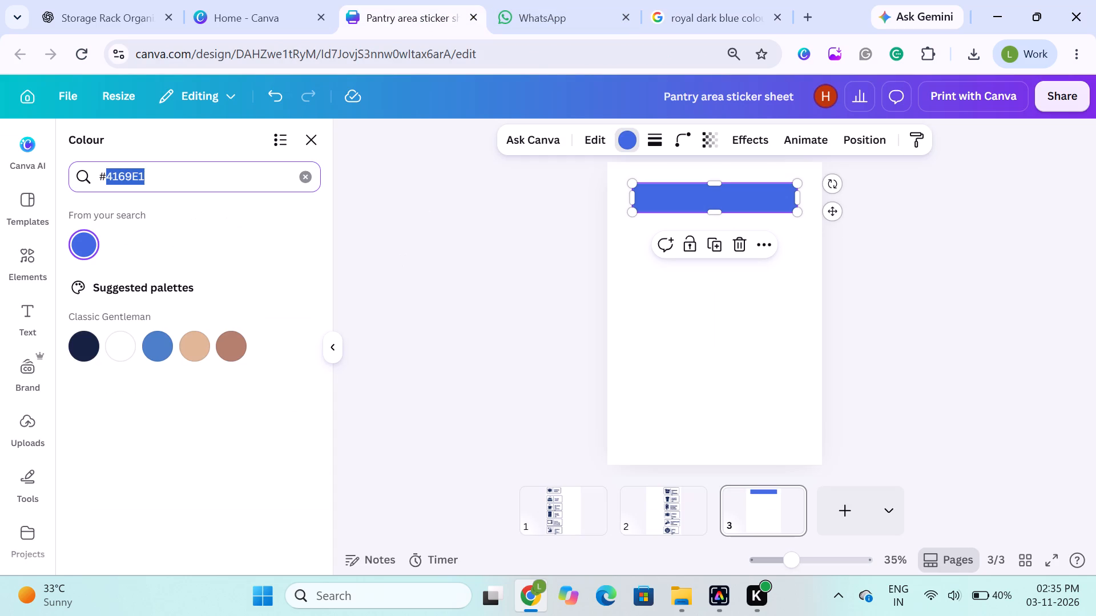
{"action": "key", "text": "ctrl+v"}
{"action": "left_click", "coordinate": [104, 177]}
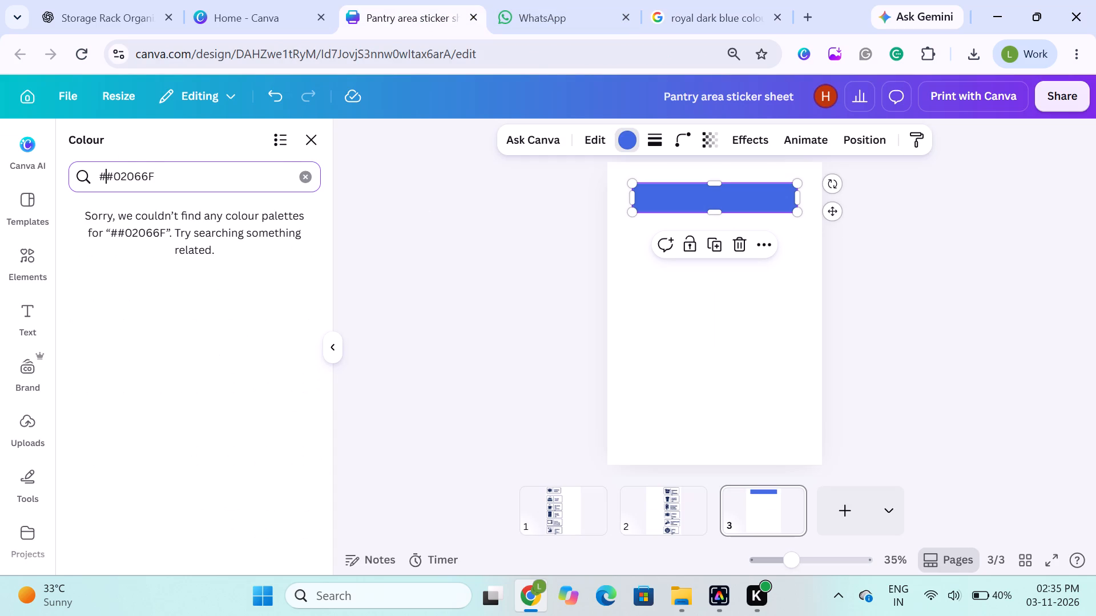
{"action": "key", "text": "BackSpace"}
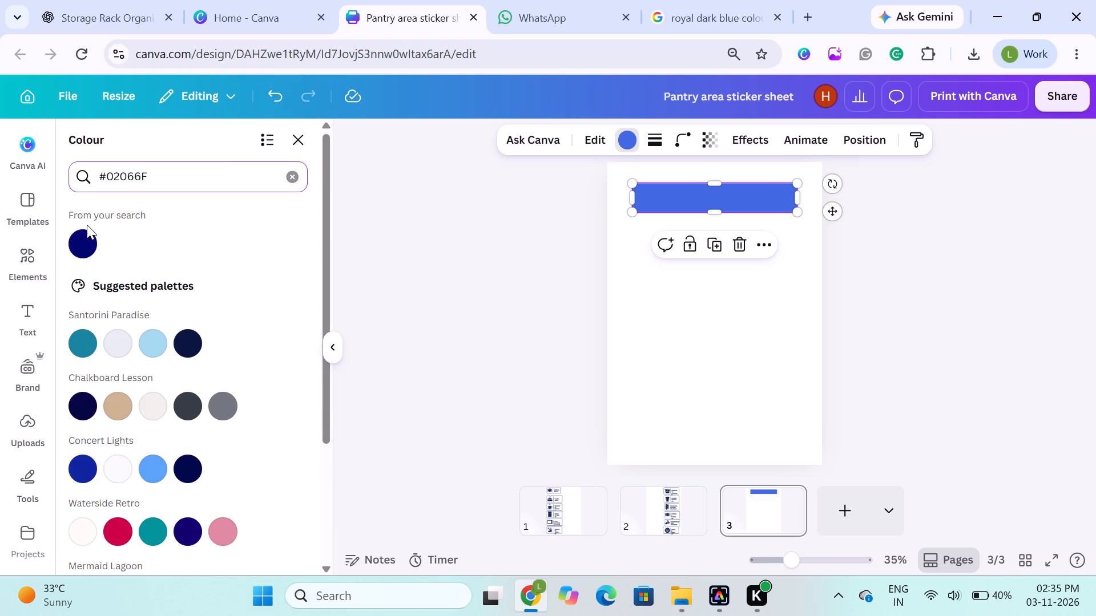
{"action": "left_click", "coordinate": [79, 234]}
{"action": "left_click", "coordinate": [487, 196]}
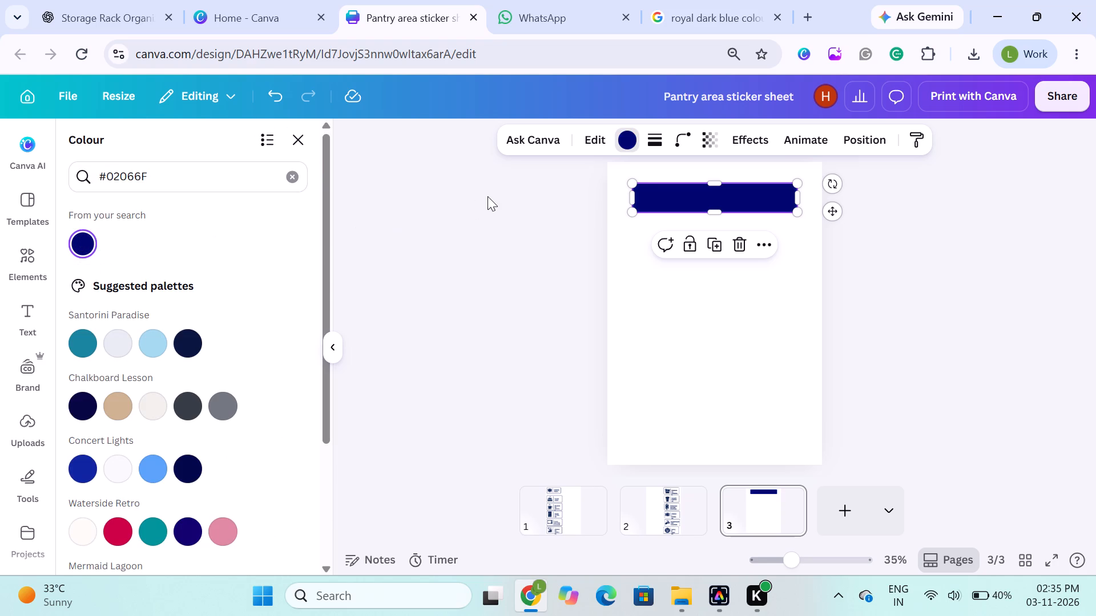
{"action": "left_click", "coordinate": [432, 266]}
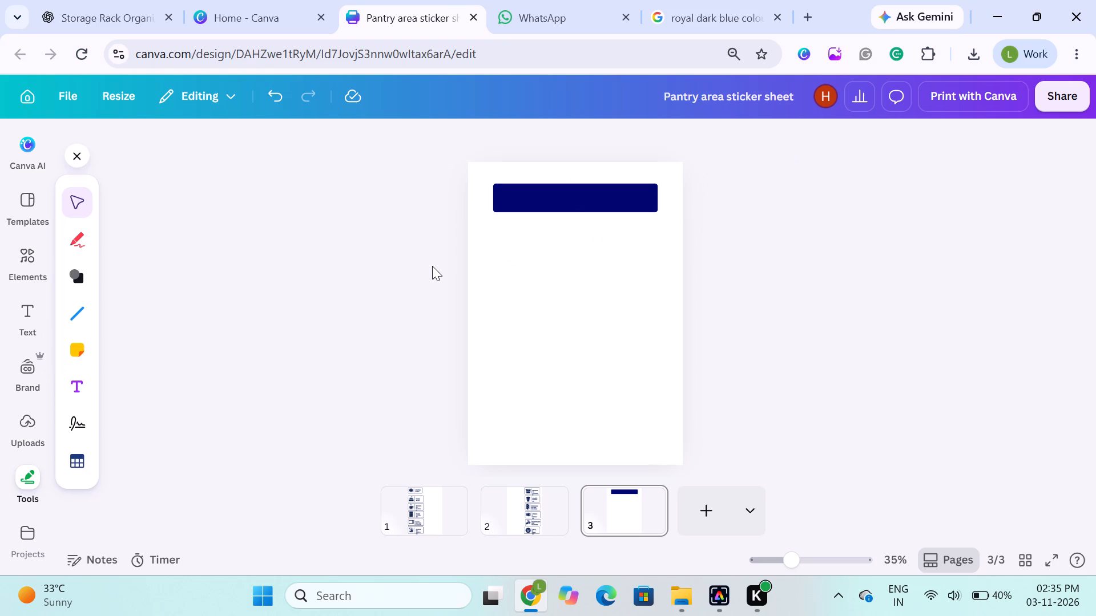
Close the Canva home page tab.
{"action": "left_click", "coordinate": [243, 0]}
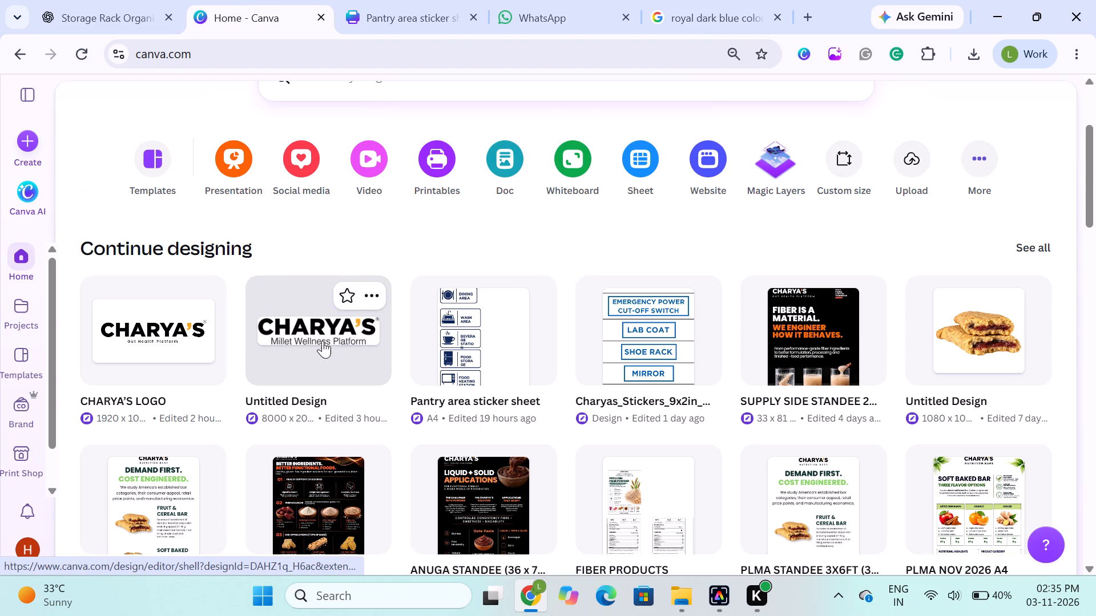
{"action": "left_click", "coordinate": [324, 19]}
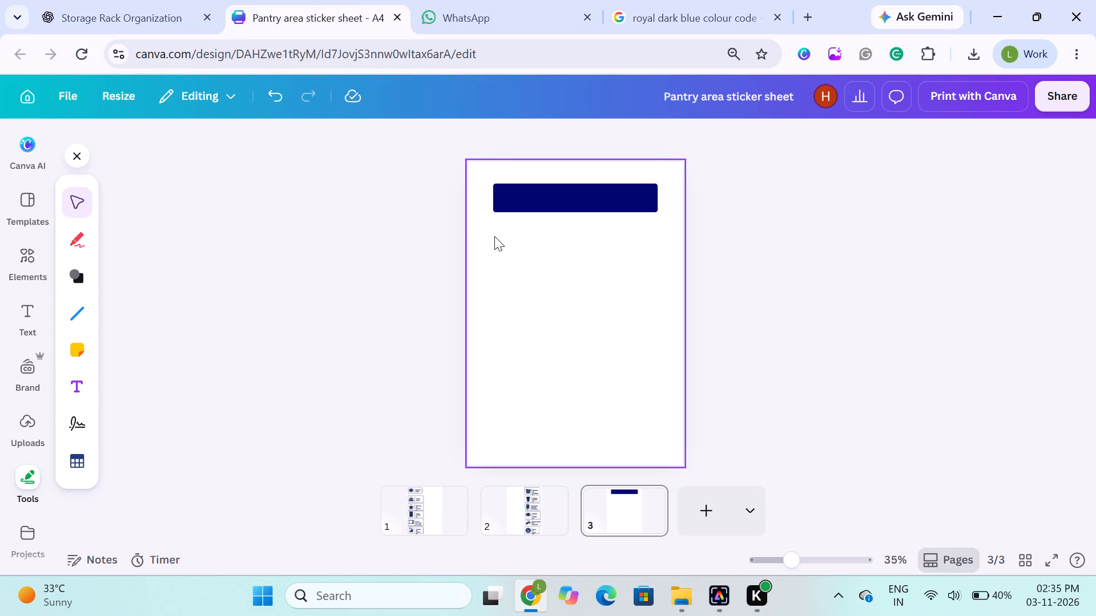
{"action": "left_click", "coordinate": [519, 208]}
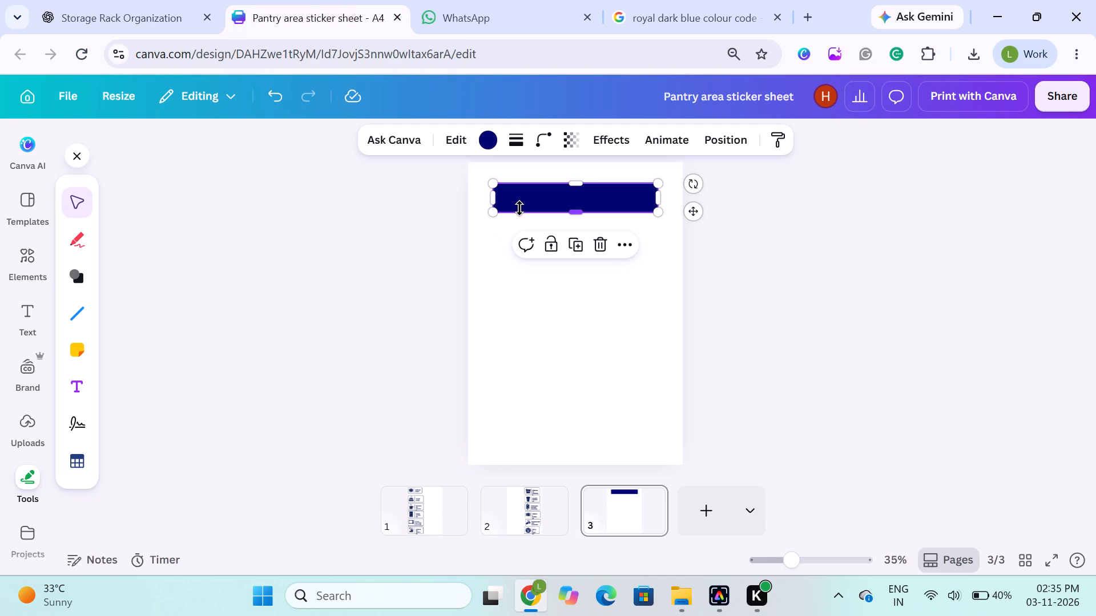
{"action": "left_click", "coordinate": [21, 320]}
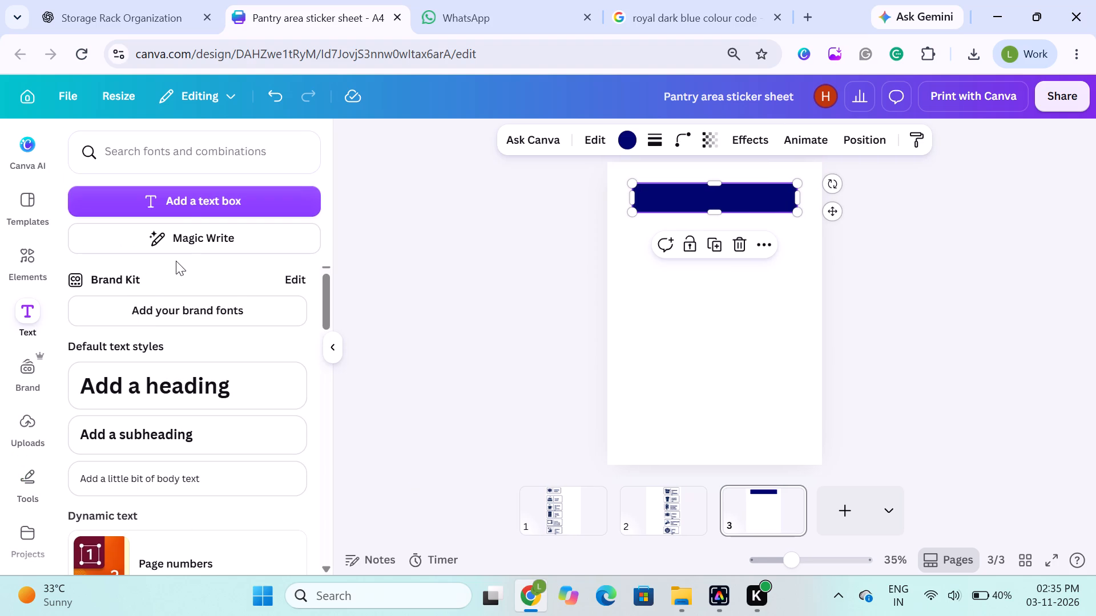
{"action": "left_click", "coordinate": [172, 195]}
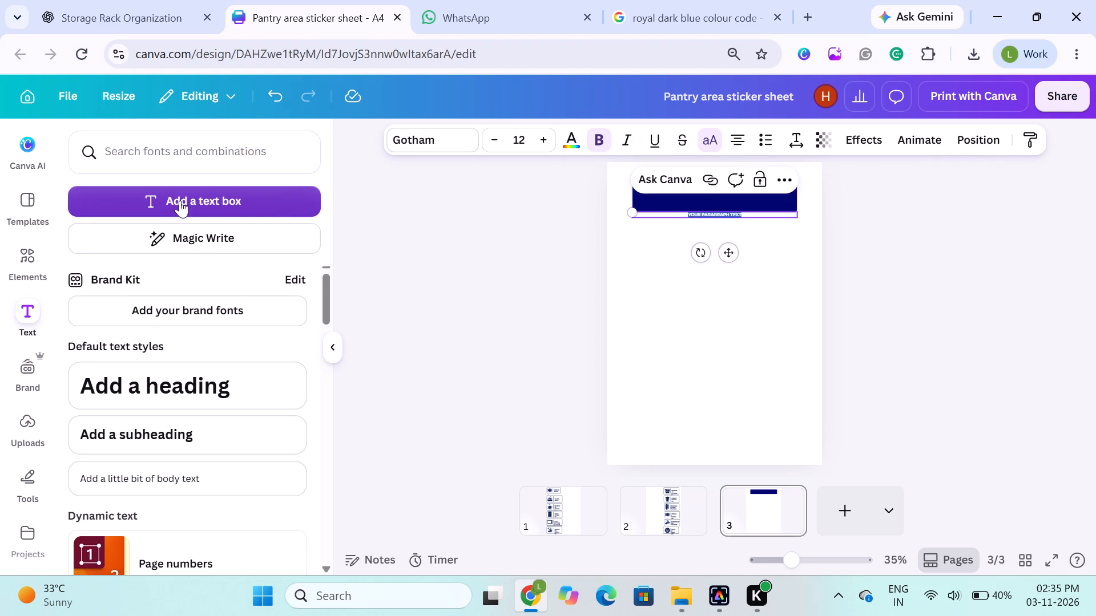
{"action": "key", "text": "ctrl+v"}
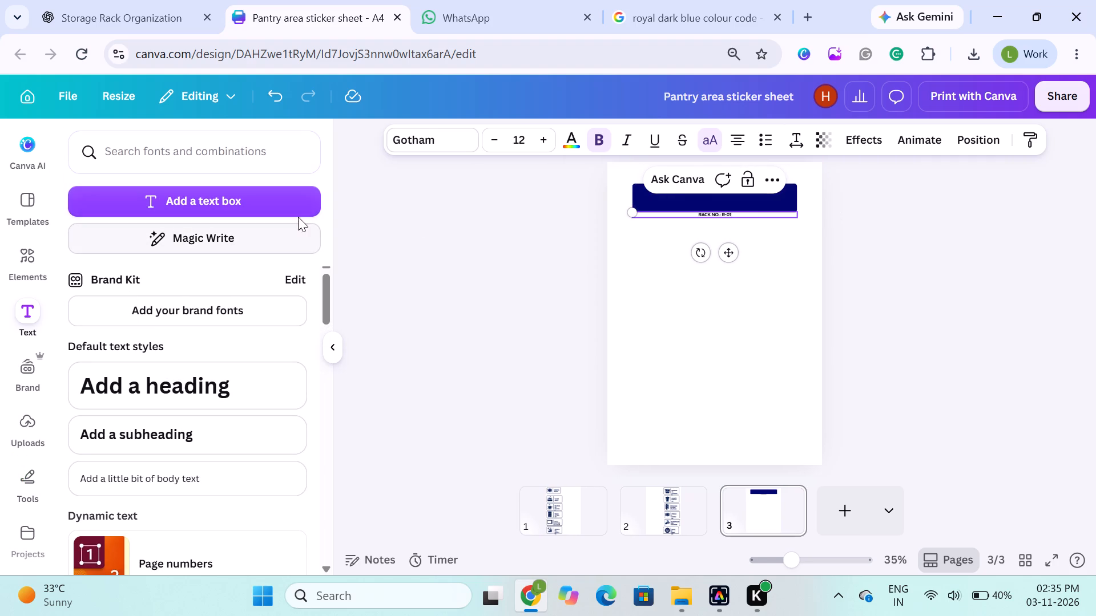
Move the dark blue bar on page 3 down so it sits behind the "RACK NO.: R-01" text.
{"action": "left_click", "coordinate": [546, 215]}
{"action": "right_click_drag", "start_coordinate": [546, 215], "coordinate": [731, 195]}
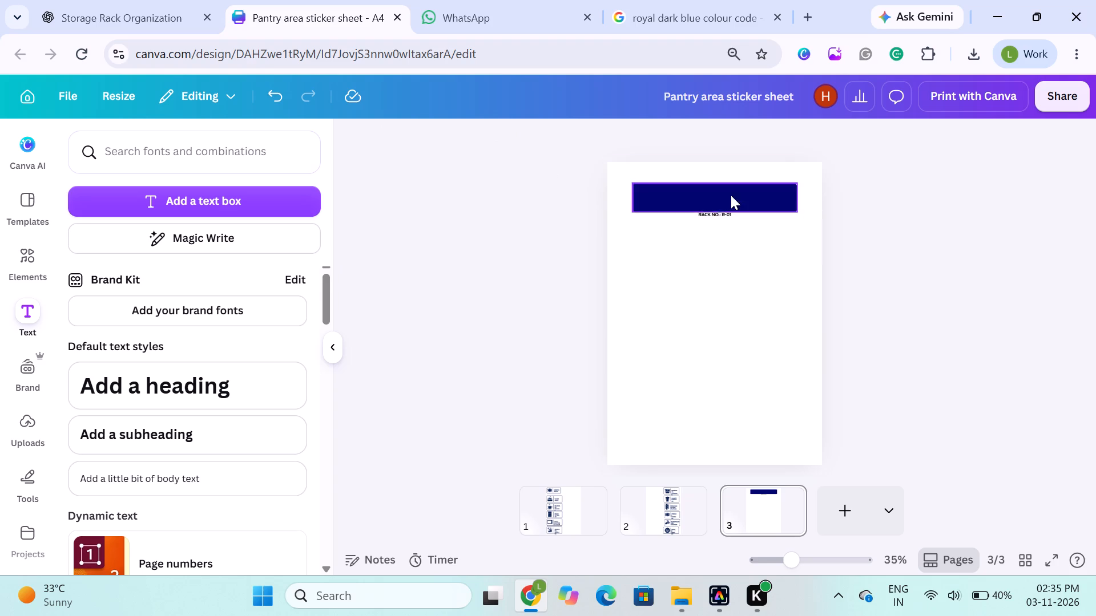
{"action": "right_click_drag", "start_coordinate": [731, 195], "coordinate": [796, 88]}
{"action": "scroll", "coordinate": [670, 277], "scroll_direction": "down", "scroll_amount": 1}
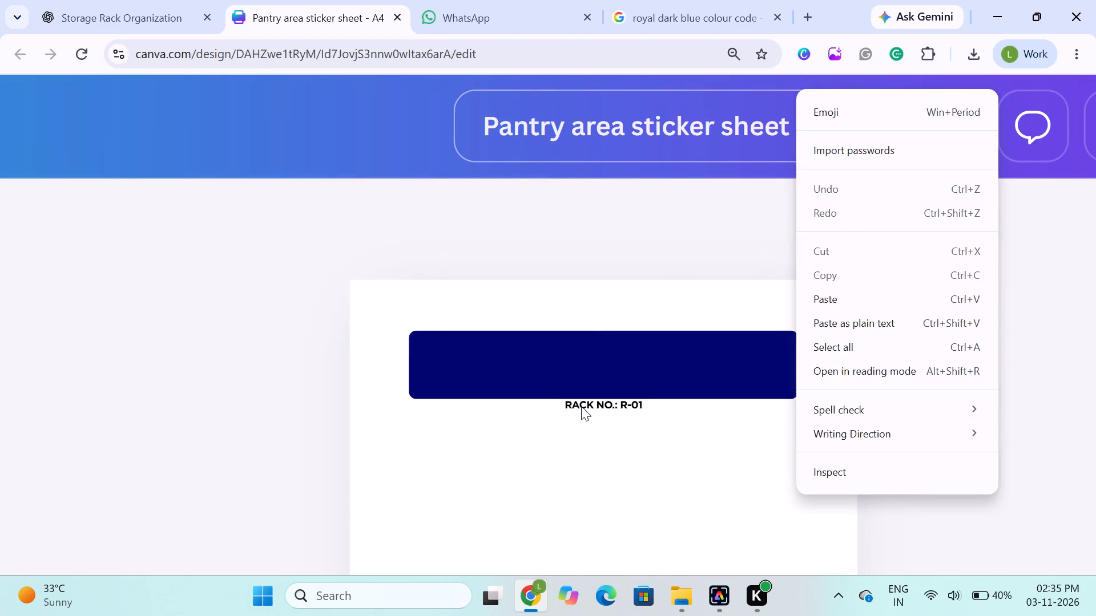
{"action": "left_click", "coordinate": [356, 419]}
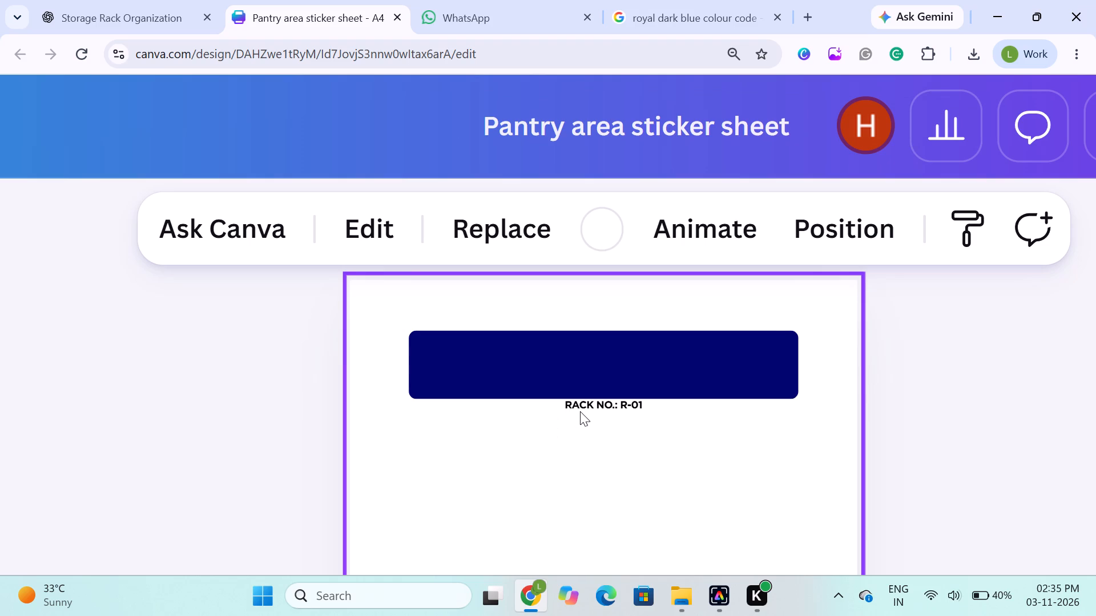
{"action": "left_click", "coordinate": [583, 410]}
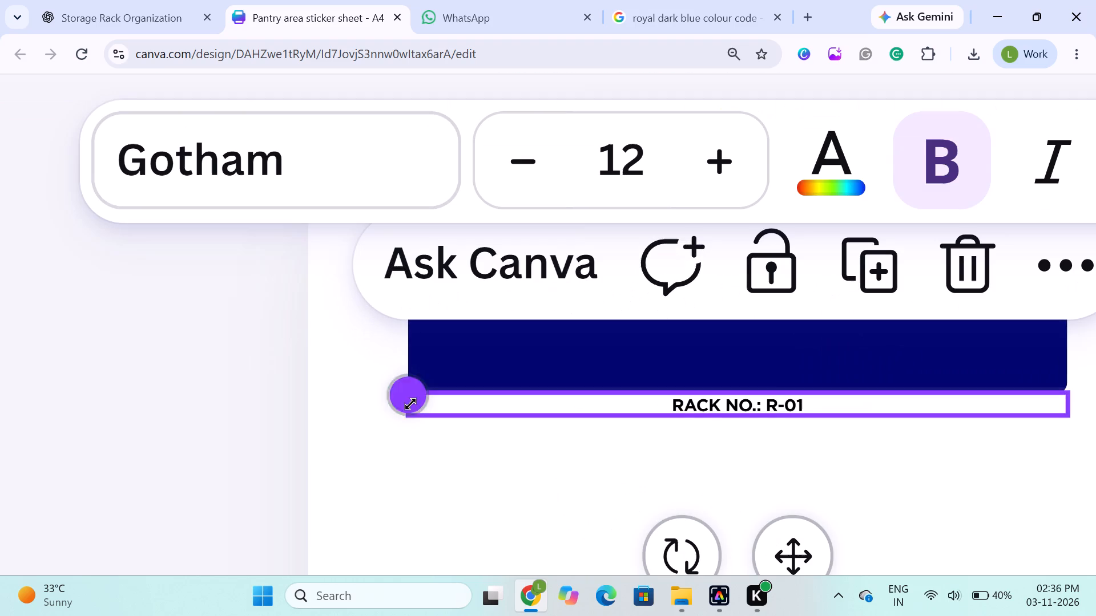
{"action": "left_click_drag", "start_coordinate": [410, 404], "coordinate": [582, 381]}
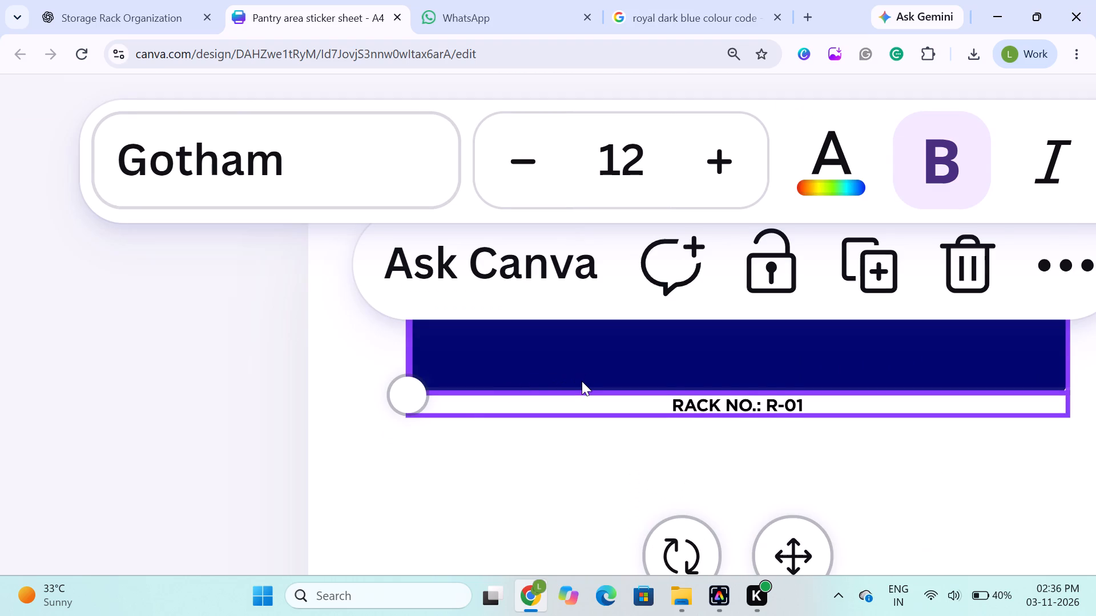
{"action": "left_click_drag", "start_coordinate": [667, 382], "coordinate": [666, 464]}
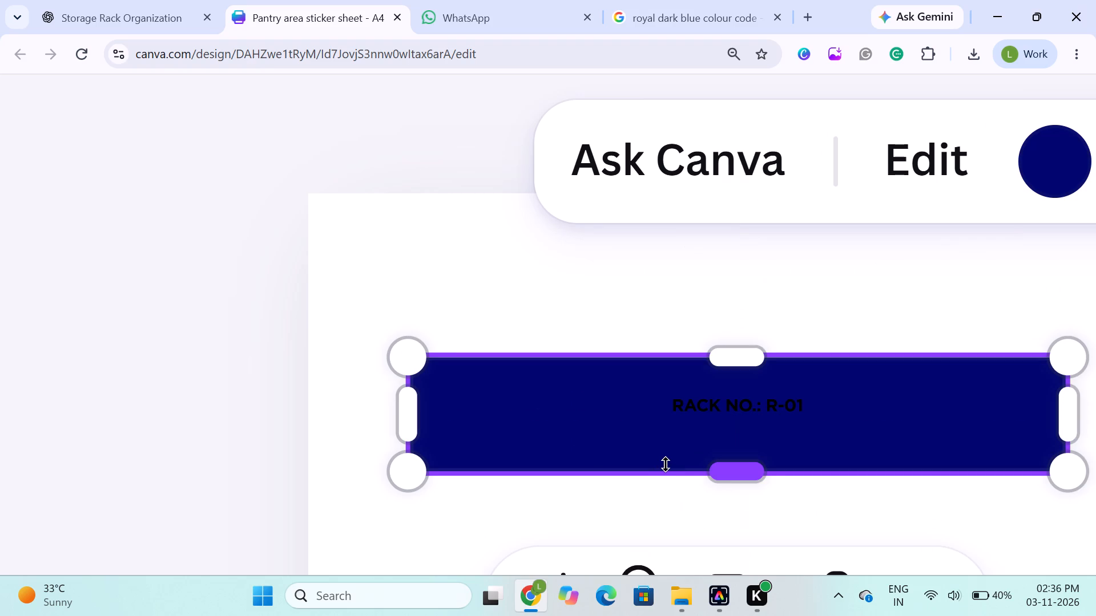
{"action": "scroll", "coordinate": [666, 464], "scroll_direction": "down", "scroll_amount": 1}
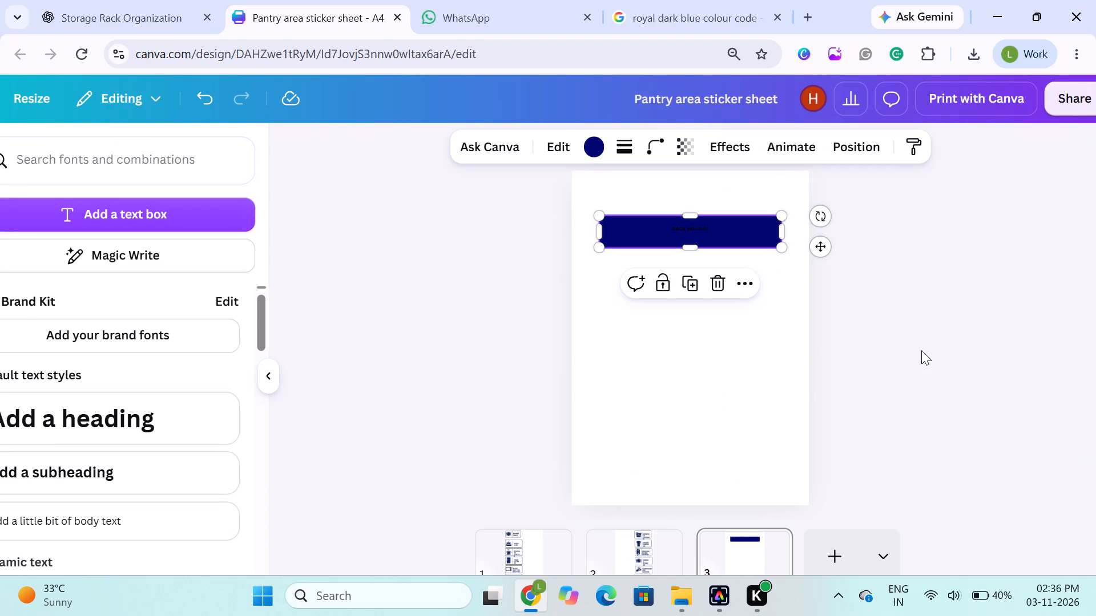
{"action": "left_click", "coordinate": [921, 350]}
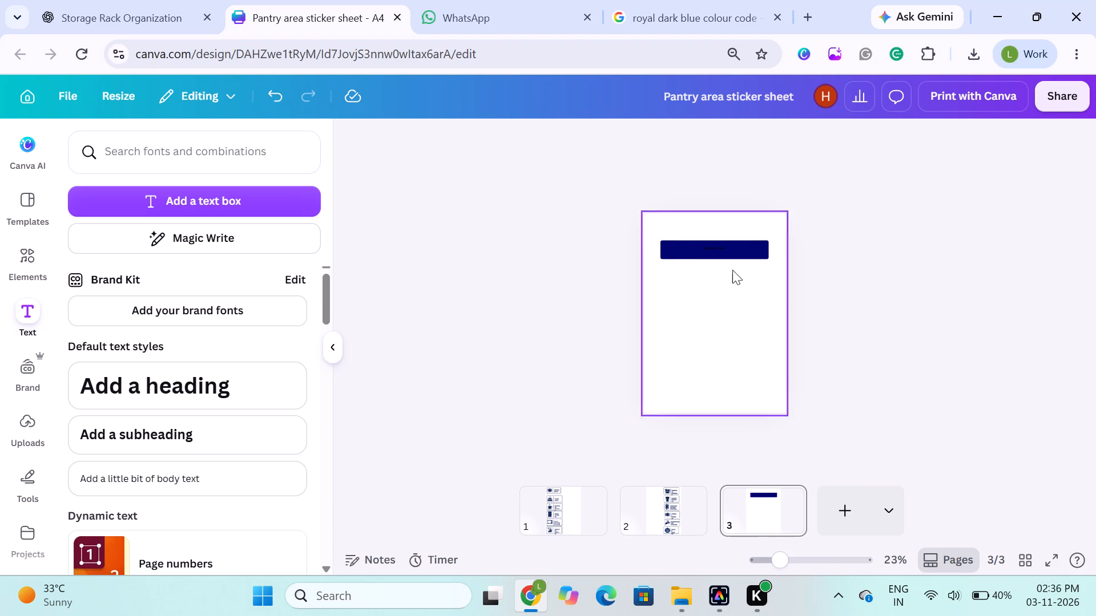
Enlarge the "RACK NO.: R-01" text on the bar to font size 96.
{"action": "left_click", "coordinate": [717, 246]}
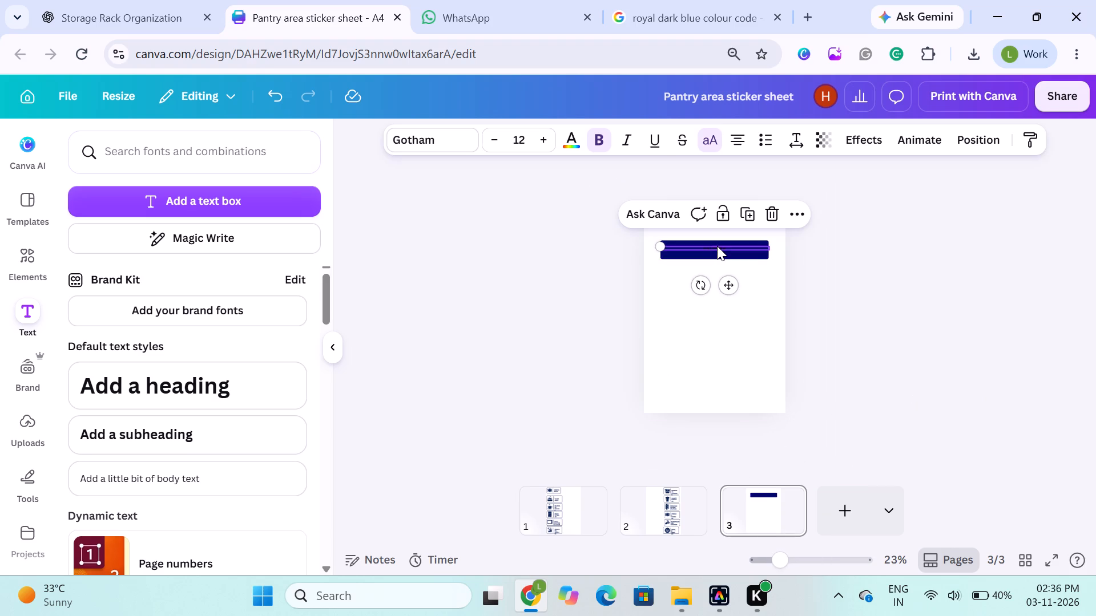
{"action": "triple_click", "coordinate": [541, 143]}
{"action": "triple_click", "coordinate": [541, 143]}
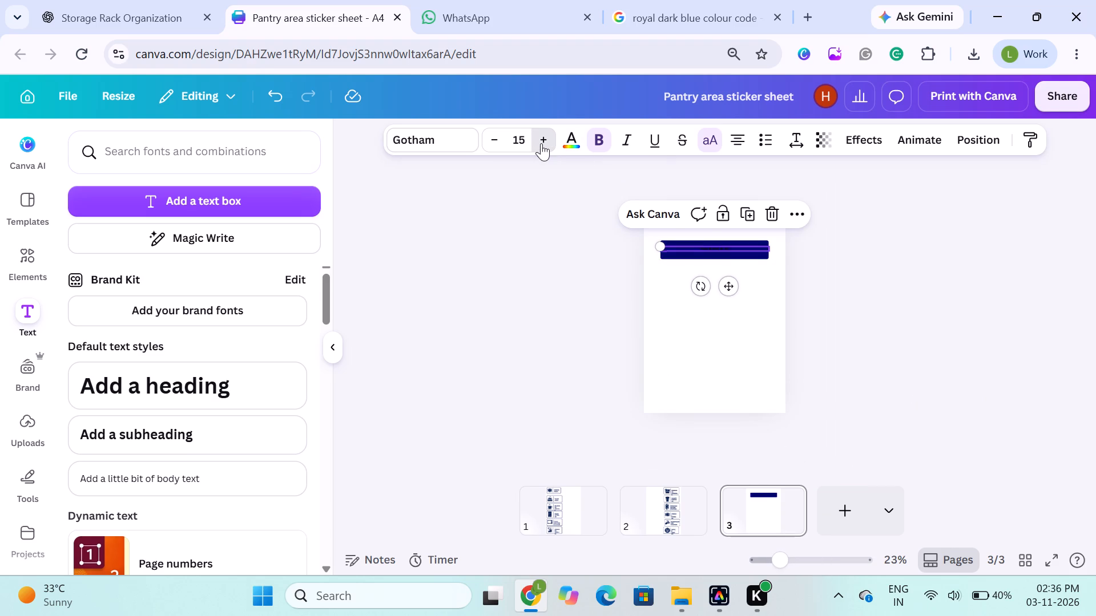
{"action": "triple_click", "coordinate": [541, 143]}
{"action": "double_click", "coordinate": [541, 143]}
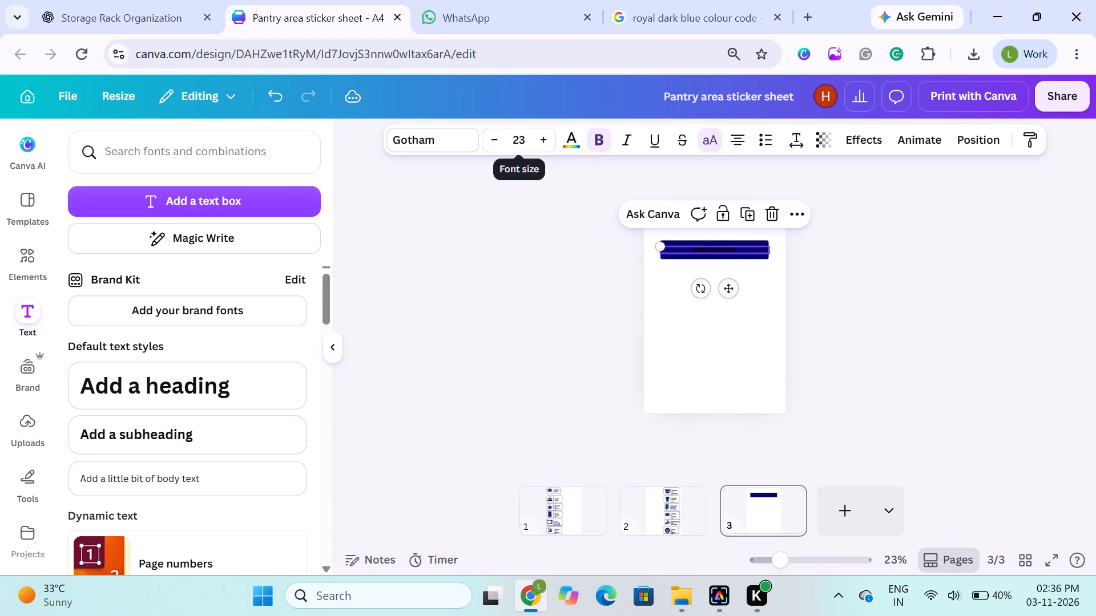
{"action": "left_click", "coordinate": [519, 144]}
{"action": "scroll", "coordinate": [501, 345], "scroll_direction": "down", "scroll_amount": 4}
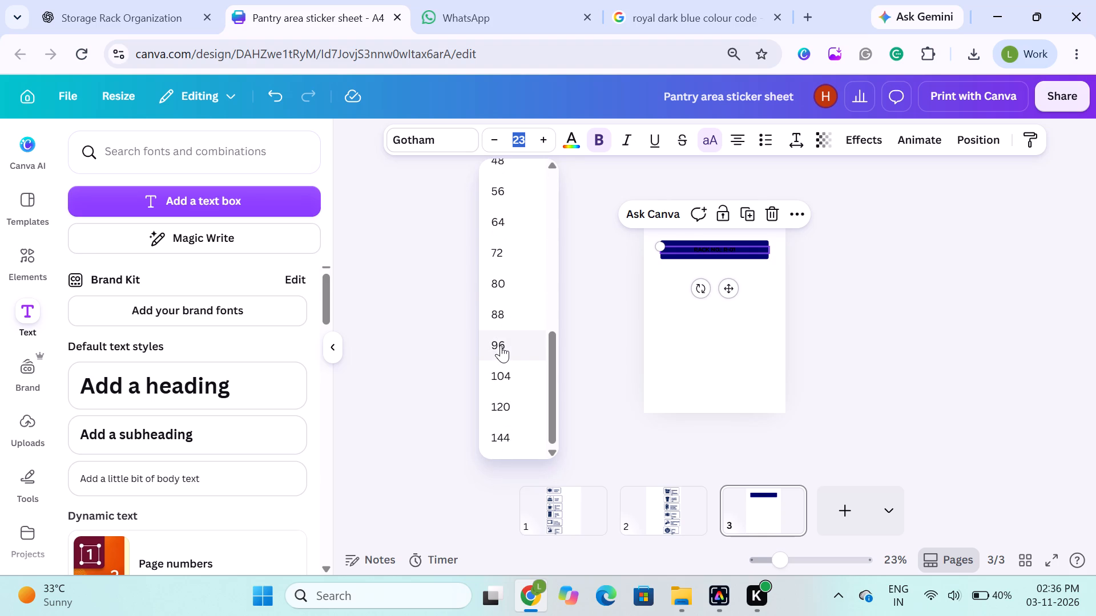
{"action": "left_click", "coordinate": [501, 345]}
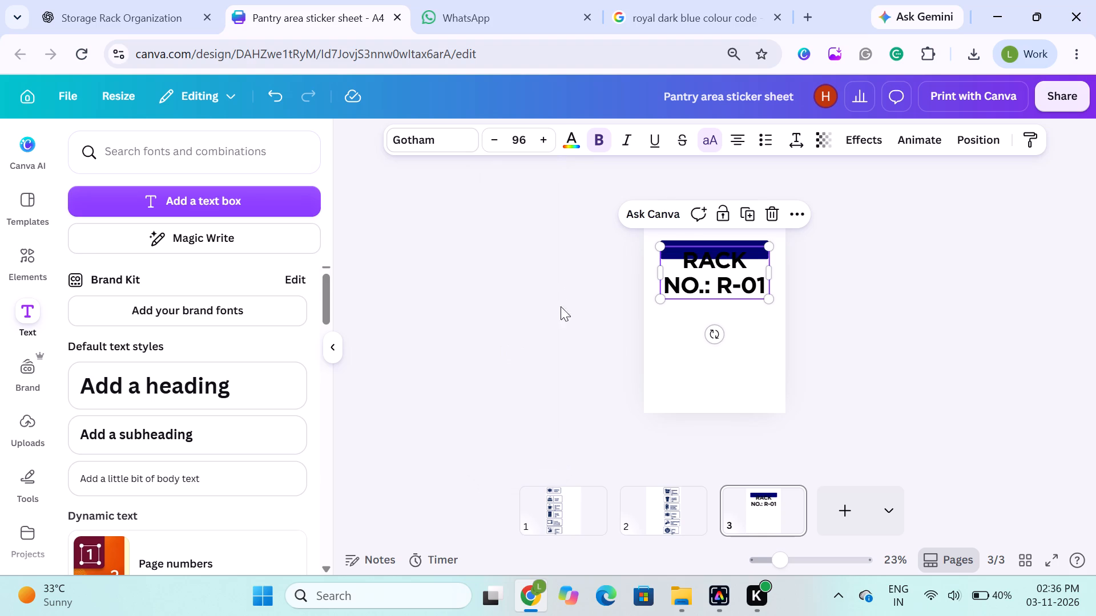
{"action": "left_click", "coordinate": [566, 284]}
Reduce the "RACK NO.: R-01" text to font size 51 so it fits on one line across the bar.
{"action": "left_click", "coordinate": [708, 273]}
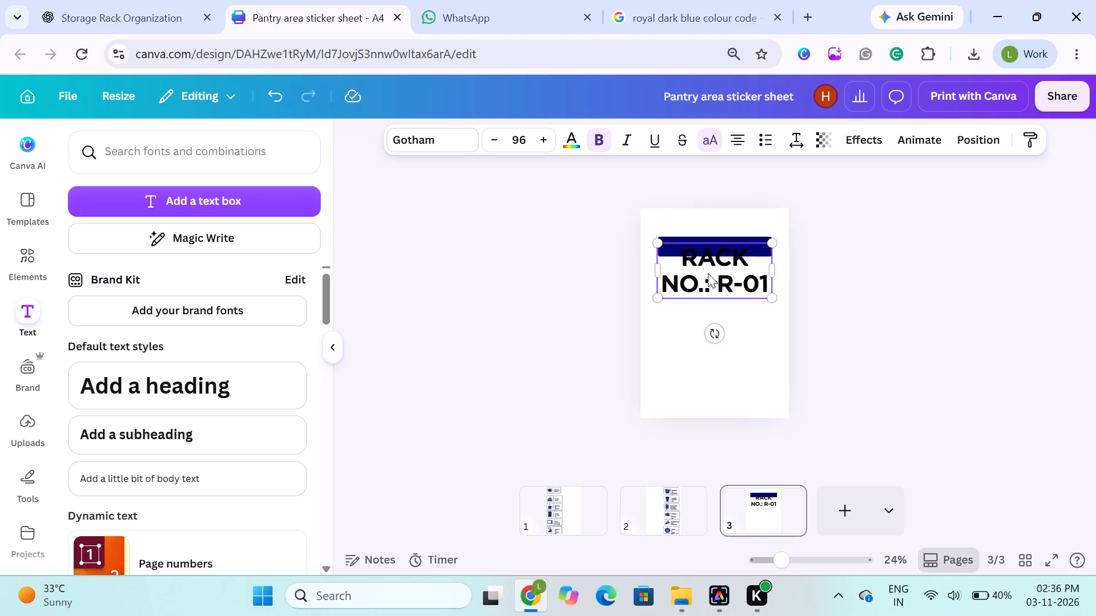
{"action": "triple_click", "coordinate": [489, 140]}
{"action": "triple_click", "coordinate": [489, 140]}
{"action": "triple_click", "coordinate": [489, 140]}
{"action": "triple_click", "coordinate": [489, 140]}
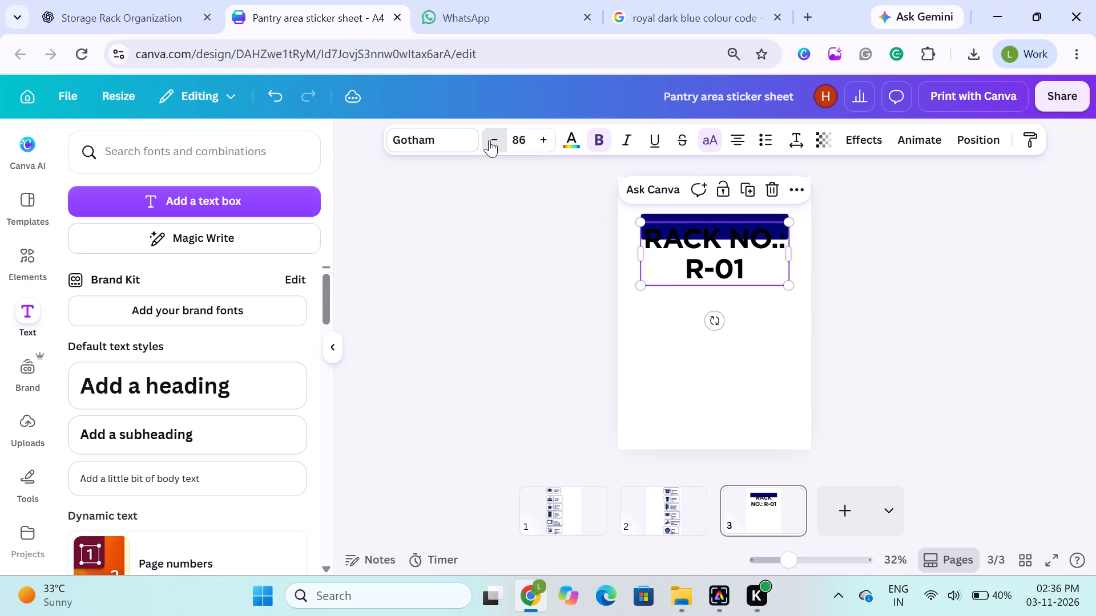
{"action": "triple_click", "coordinate": [489, 140]}
{"action": "triple_click", "coordinate": [489, 140]}
{"action": "triple_click", "coordinate": [489, 140]}
{"action": "triple_click", "coordinate": [489, 140]}
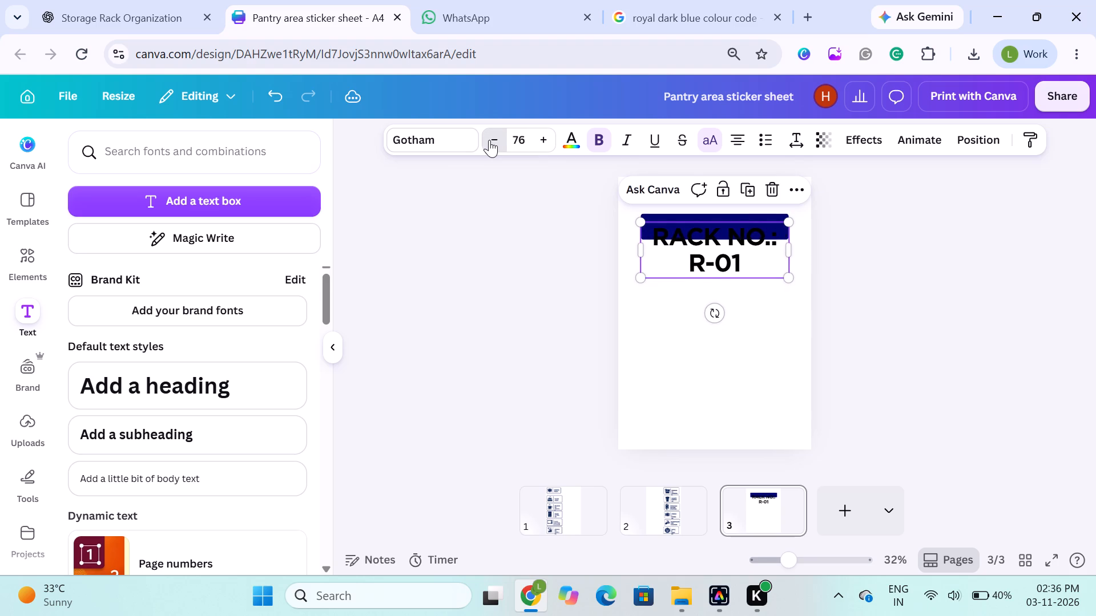
{"action": "triple_click", "coordinate": [489, 140]}
{"action": "triple_click", "coordinate": [489, 140]}
{"action": "triple_click", "coordinate": [489, 140]}
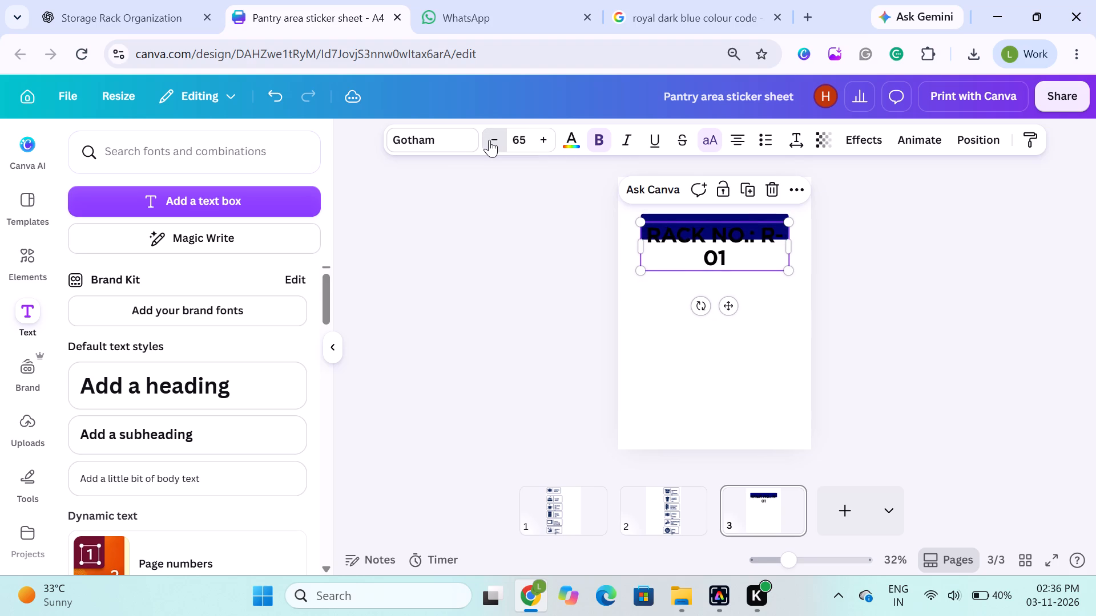
{"action": "triple_click", "coordinate": [489, 140]}
{"action": "triple_click", "coordinate": [489, 140]}
{"action": "triple_click", "coordinate": [489, 140]}
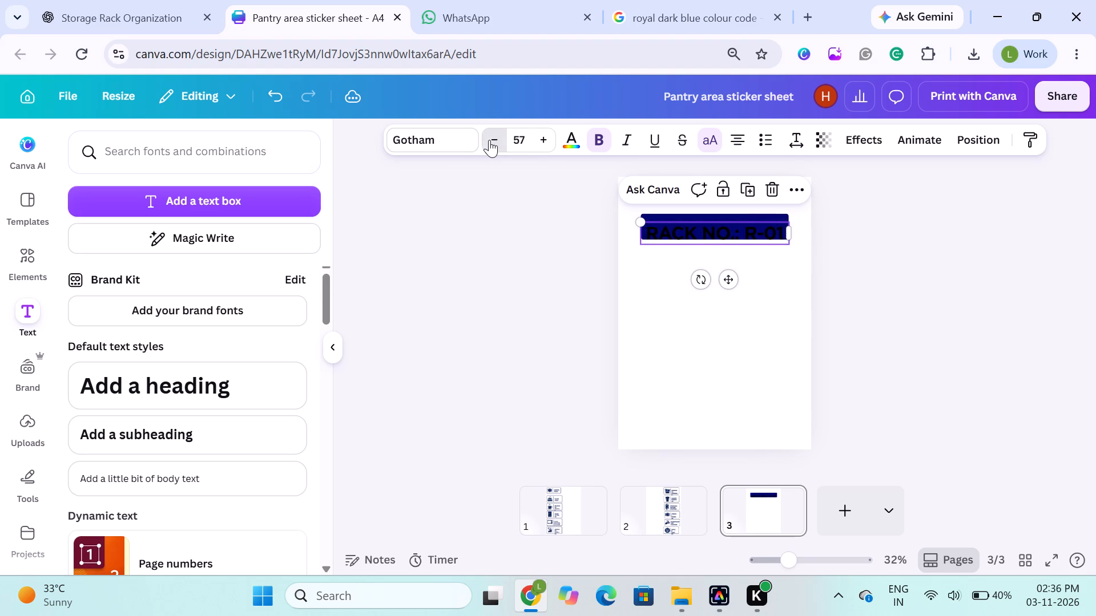
{"action": "triple_click", "coordinate": [489, 140]}
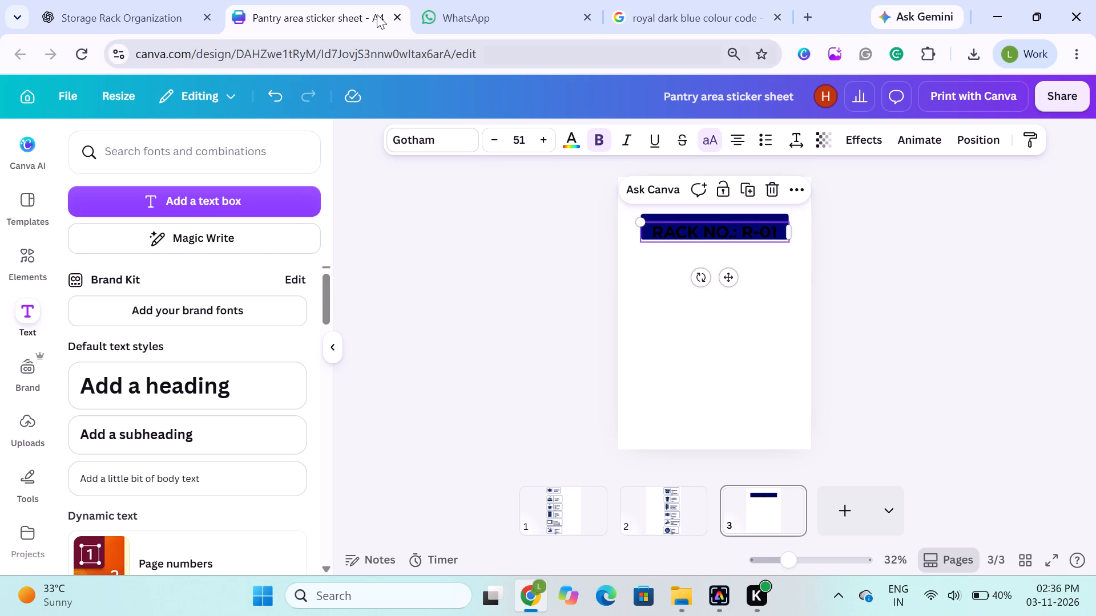
{"action": "left_click", "coordinate": [550, 208]}
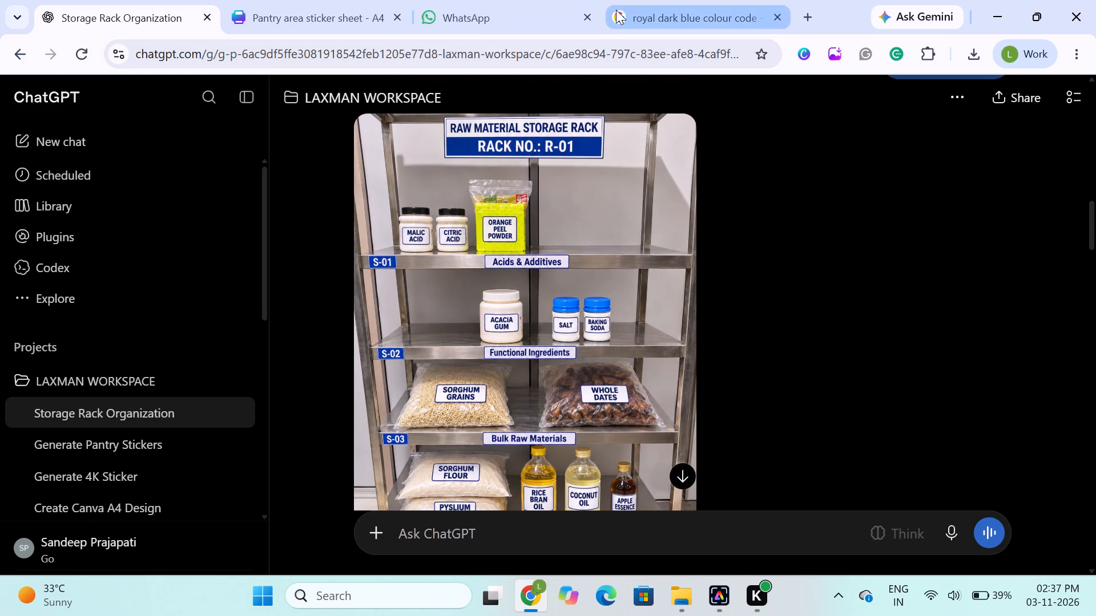
Back in the Pantry area sticker sheet, remove the full stop after NO so the sign text reads "RACK NO: R-01".
{"action": "left_click", "coordinate": [329, 9]}
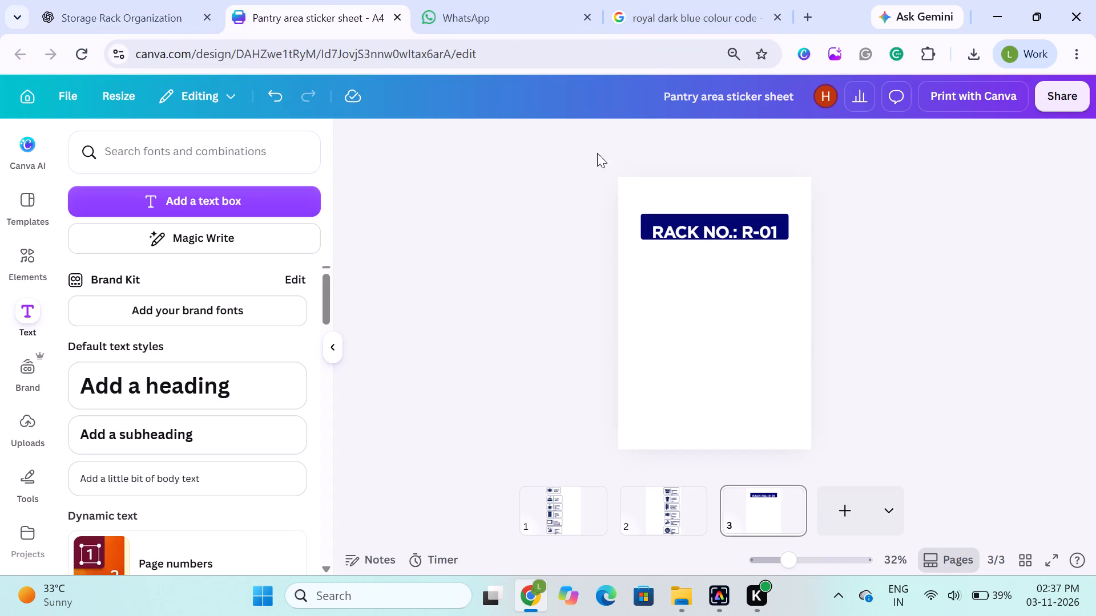
{"action": "double_click", "coordinate": [739, 254]}
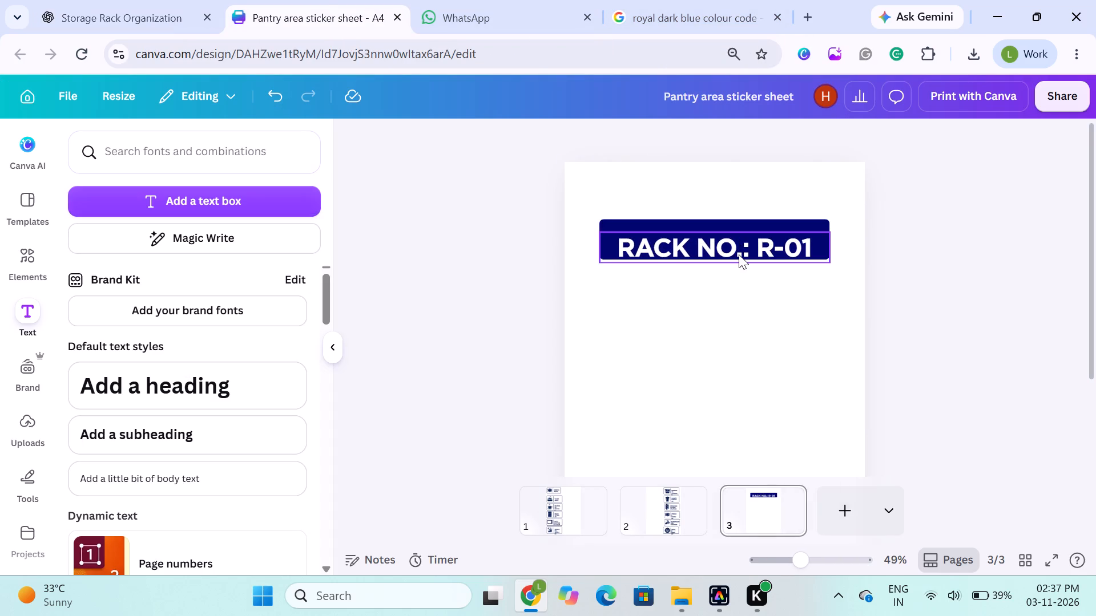
{"action": "key", "text": "Right"}
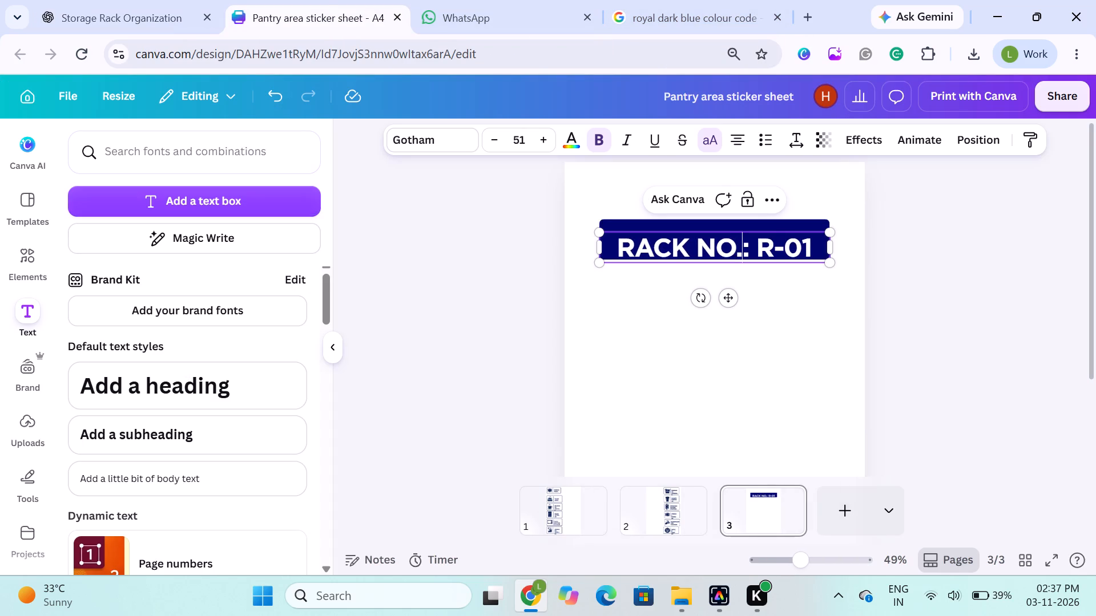
{"action": "key", "text": "BackSpace"}
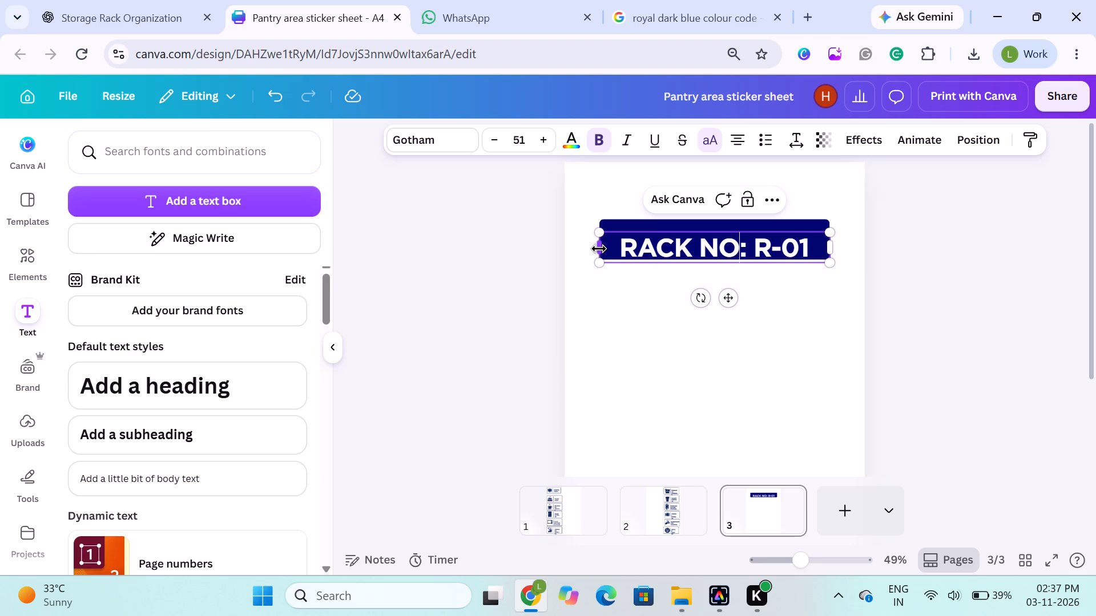
Narrow the "RACK NO: R-01" text box to about 13.3 cm and centre it over the blue bar.
{"action": "left_click_drag", "start_coordinate": [599, 249], "coordinate": [630, 252]}
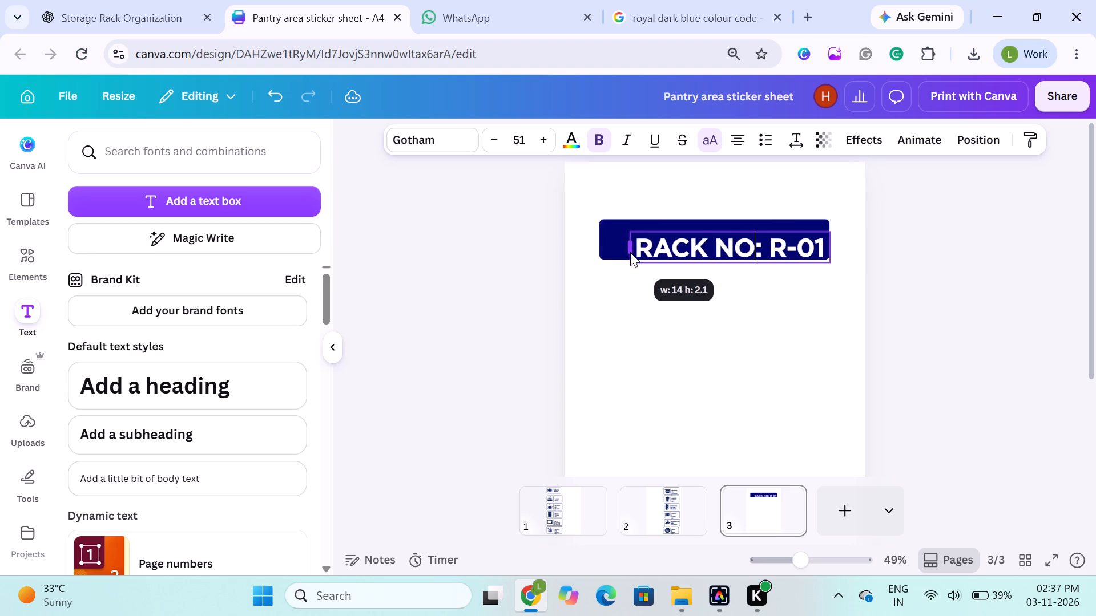
{"action": "left_click_drag", "start_coordinate": [630, 252], "coordinate": [640, 254]}
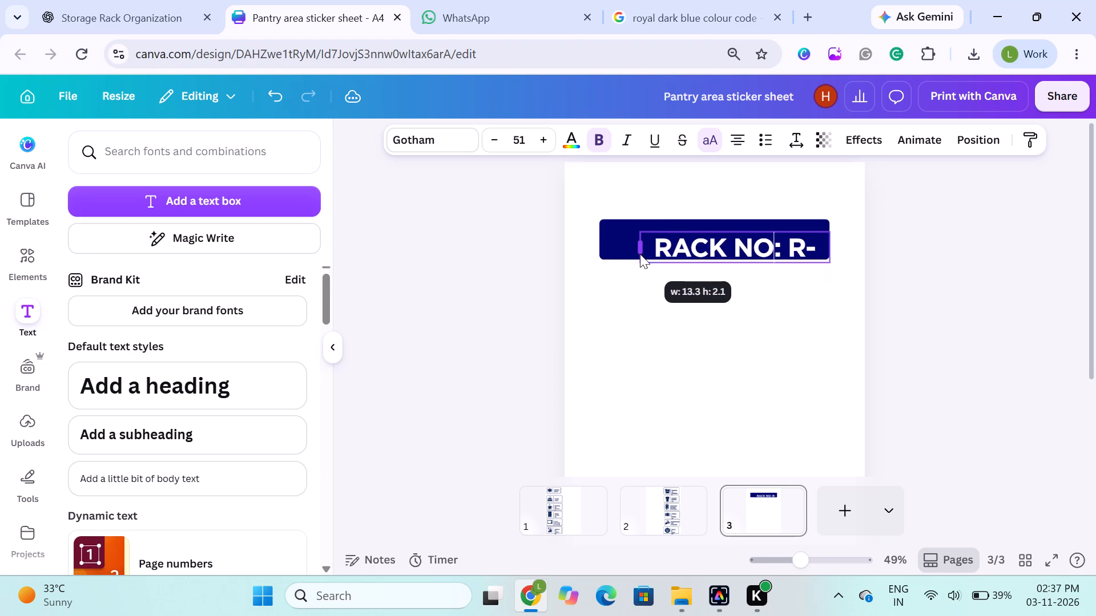
{"action": "left_click_drag", "start_coordinate": [640, 254], "coordinate": [639, 253]}
{"action": "left_click", "coordinate": [511, 251]}
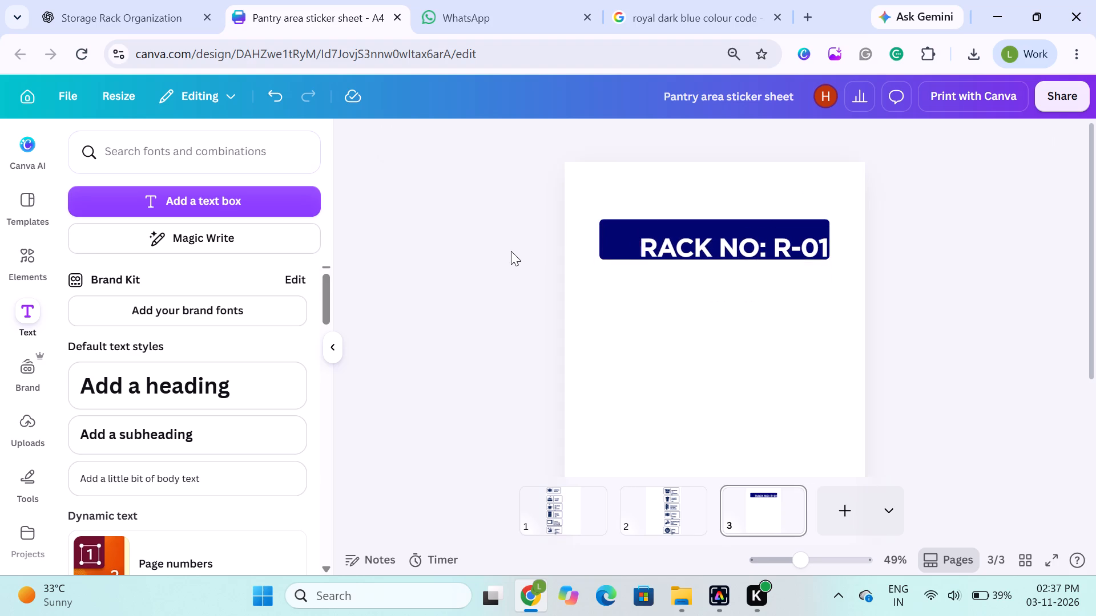
{"action": "left_click_drag", "start_coordinate": [713, 252], "coordinate": [694, 240]}
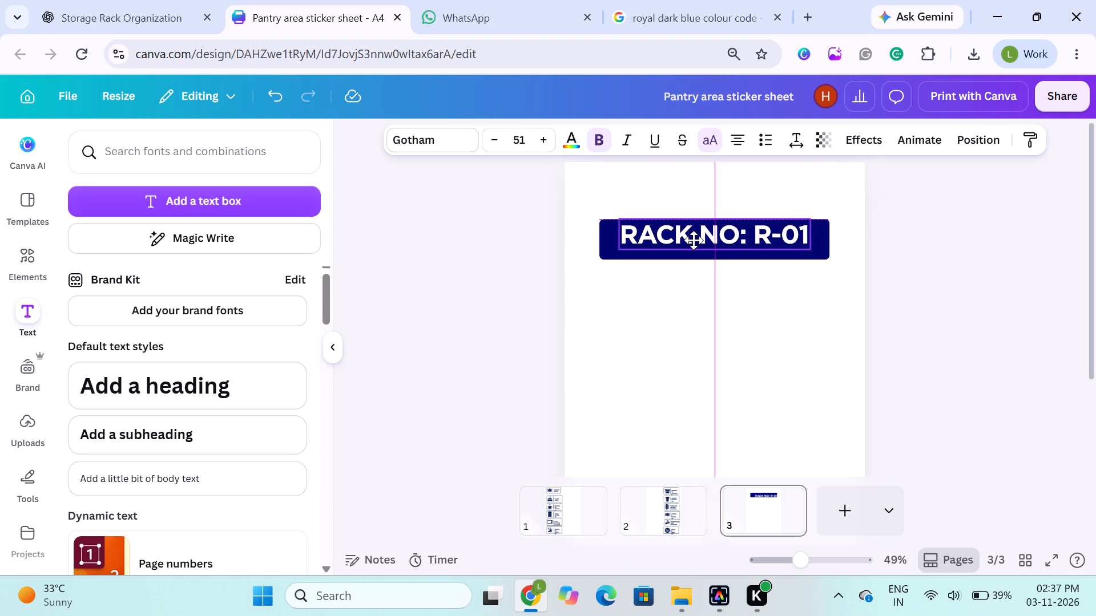
{"action": "left_click_drag", "start_coordinate": [694, 240], "coordinate": [694, 245]}
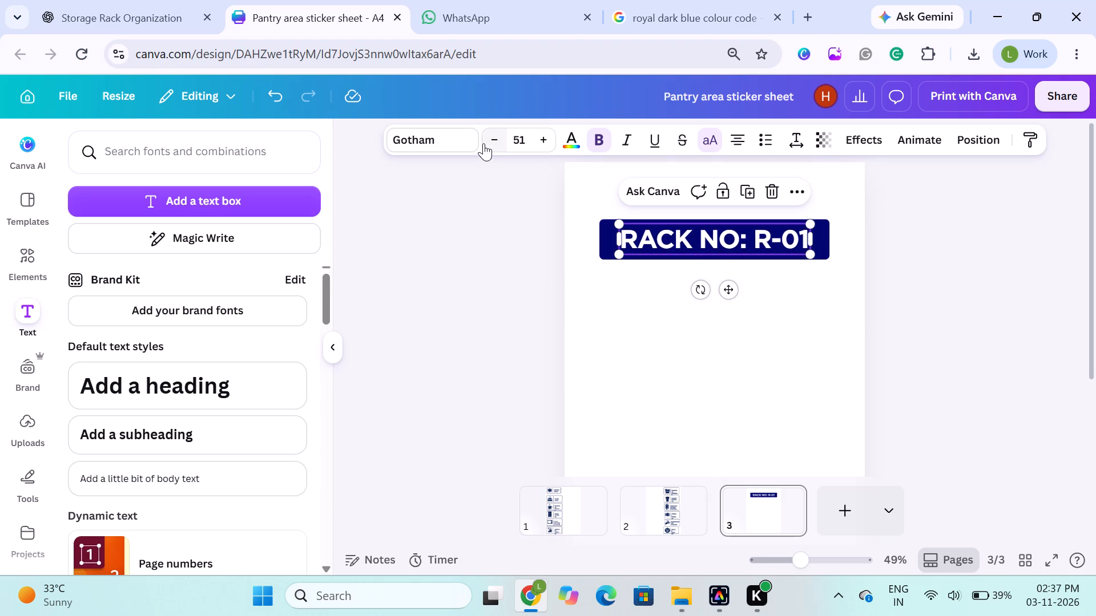
Reduce the "RACK NO: R-01" text to font size 50.
{"action": "left_click", "coordinate": [495, 142]}
{"action": "left_click", "coordinate": [512, 223]}
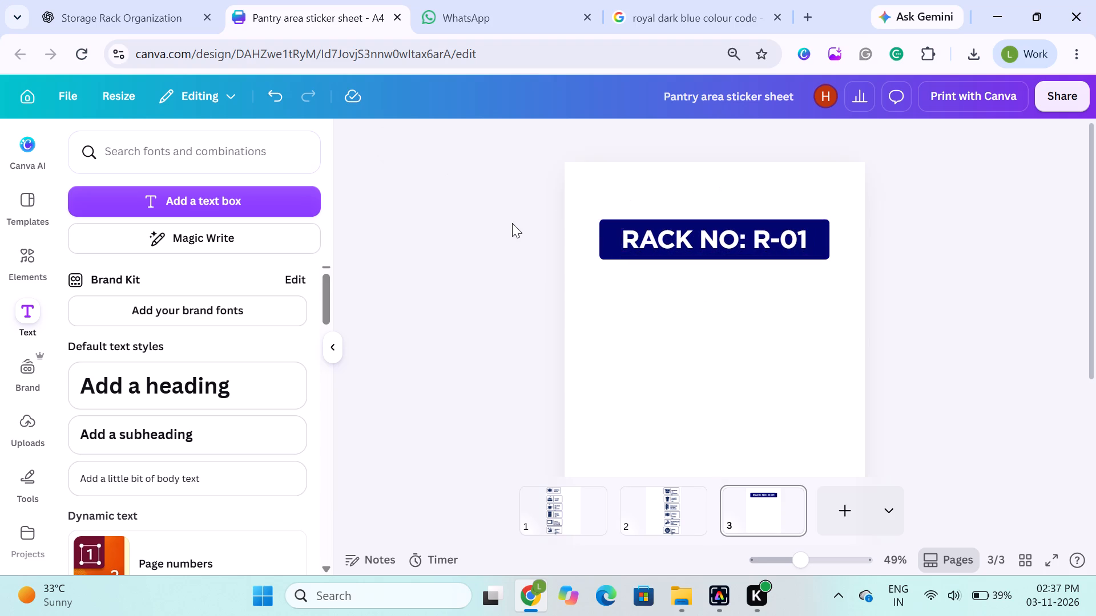
Align the "RACK NO: R-01" text and the blue bar to each other's vertical middle and group them.
{"action": "left_click", "coordinate": [645, 248]}
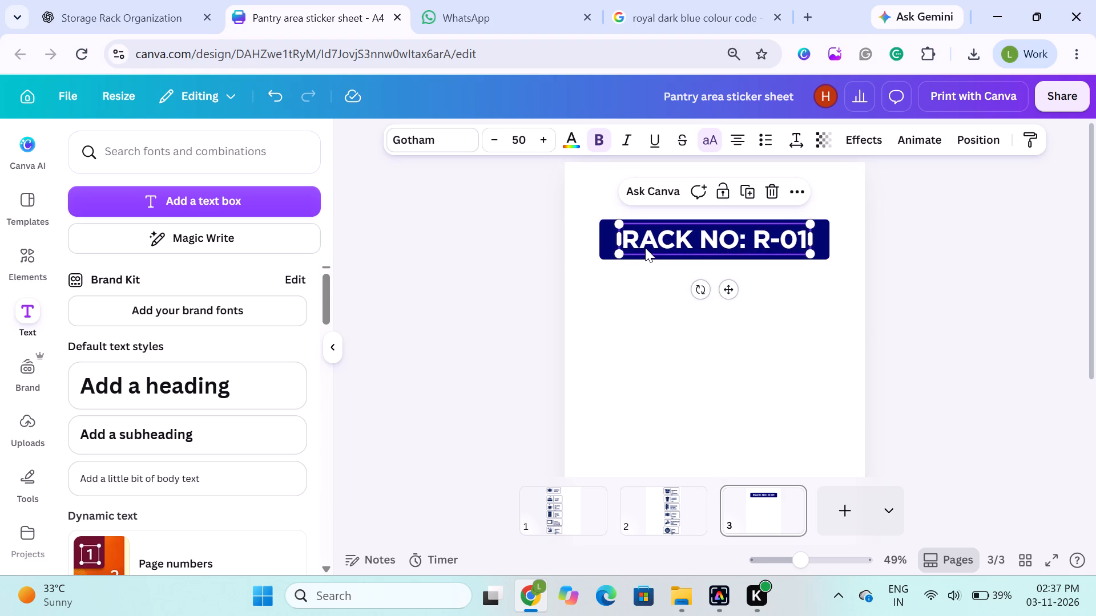
{"action": "left_click", "coordinate": [645, 248], "text": "shift"}
{"action": "left_click", "coordinate": [606, 234], "text": "shift"}
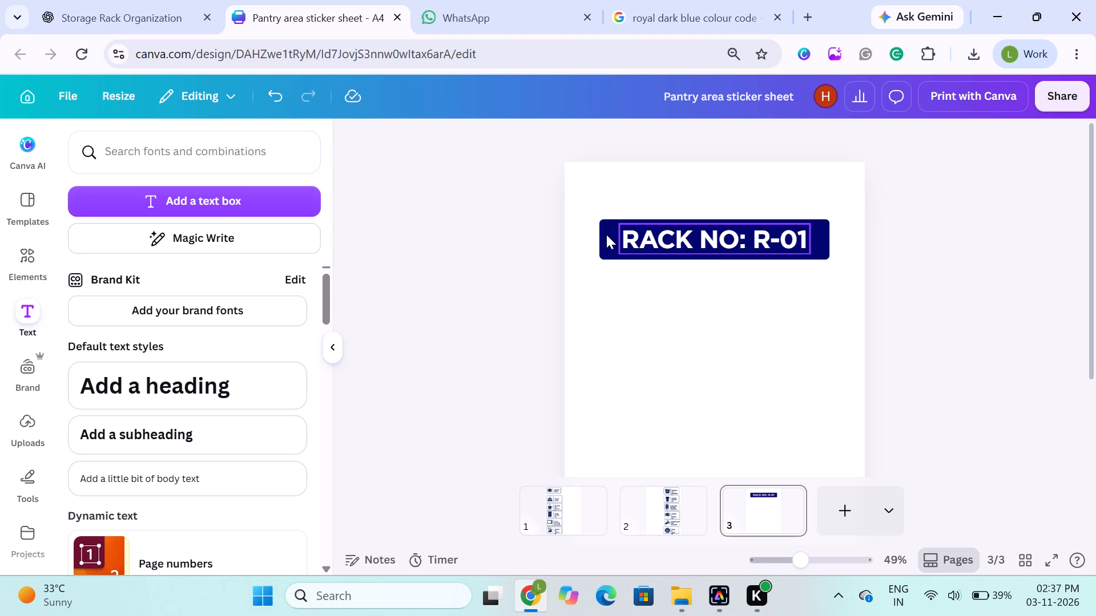
{"action": "left_click", "coordinate": [641, 248], "text": "shift"}
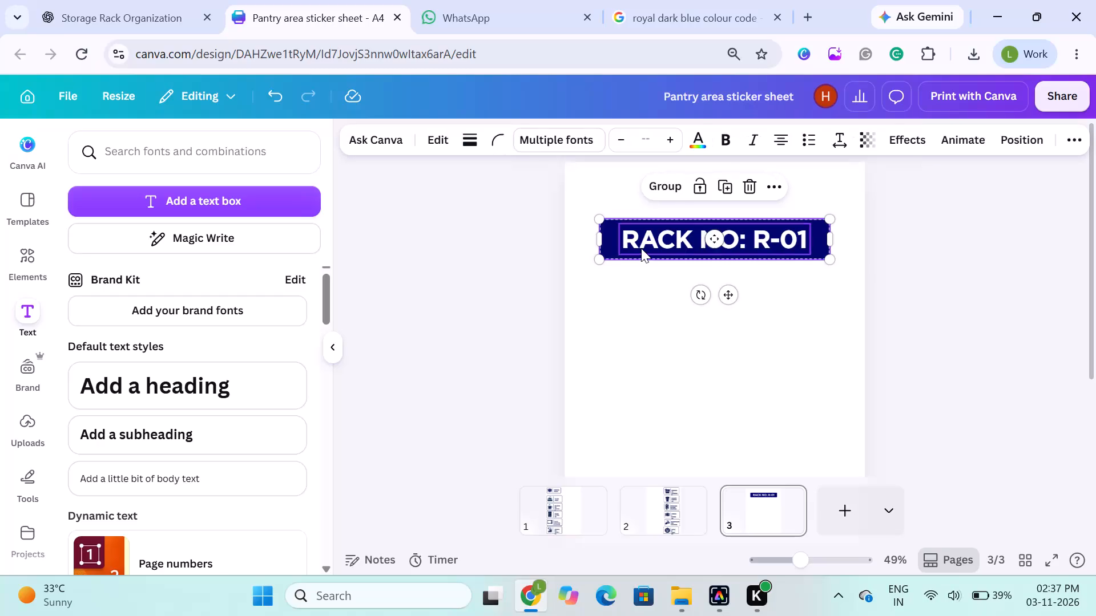
{"action": "left_click", "coordinate": [1037, 136]}
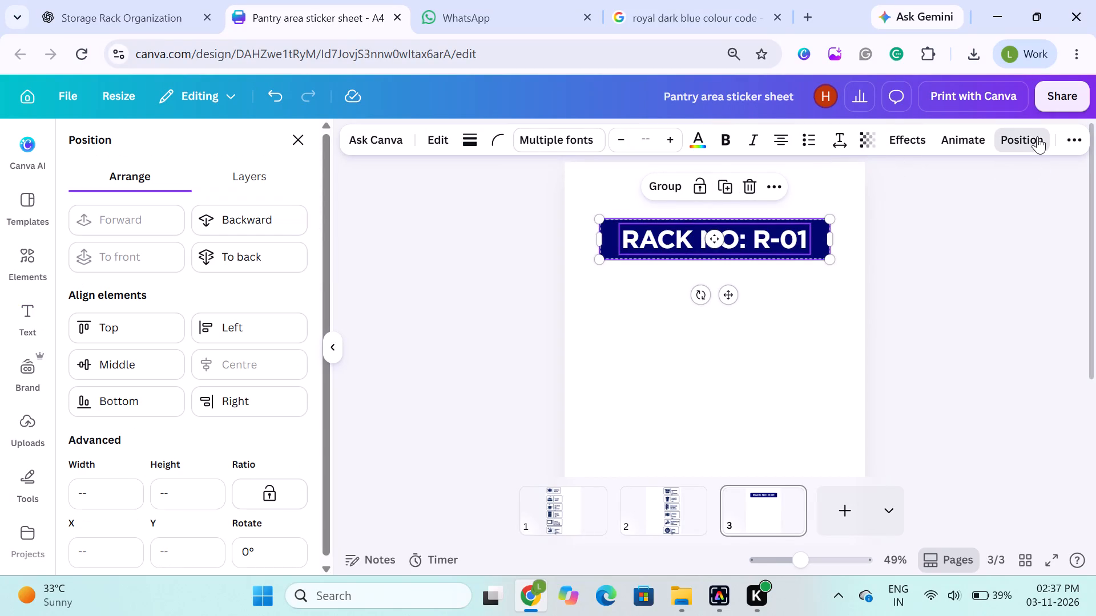
{"action": "left_click", "coordinate": [108, 369]}
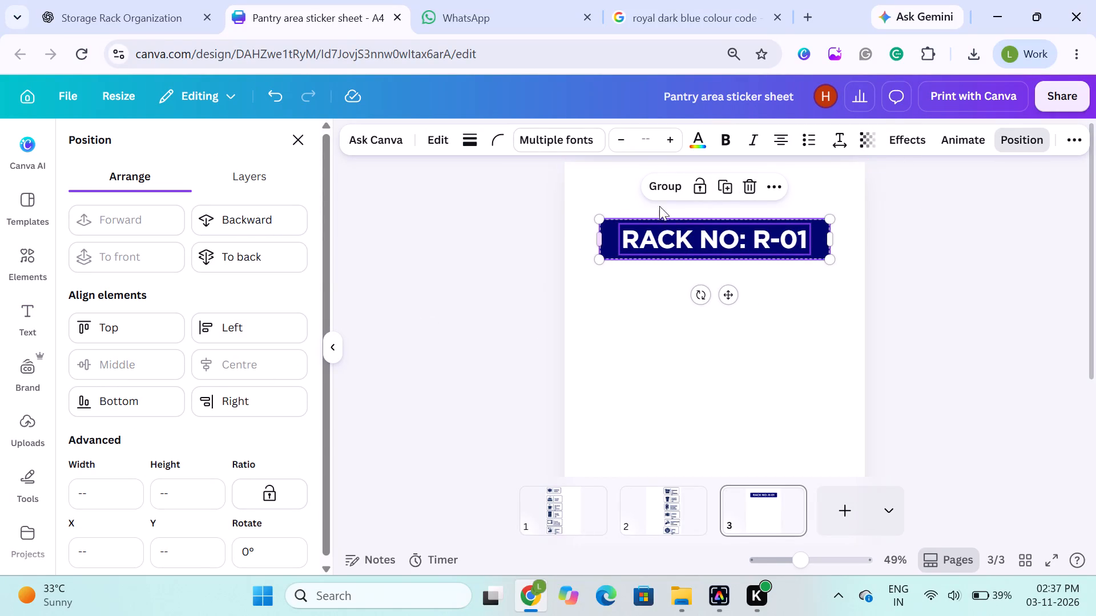
{"action": "left_click", "coordinate": [666, 181]}
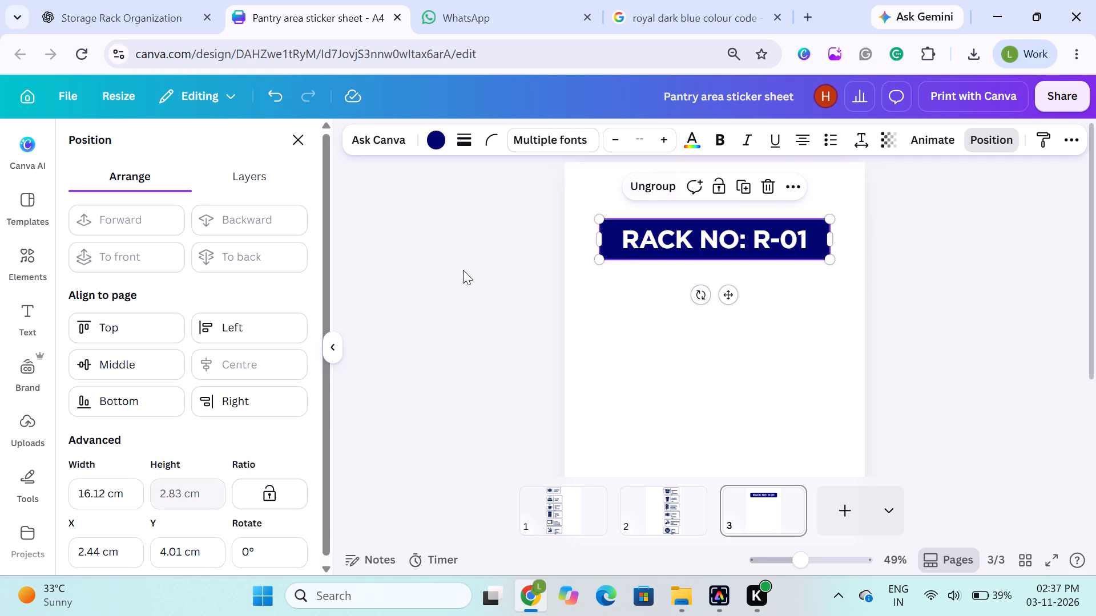
{"action": "left_click", "coordinate": [463, 270]}
{"action": "left_click", "coordinate": [463, 270]}
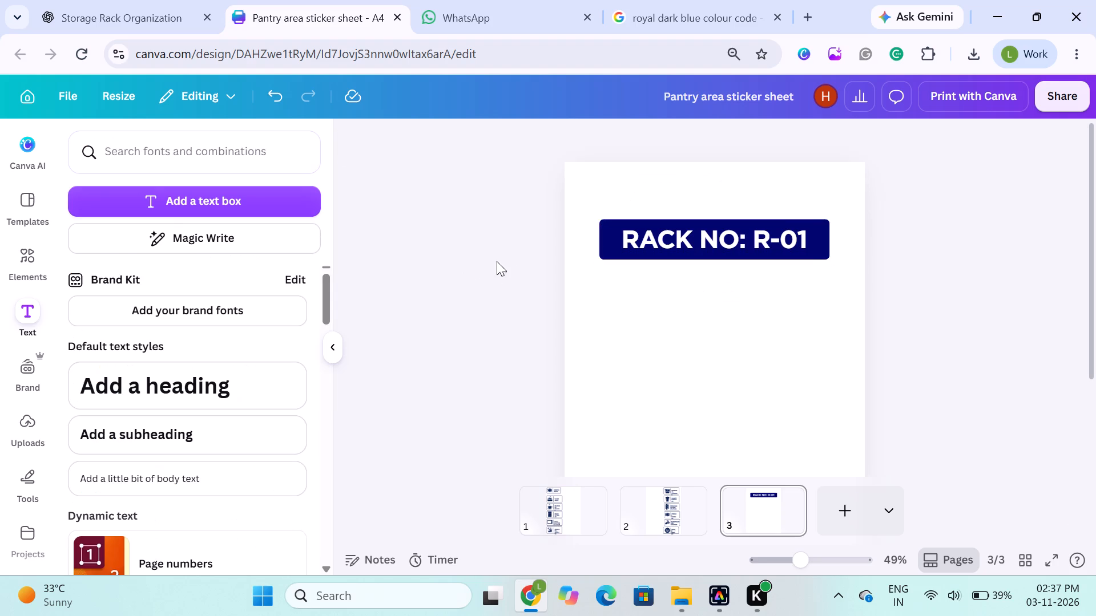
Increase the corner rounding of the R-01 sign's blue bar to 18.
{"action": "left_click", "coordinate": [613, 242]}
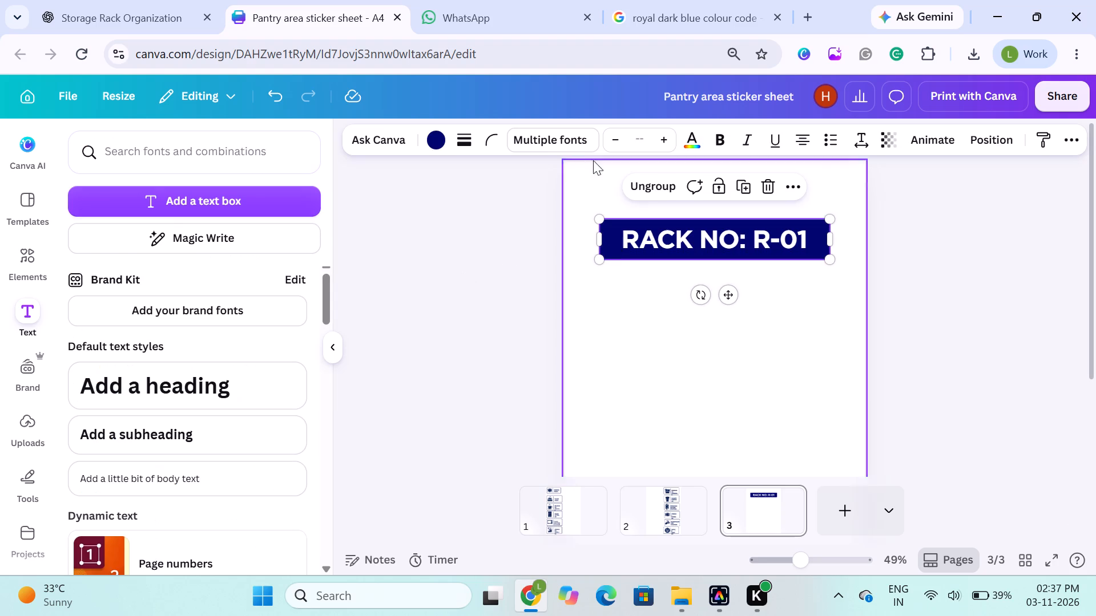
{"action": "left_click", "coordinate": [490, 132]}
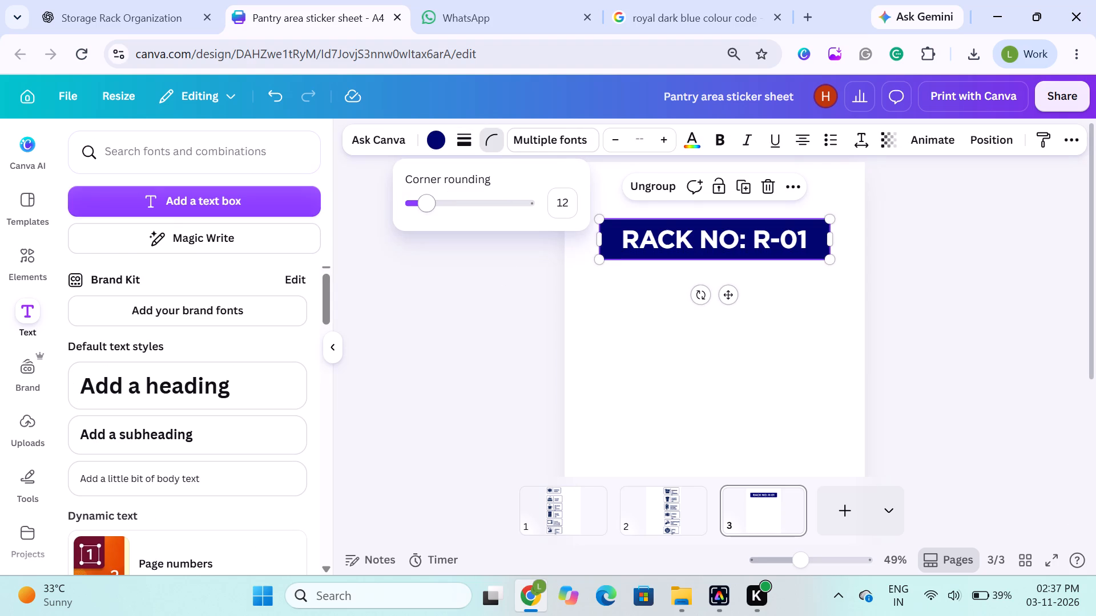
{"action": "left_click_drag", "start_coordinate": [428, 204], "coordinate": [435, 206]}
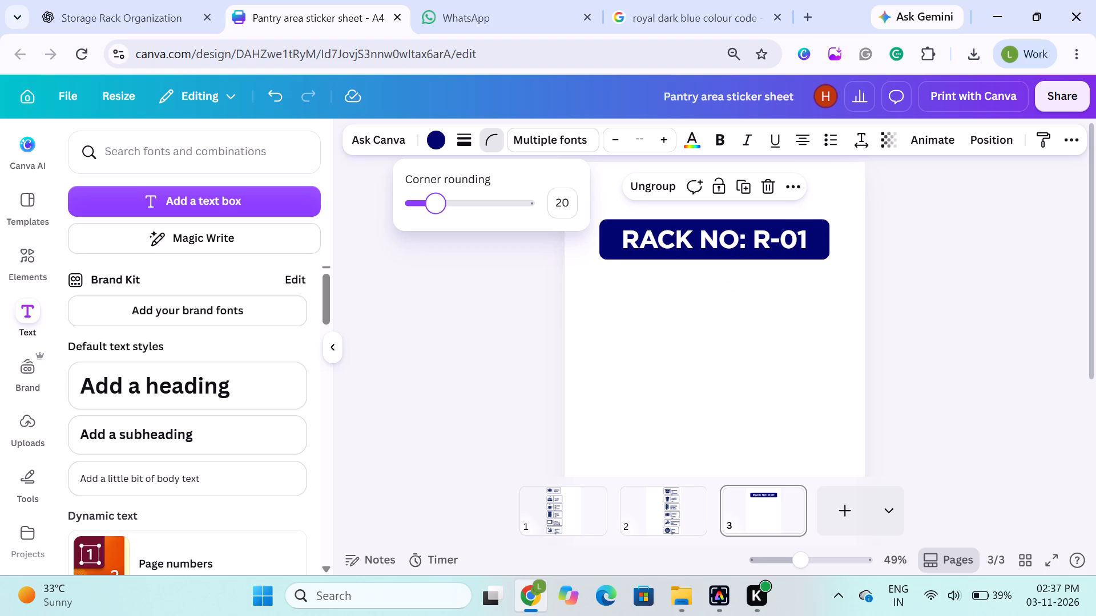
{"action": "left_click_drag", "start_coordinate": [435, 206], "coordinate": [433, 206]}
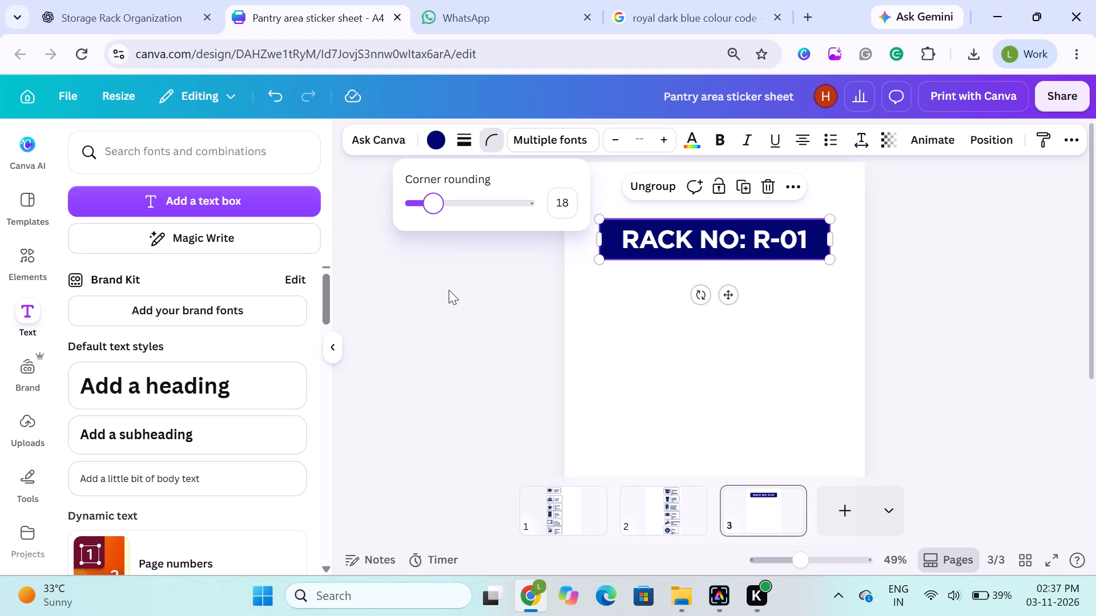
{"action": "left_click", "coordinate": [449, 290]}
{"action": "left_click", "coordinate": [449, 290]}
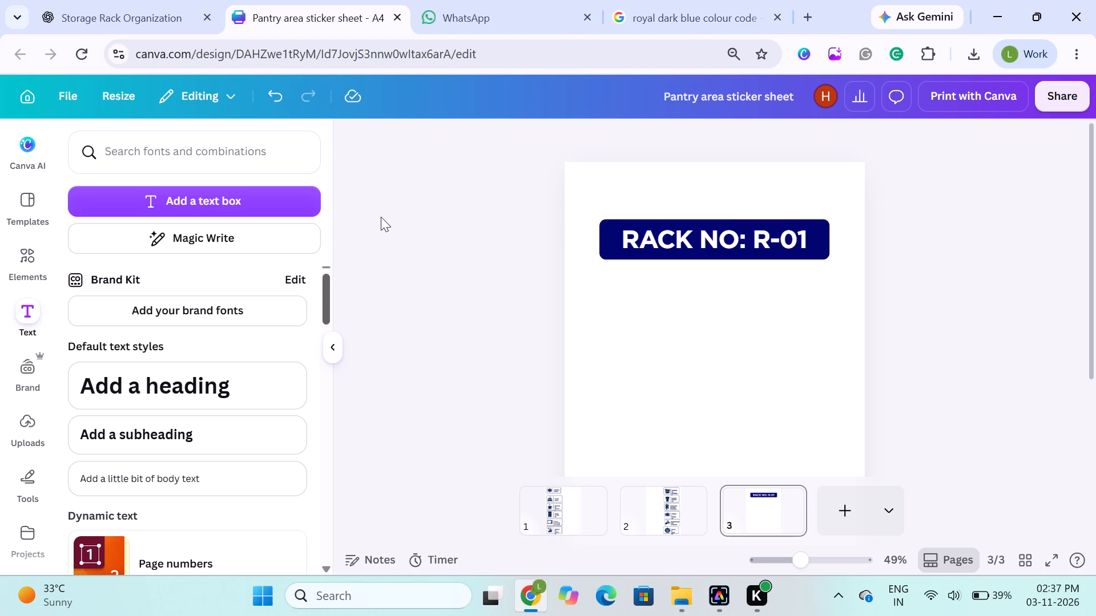
Set the corner rounding of the R-01 sign's blue bar to 0 for square corners.
{"action": "left_click", "coordinate": [602, 232]}
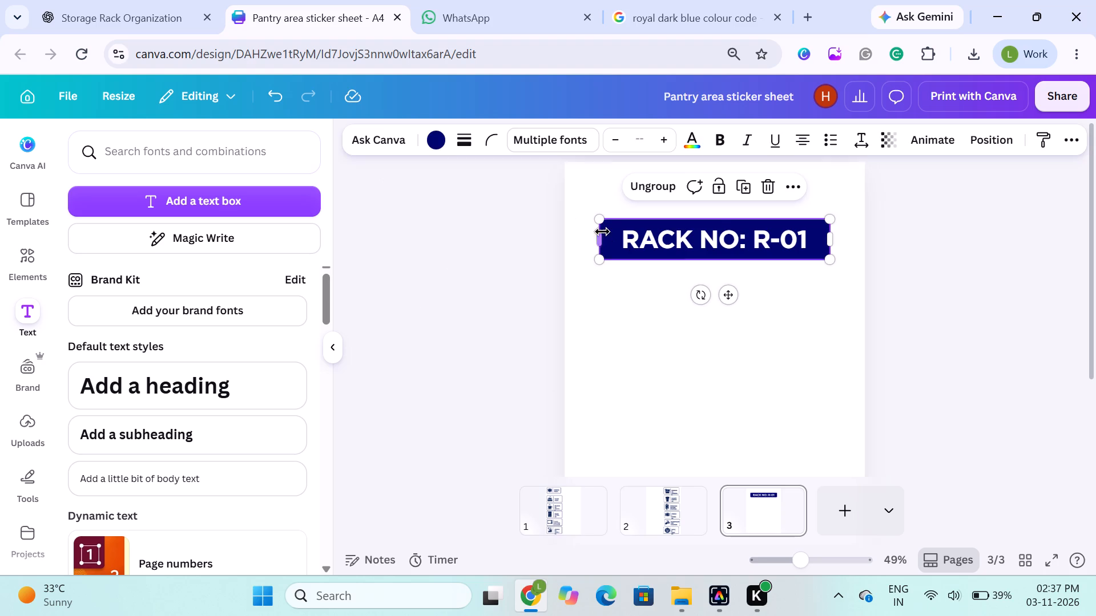
{"action": "left_click", "coordinate": [463, 137]}
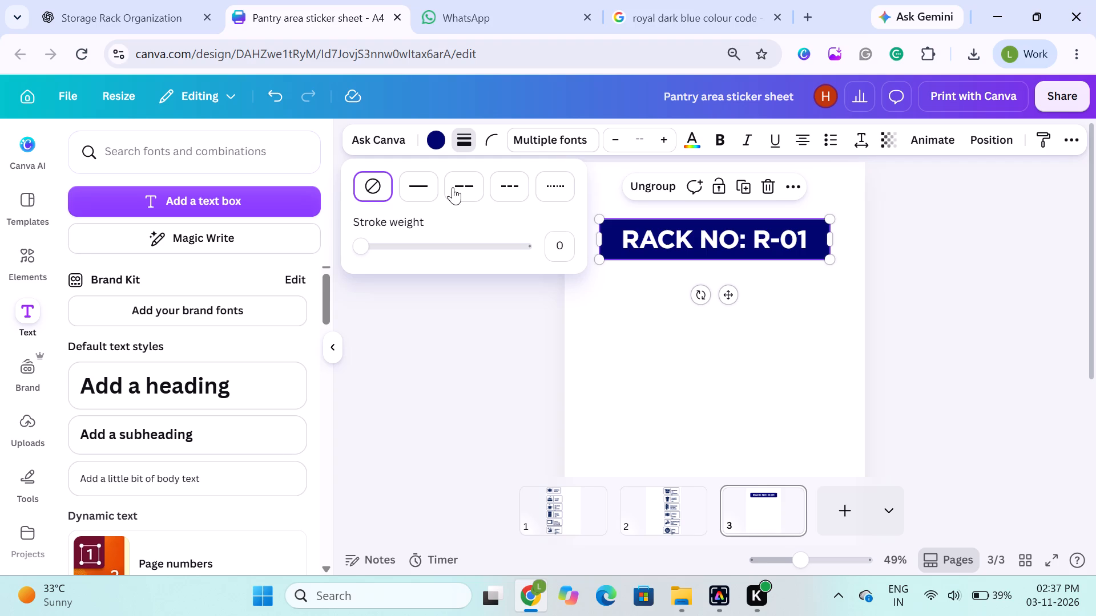
{"action": "left_click", "coordinate": [497, 127]}
{"action": "left_click", "coordinate": [487, 141]}
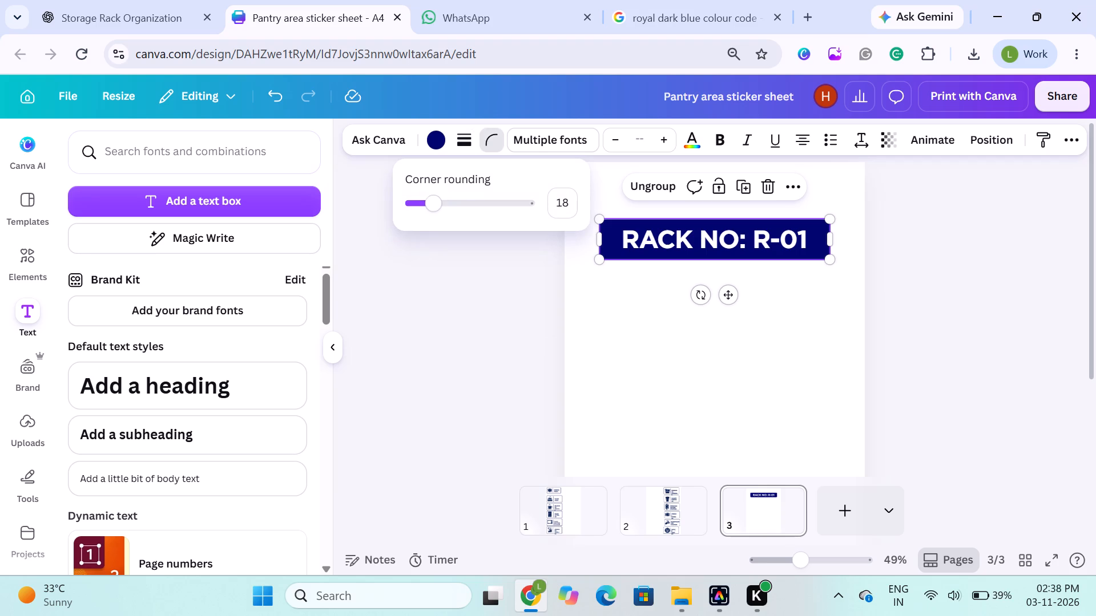
{"action": "left_click_drag", "start_coordinate": [433, 205], "coordinate": [360, 197]}
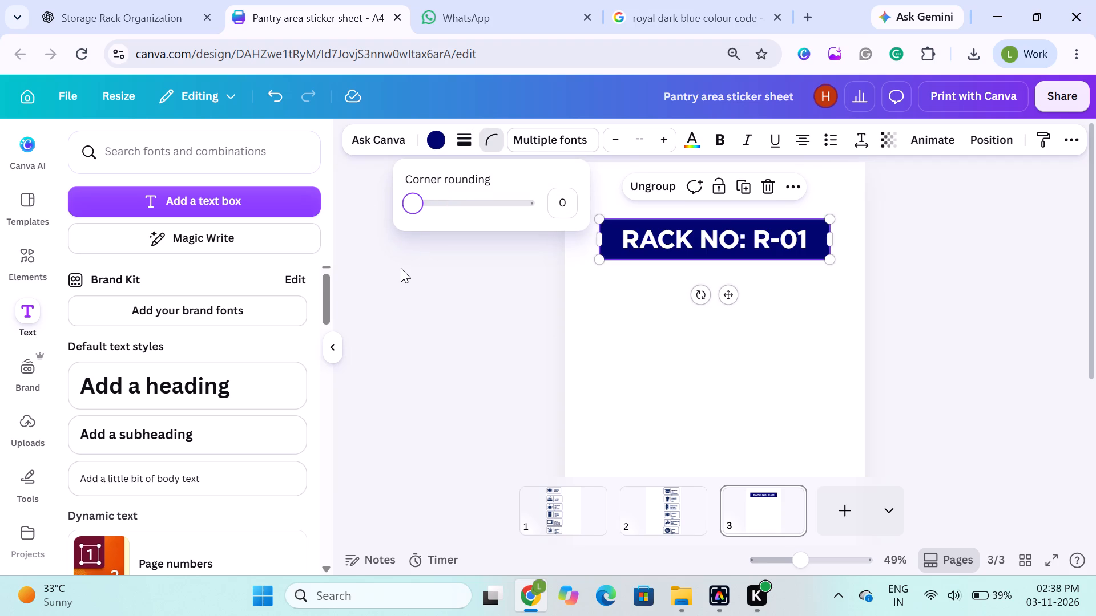
{"action": "left_click", "coordinate": [401, 268]}
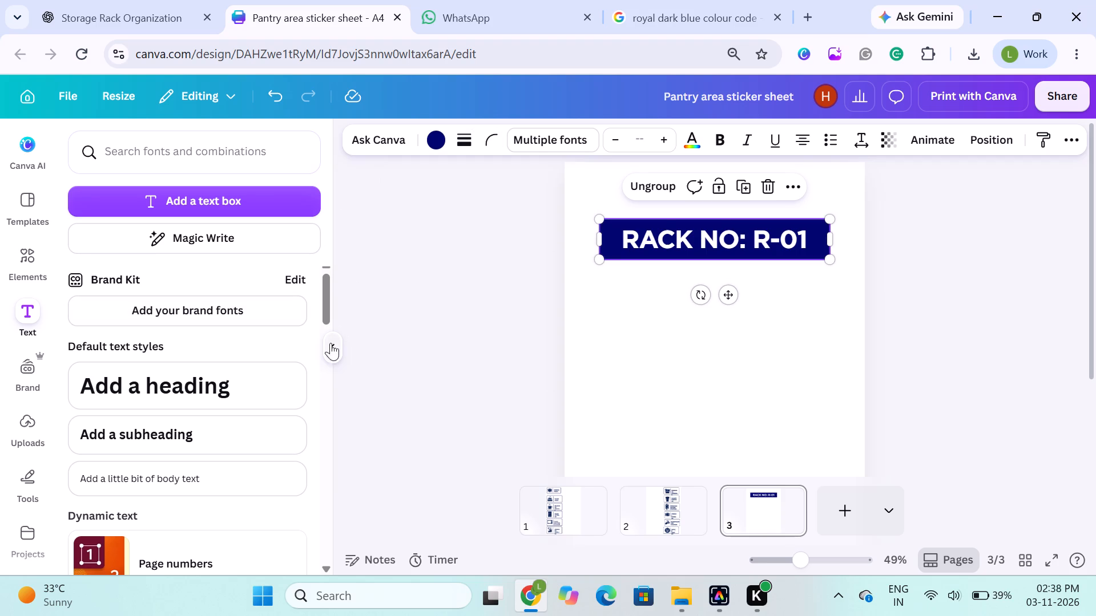
Duplicate the grouped R-01 sign twice and stack the copies evenly spaced below the original on page 3.
{"action": "left_click", "coordinate": [328, 347]}
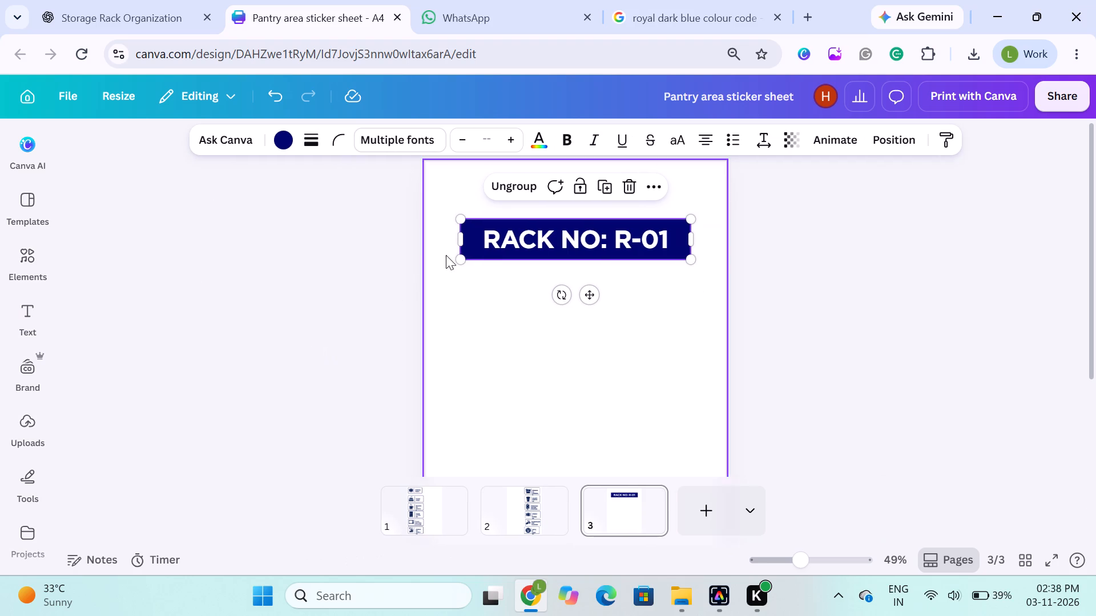
{"action": "left_click", "coordinate": [482, 254]}
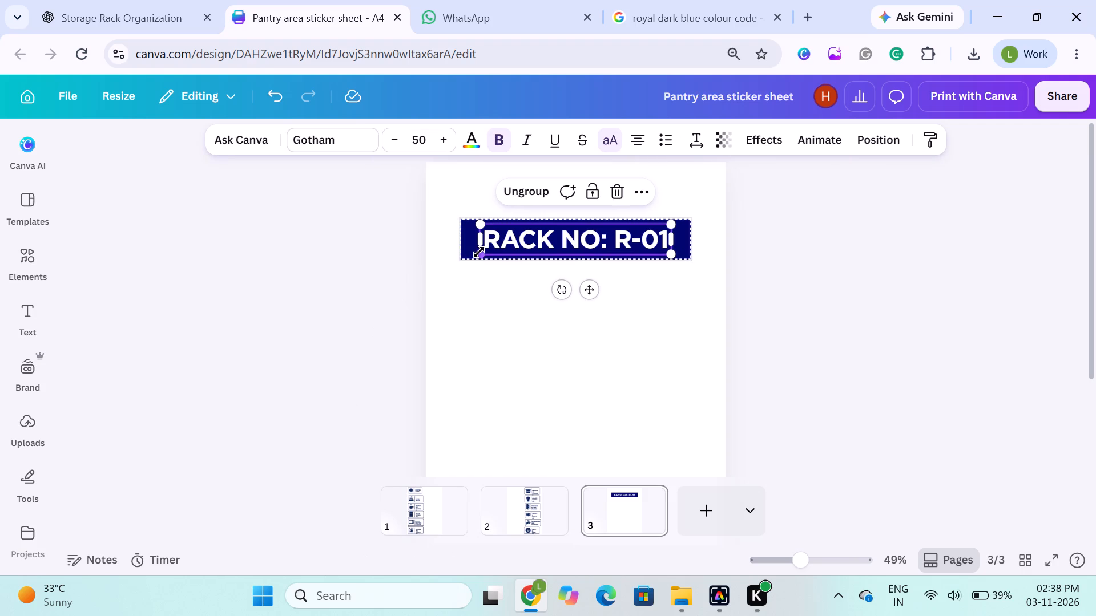
{"action": "left_click", "coordinate": [389, 250]}
{"action": "left_click", "coordinate": [476, 246]}
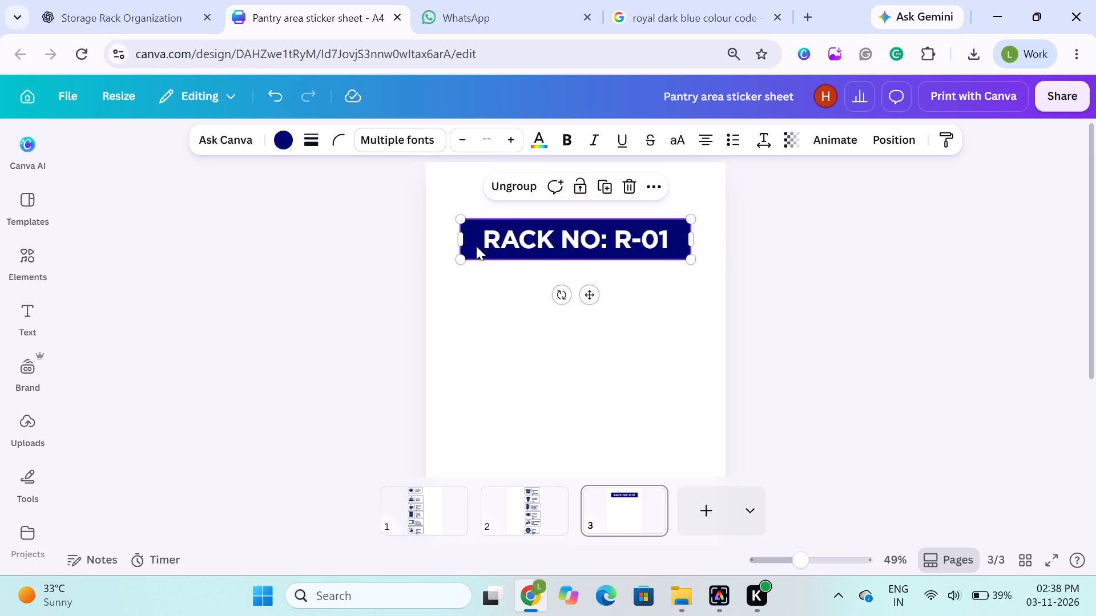
{"action": "key", "text": "ctrl+d"}
{"action": "left_click_drag", "start_coordinate": [531, 244], "coordinate": [525, 294]}
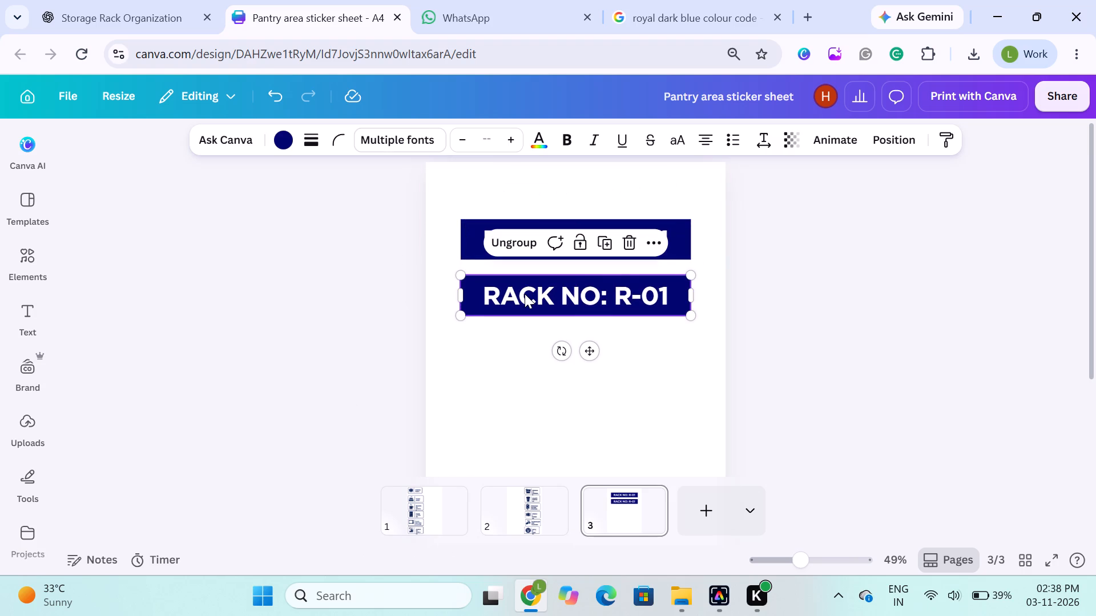
{"action": "key", "text": "ctrl+d"}
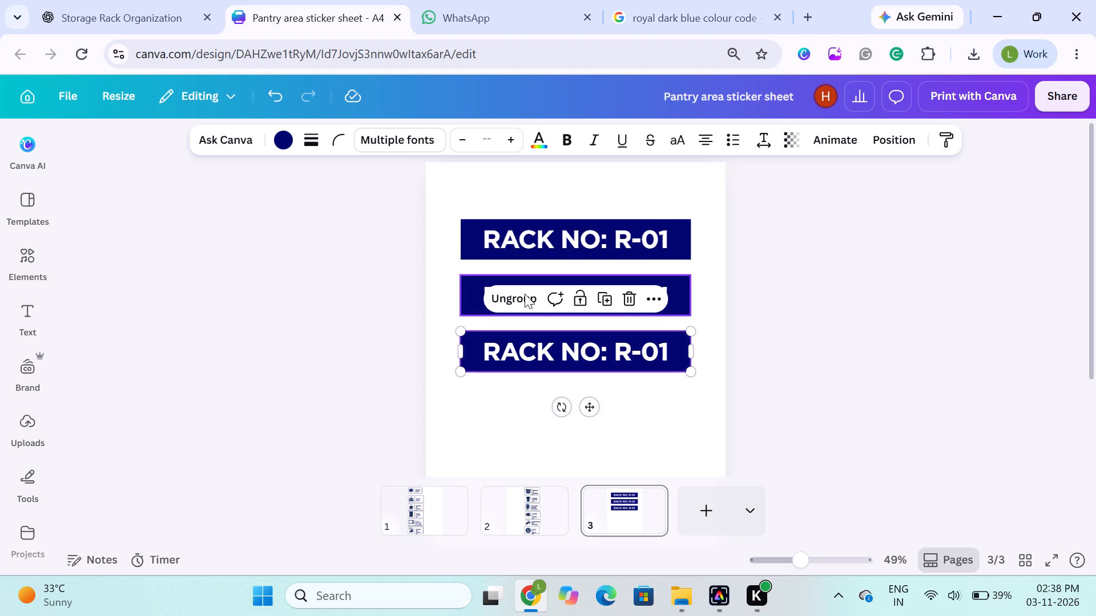
Change the number on the third sign so it reads "RACK NO: R-03".
{"action": "double_click", "coordinate": [660, 355]}
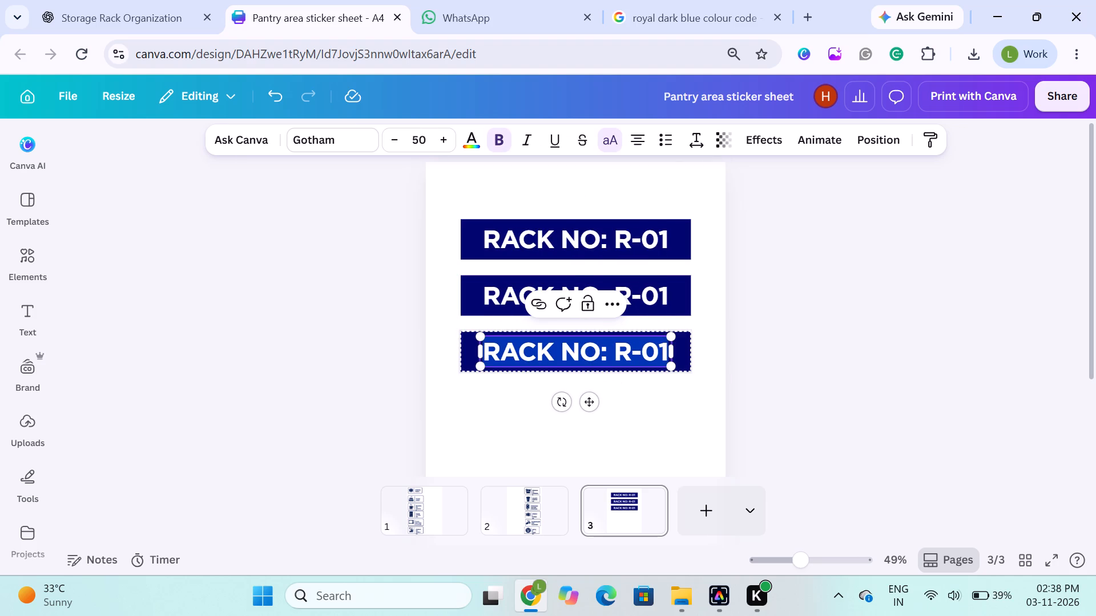
{"action": "double_click", "coordinate": [660, 355]}
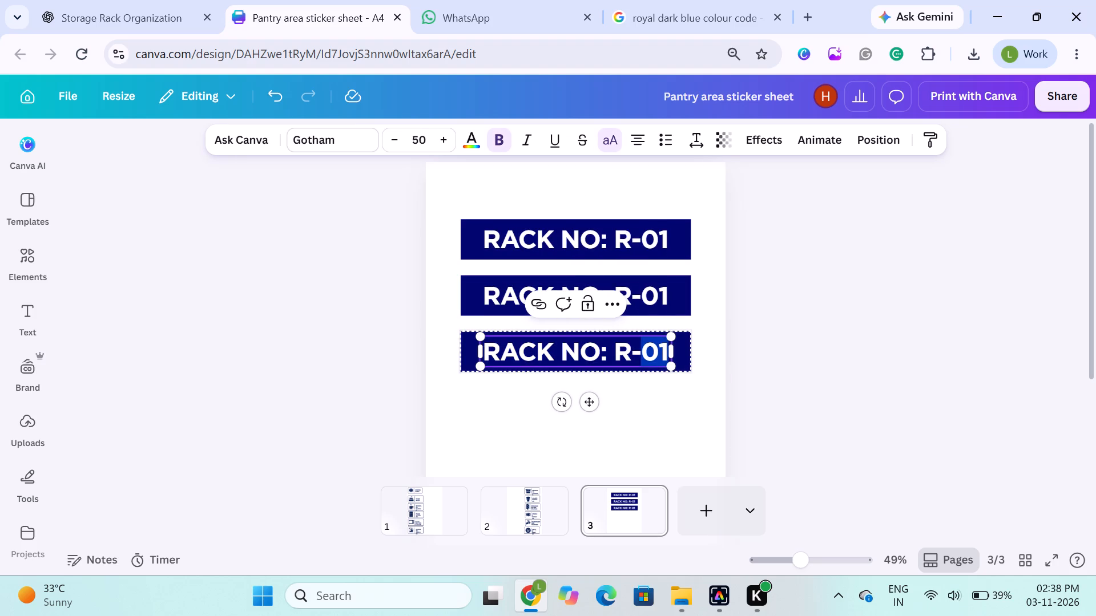
{"action": "key", "text": "0"}
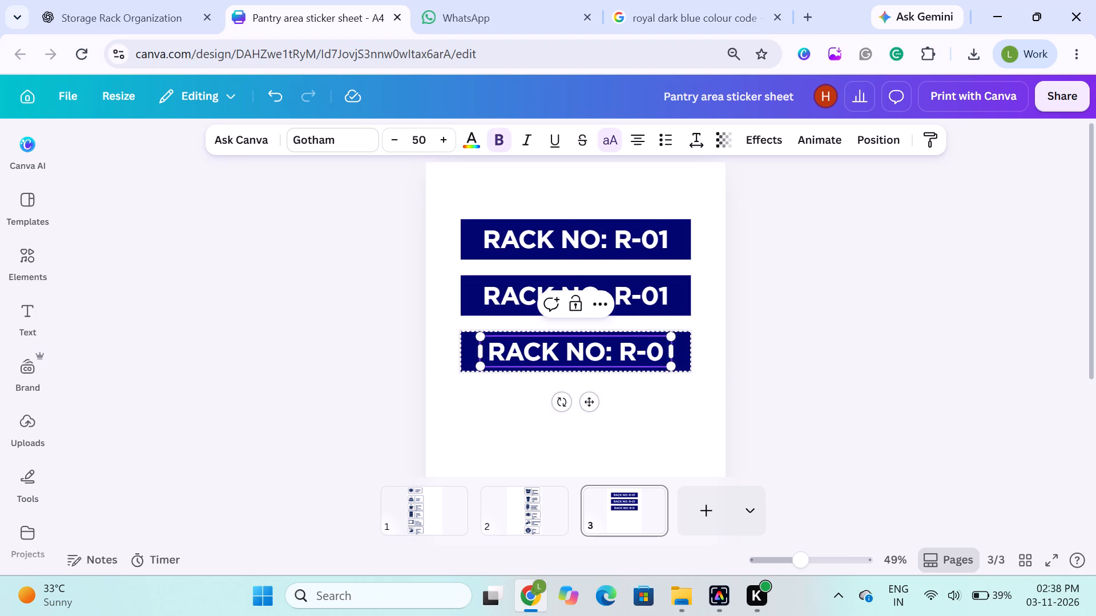
{"action": "key", "text": "3"}
Change the number on the second sign so it reads "RACK NO: R-02".
{"action": "triple_click", "coordinate": [658, 290]}
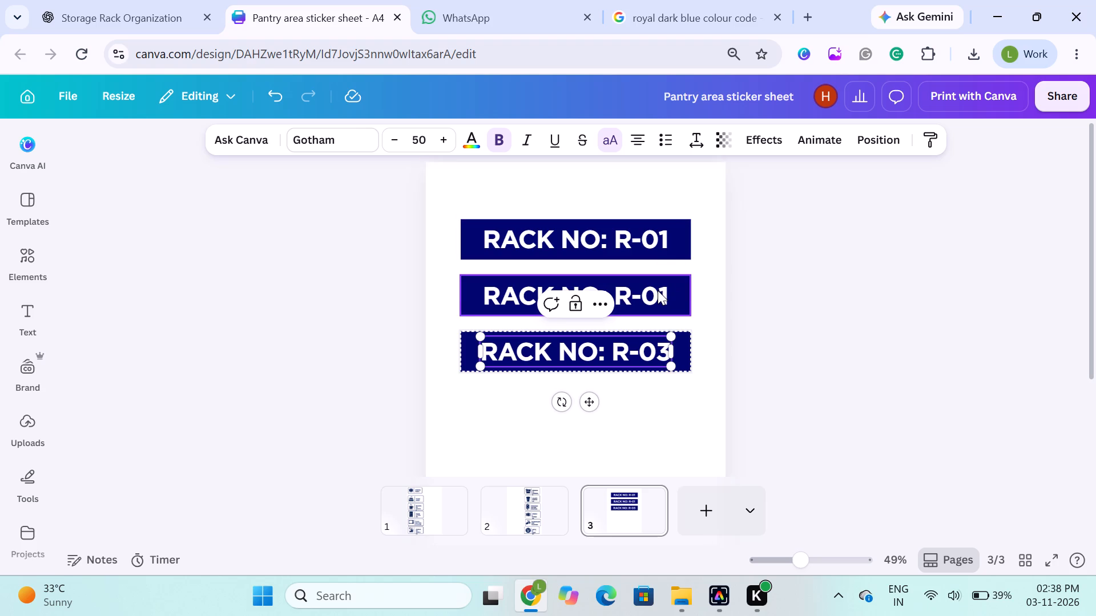
{"action": "left_click", "coordinate": [658, 290]}
{"action": "double_click", "coordinate": [658, 290]}
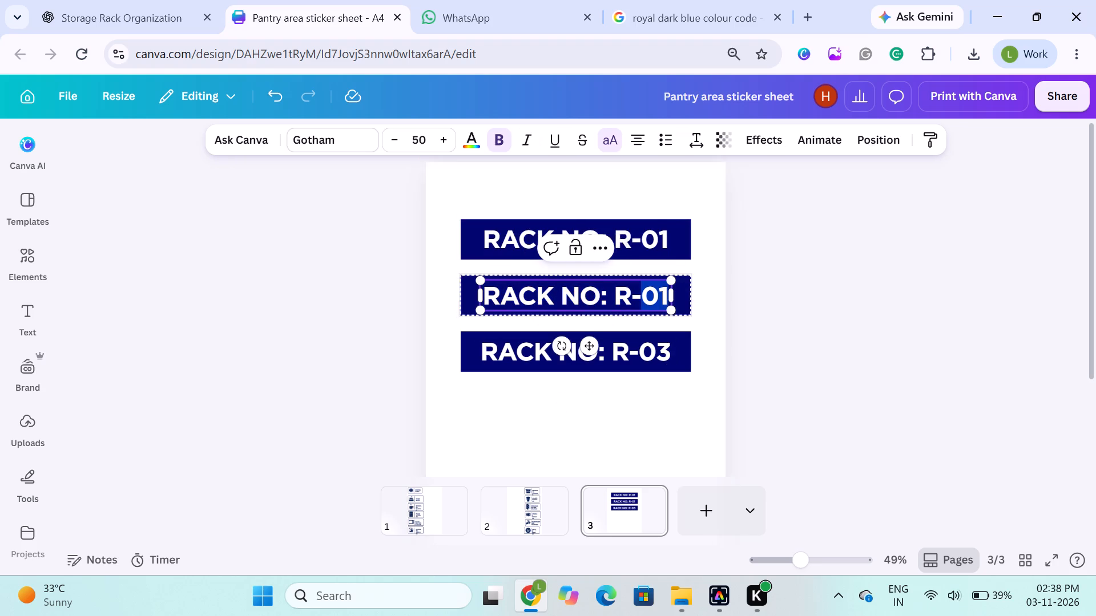
{"action": "type", "text": "02"}
{"action": "left_click", "coordinate": [754, 310]}
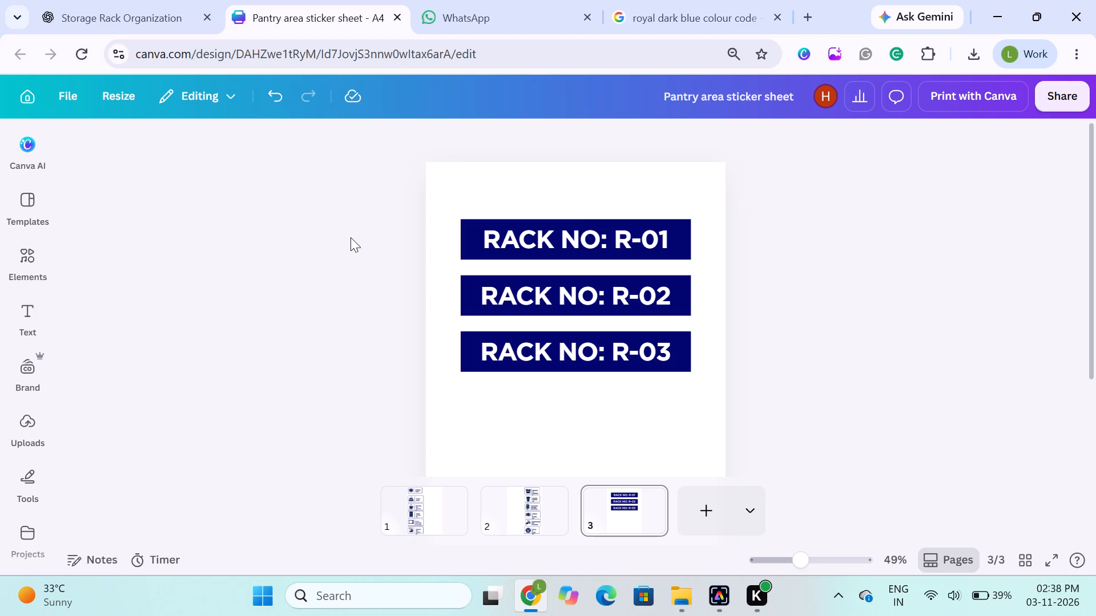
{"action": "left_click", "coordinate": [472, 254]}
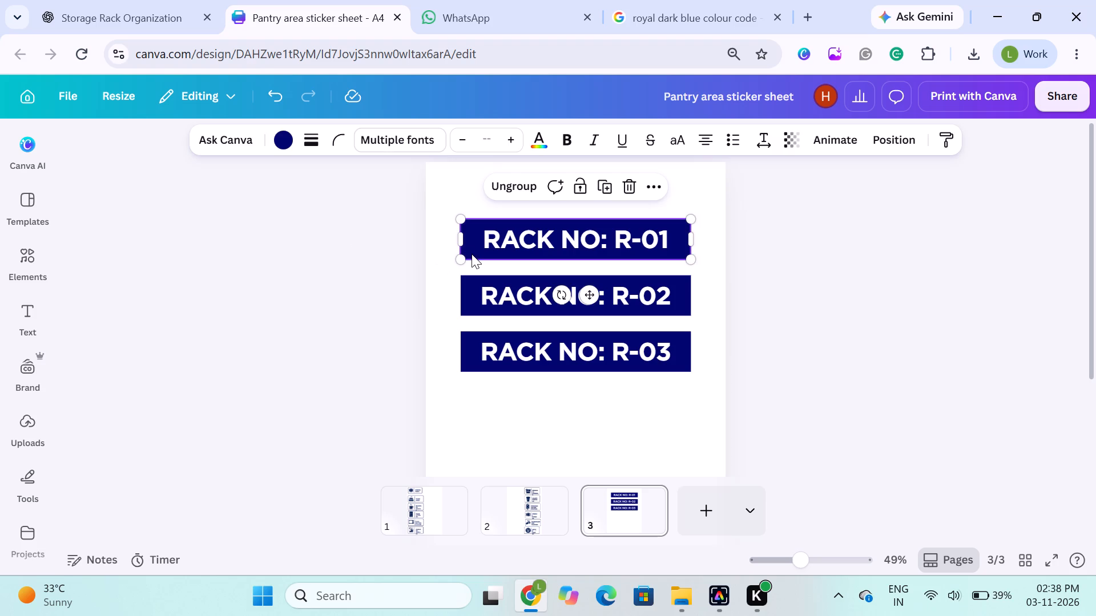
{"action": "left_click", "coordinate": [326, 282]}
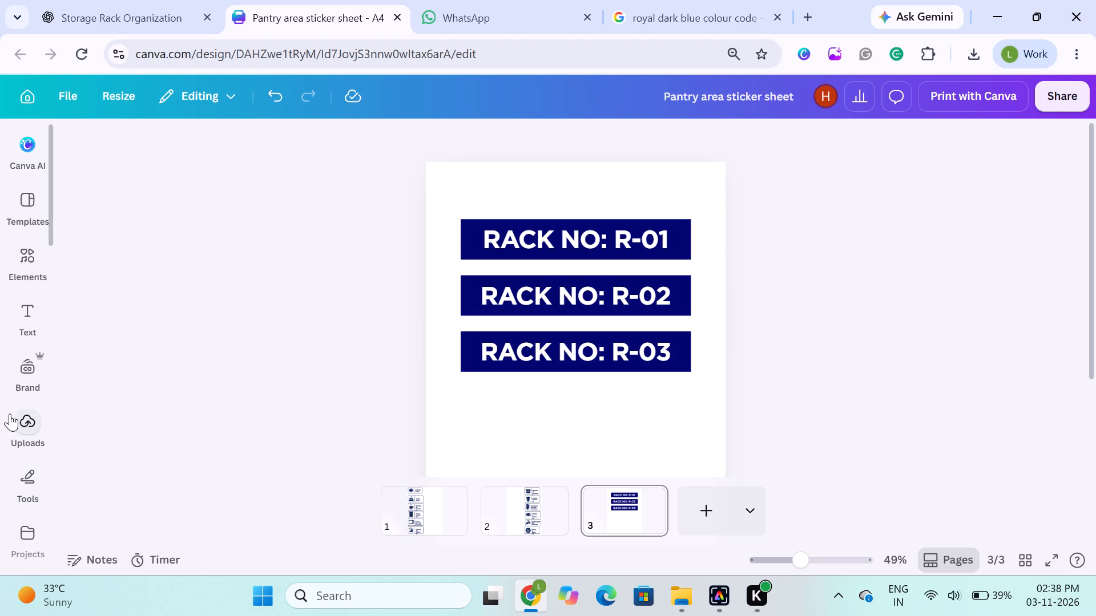
Add a rounded rectangle over the R-03 sign on page 3 and stretch it sideways to nearly the sign's width.
{"action": "left_click", "coordinate": [34, 467]}
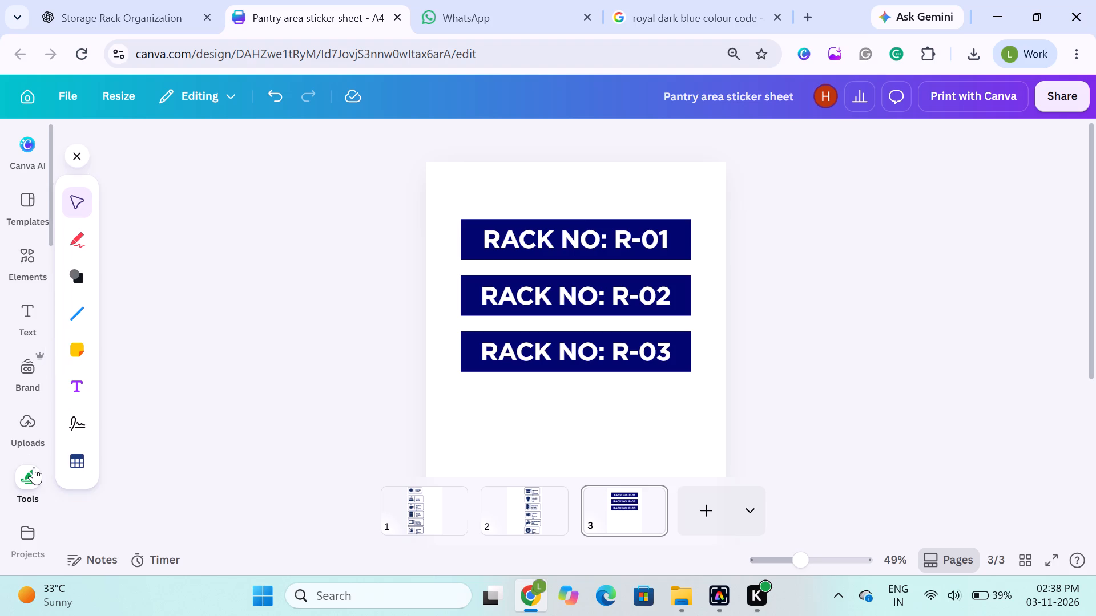
{"action": "left_click", "coordinate": [78, 285]}
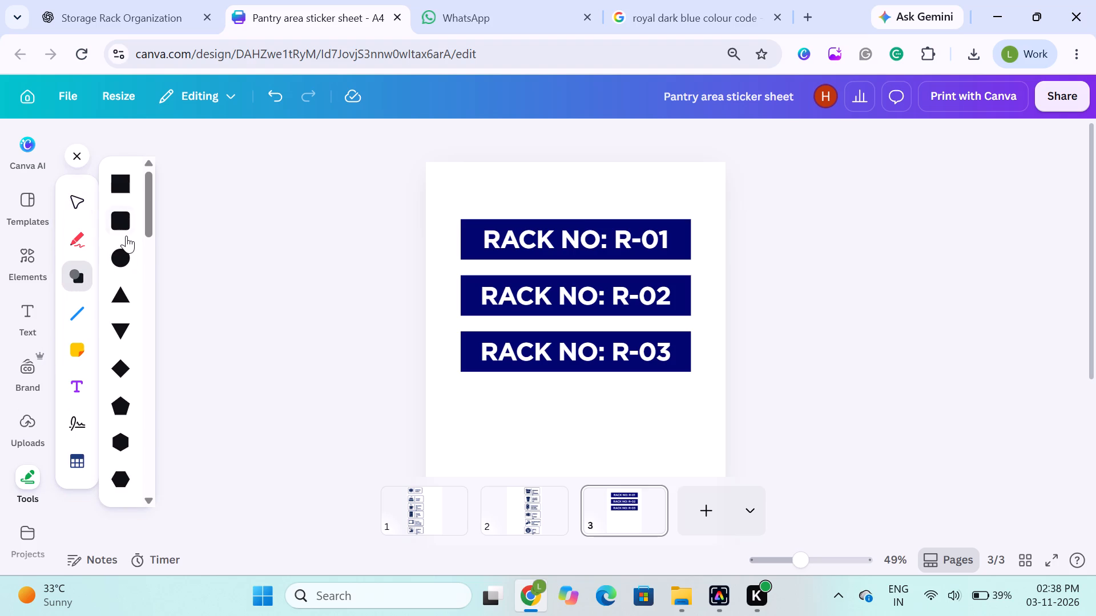
{"action": "left_click", "coordinate": [126, 236]}
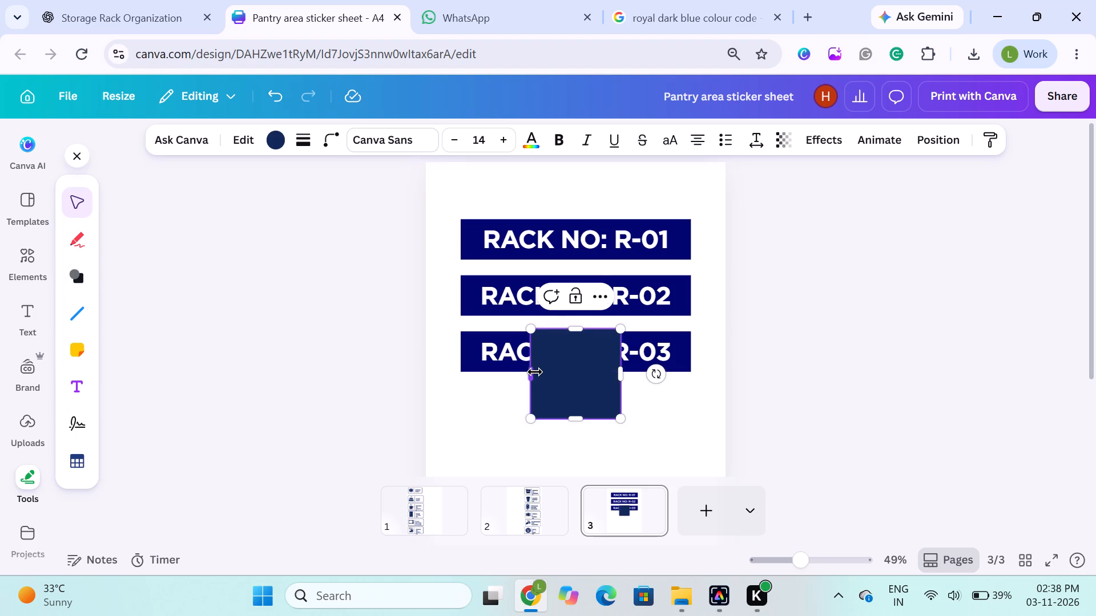
{"action": "left_click_drag", "start_coordinate": [535, 372], "coordinate": [474, 364]}
{"action": "left_click_drag", "start_coordinate": [619, 370], "coordinate": [659, 374]}
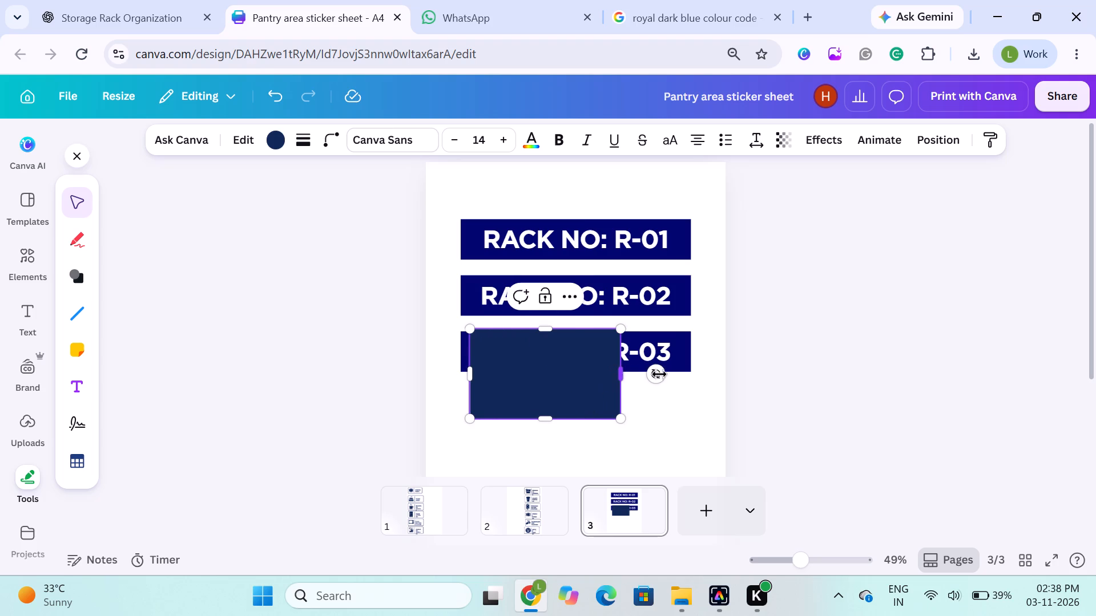
{"action": "left_click_drag", "start_coordinate": [659, 374], "coordinate": [694, 377]}
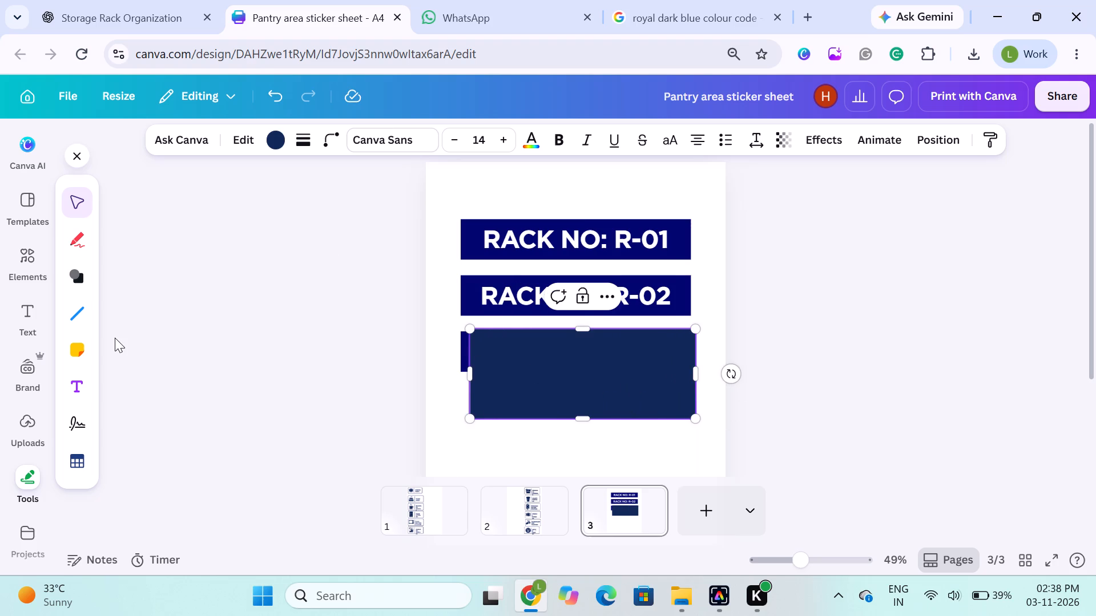
Give the rounded rectangle a solid border with stroke weight 11 and set its fill to no colour.
{"action": "left_click", "coordinate": [299, 141]}
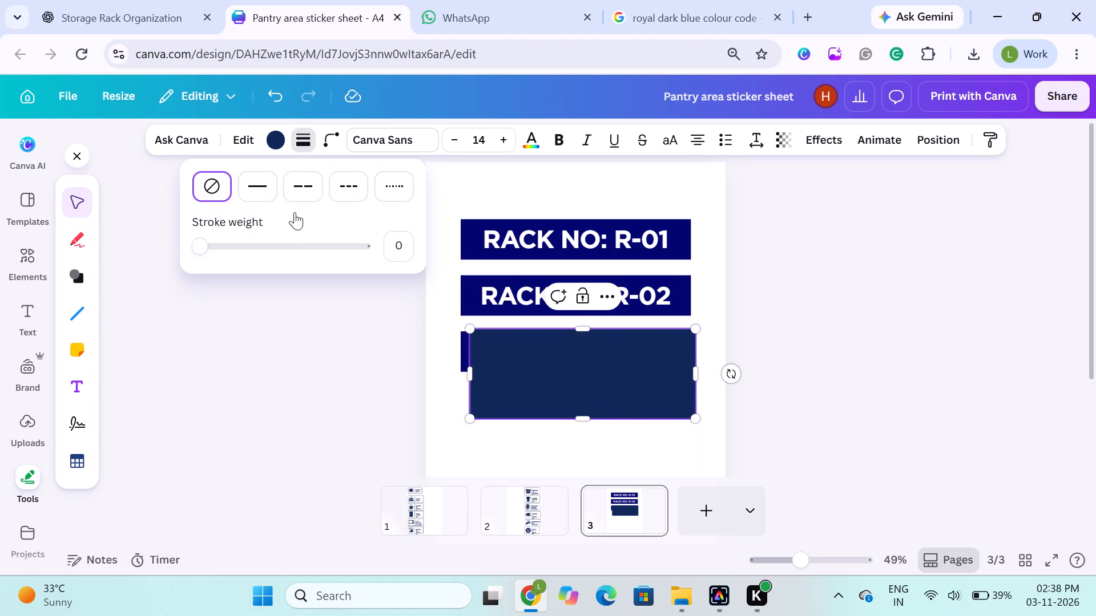
{"action": "left_click_drag", "start_coordinate": [206, 246], "coordinate": [217, 243]}
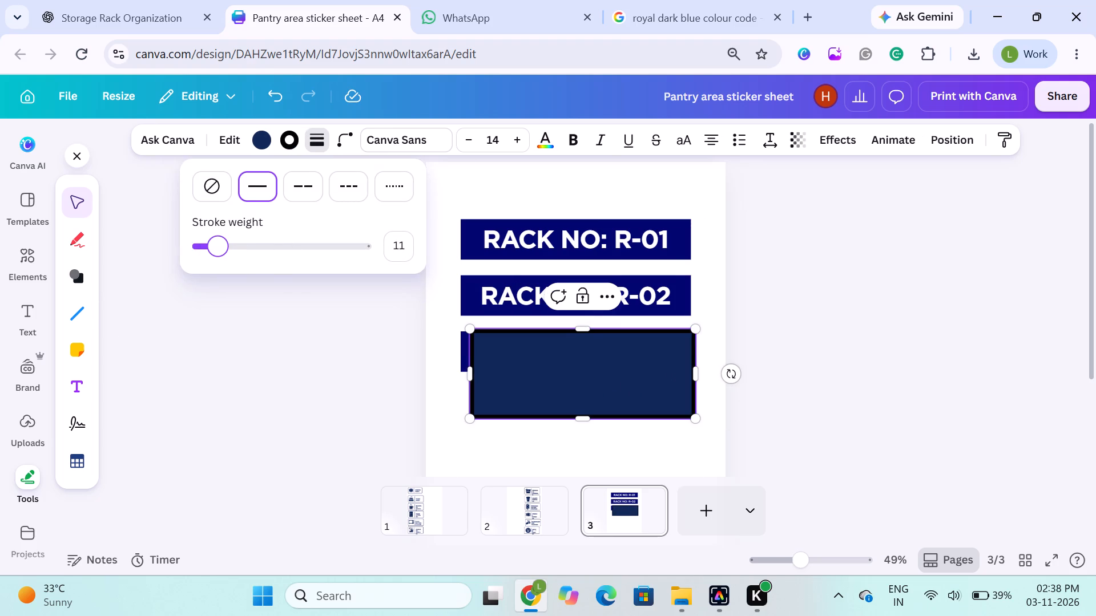
{"action": "left_click", "coordinate": [257, 137]}
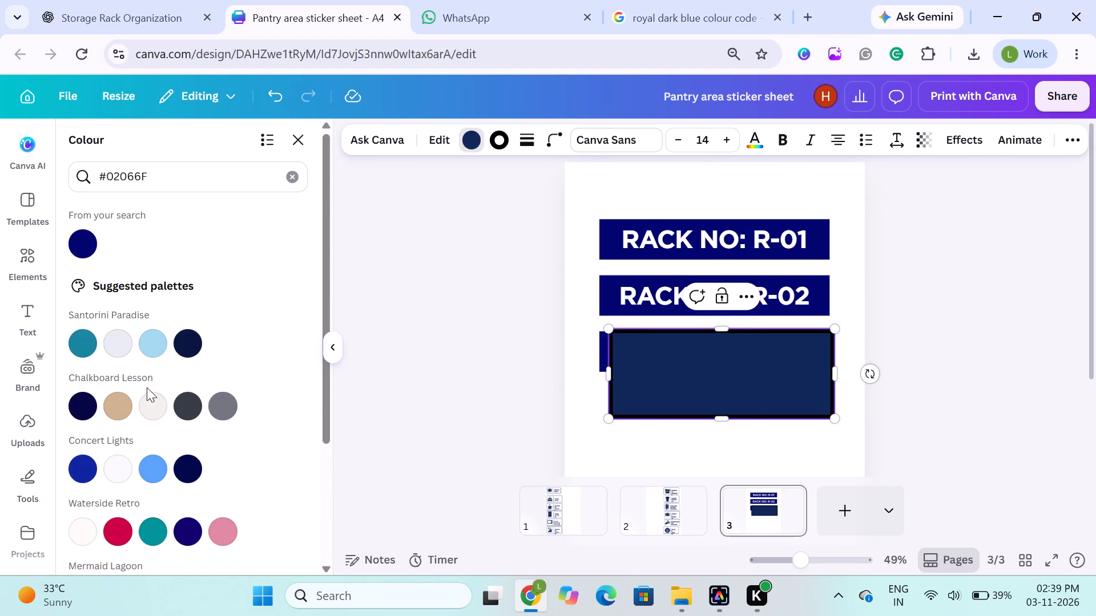
{"action": "left_click", "coordinate": [295, 177]}
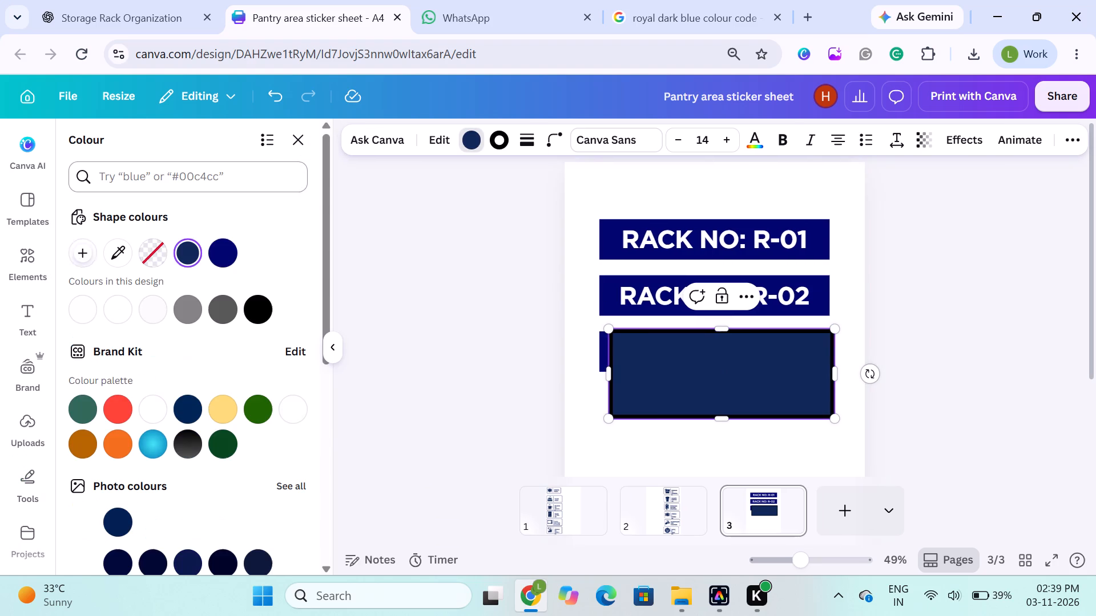
{"action": "left_click", "coordinate": [155, 257]}
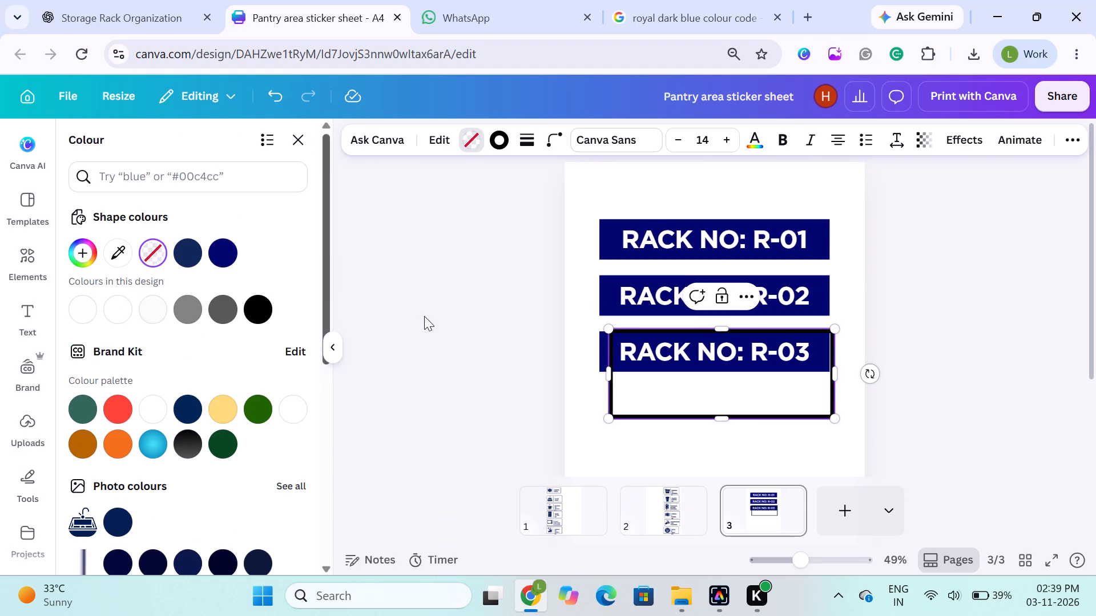
{"action": "left_click", "coordinate": [424, 316]}
{"action": "left_click", "coordinate": [533, 376]}
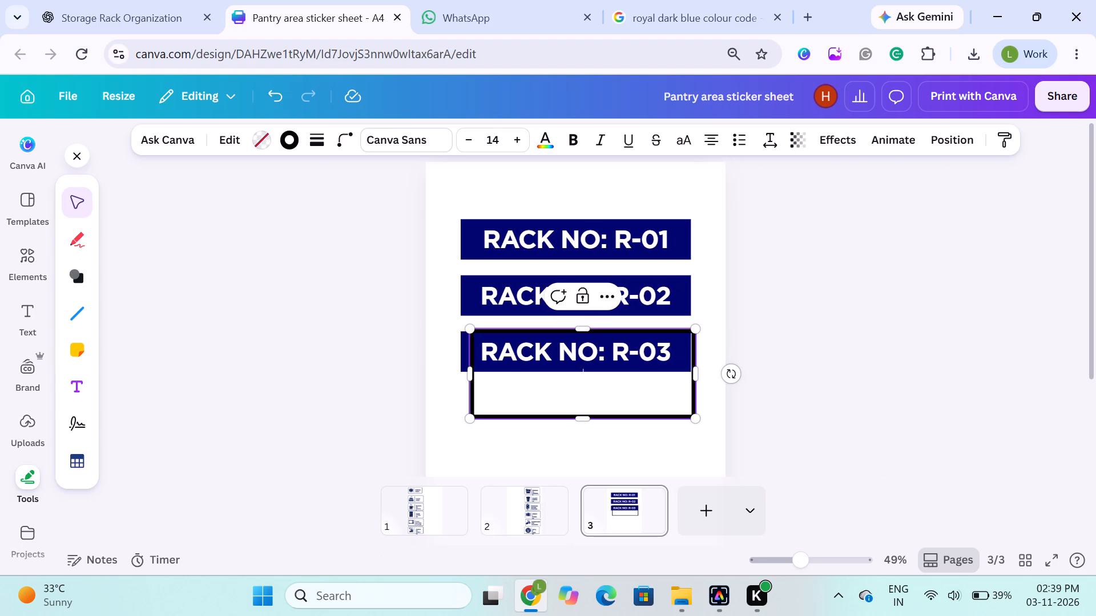
{"action": "left_click", "coordinate": [266, 322]}
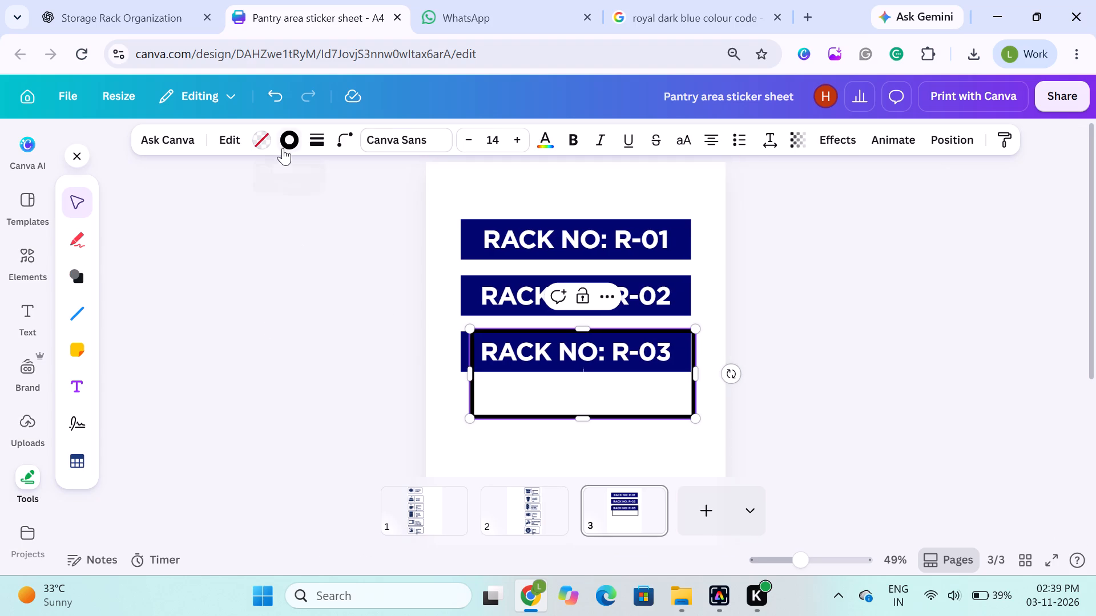
Change the rounded rectangle's border colour to the same dark blue as the rack sign bars.
{"action": "left_click", "coordinate": [283, 148]}
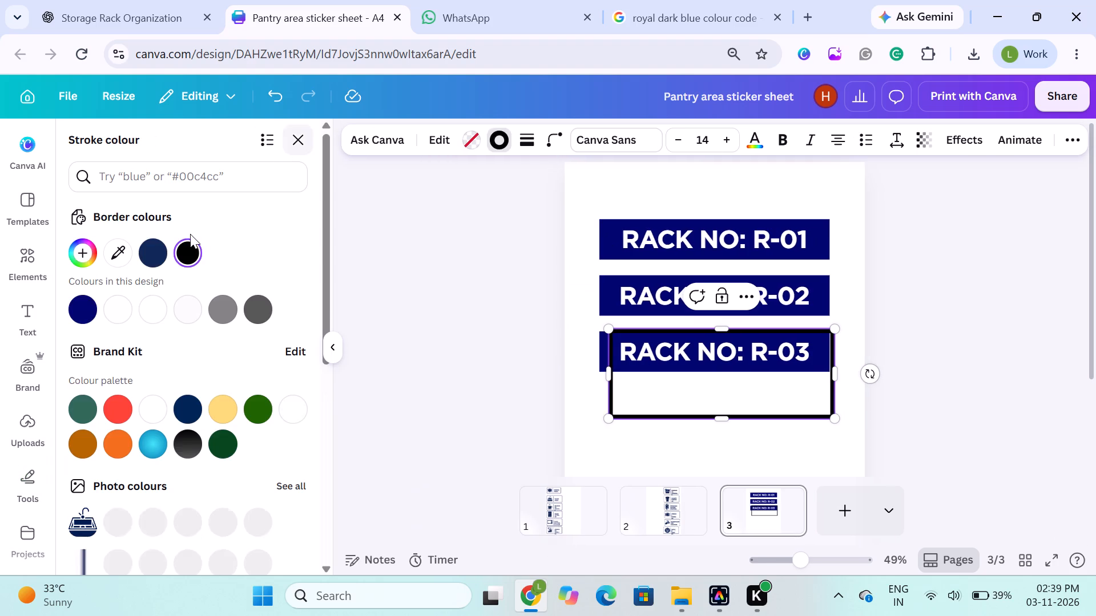
{"action": "left_click", "coordinate": [154, 246]}
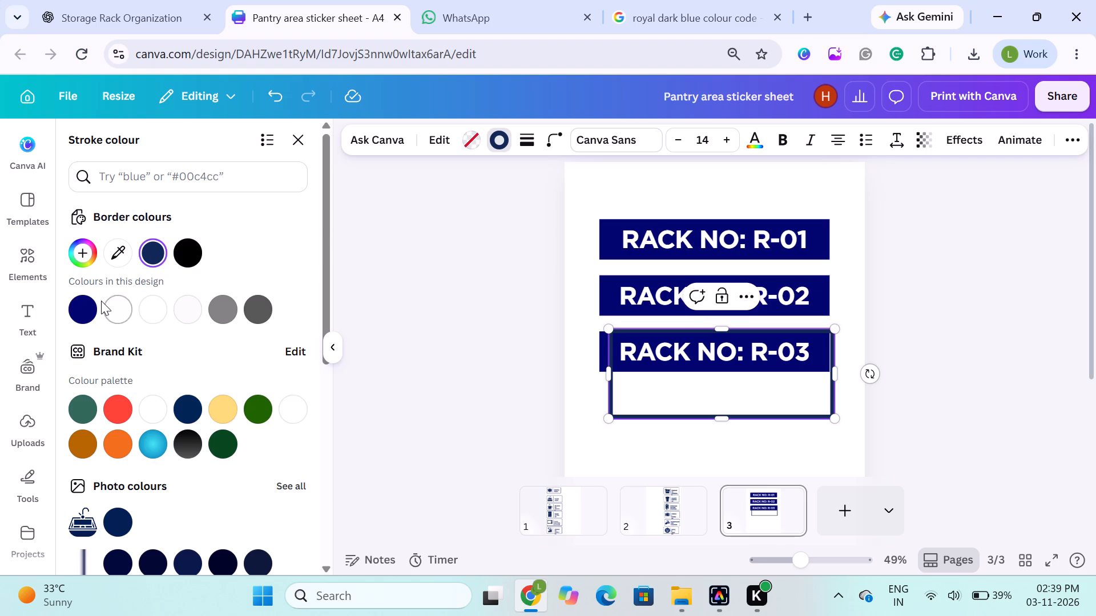
{"action": "left_click", "coordinate": [81, 311]}
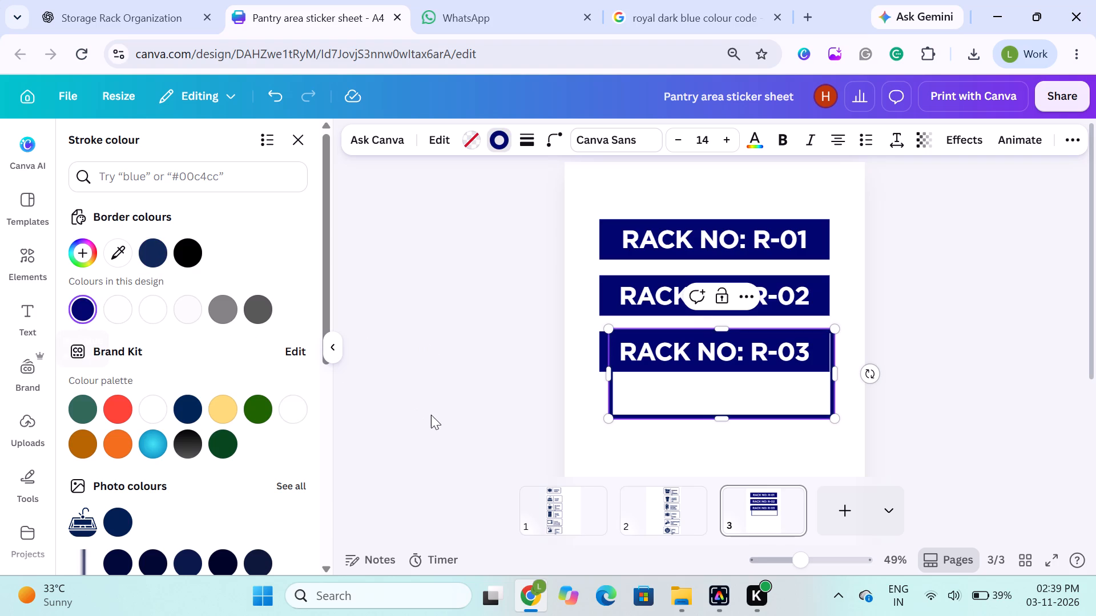
{"action": "left_click", "coordinate": [431, 415]}
{"action": "left_click", "coordinate": [360, 419]}
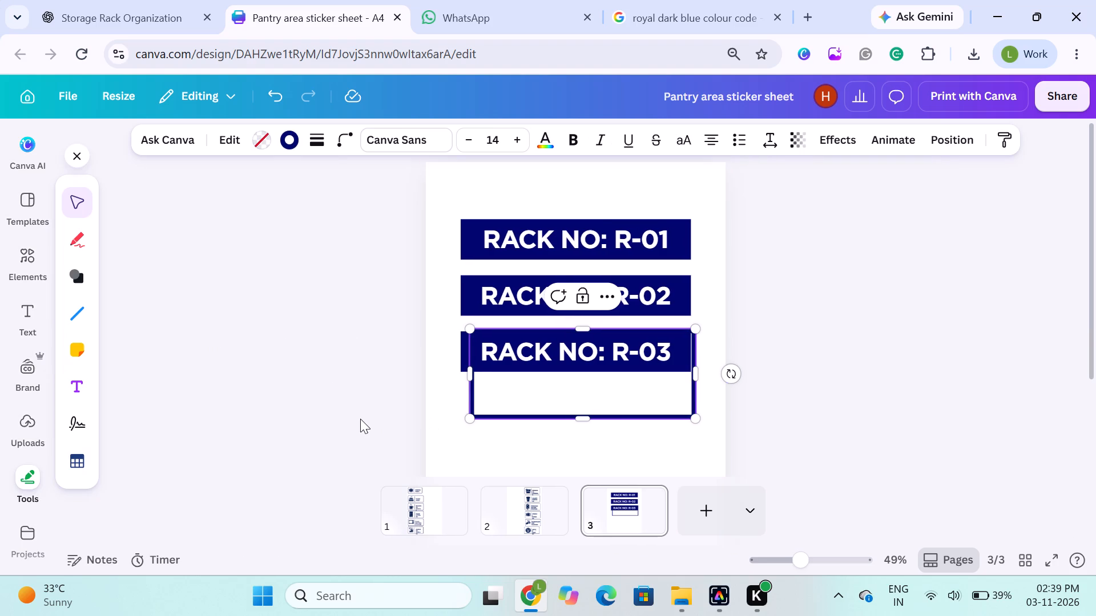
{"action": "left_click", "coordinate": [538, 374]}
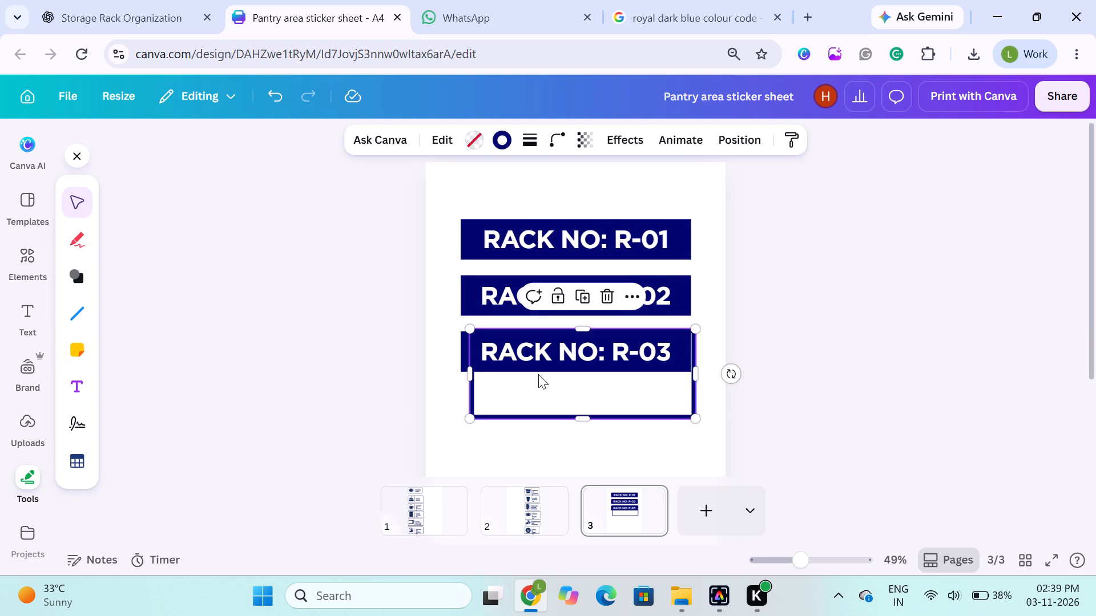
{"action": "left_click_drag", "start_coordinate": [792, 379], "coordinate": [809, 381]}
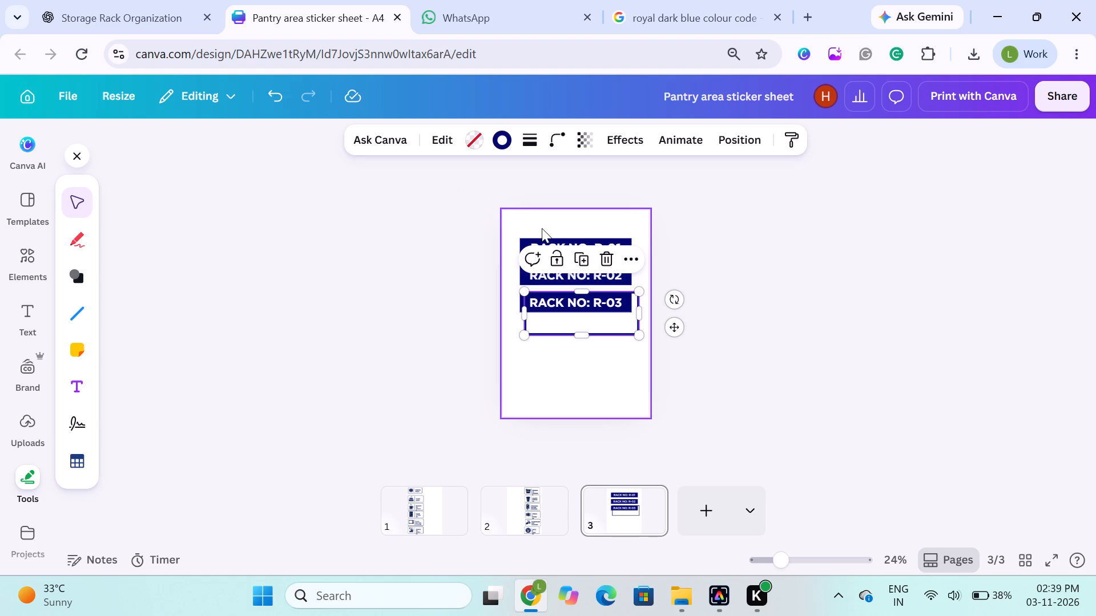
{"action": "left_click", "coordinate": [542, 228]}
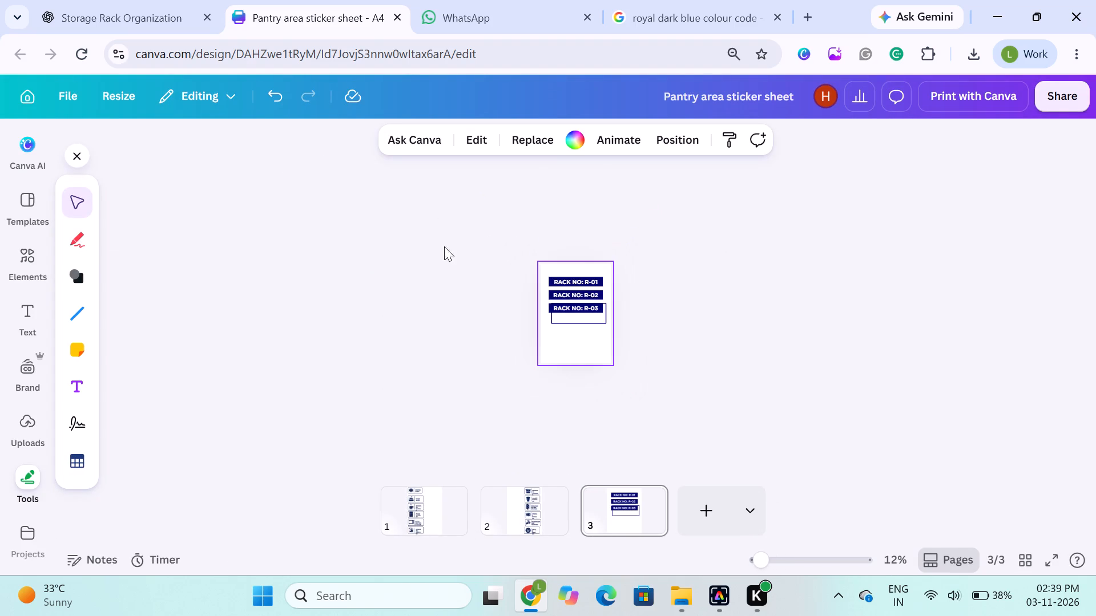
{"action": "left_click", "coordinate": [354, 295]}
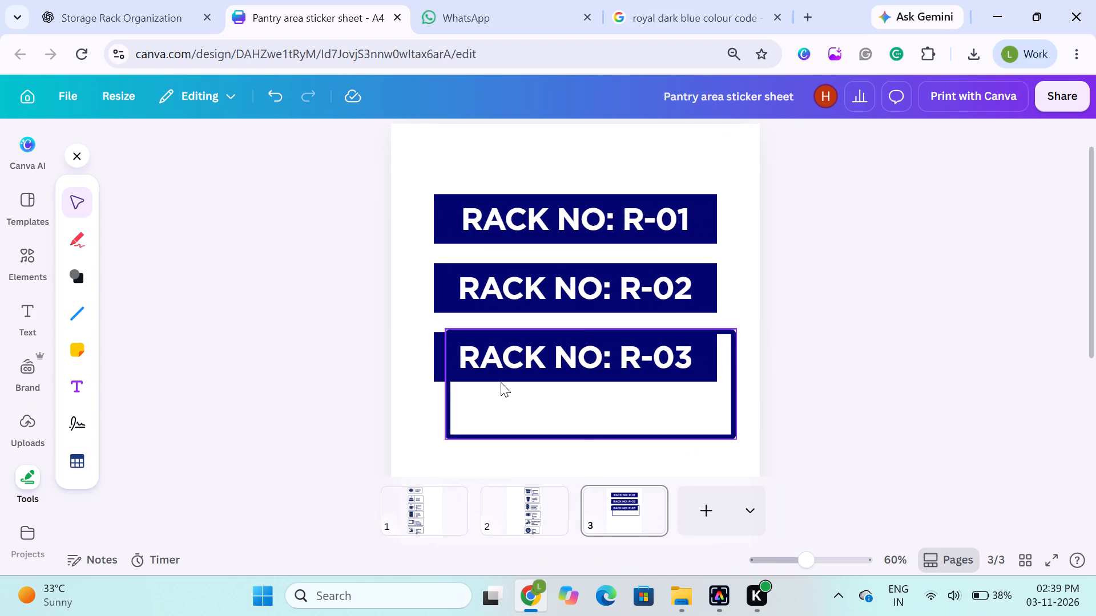
Move the grouped R-03 sign down into the blue outline frame, centred vertically between its top and bottom borders.
{"action": "left_click", "coordinate": [501, 382]}
{"action": "left_click", "coordinate": [501, 382]}
{"action": "left_click_drag", "start_coordinate": [501, 382], "coordinate": [470, 367]}
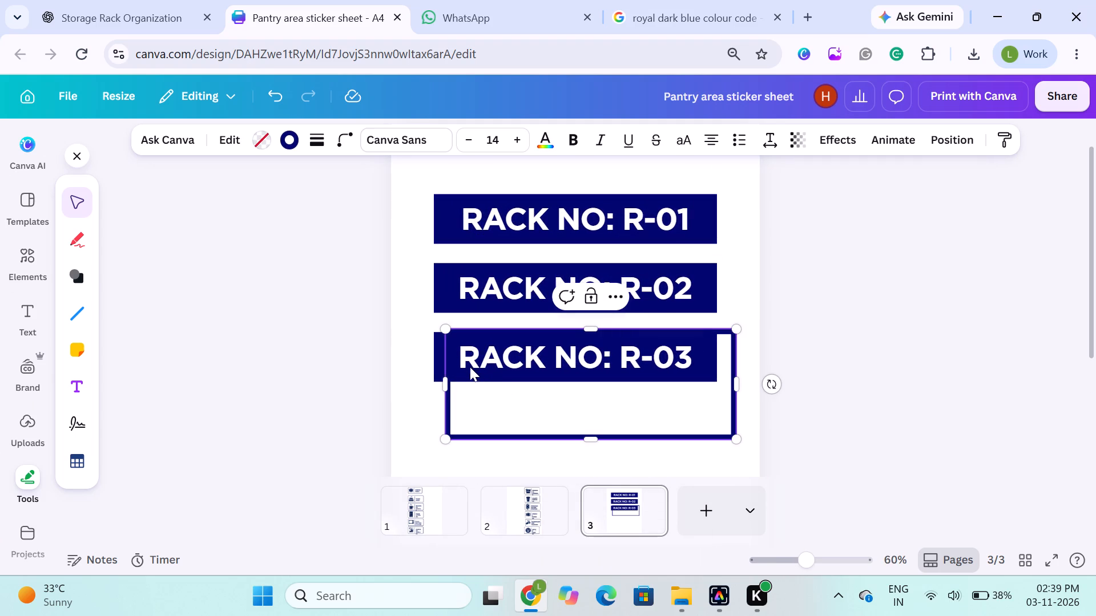
{"action": "left_click_drag", "start_coordinate": [470, 367], "coordinate": [464, 364]}
{"action": "left_click", "coordinate": [298, 386]}
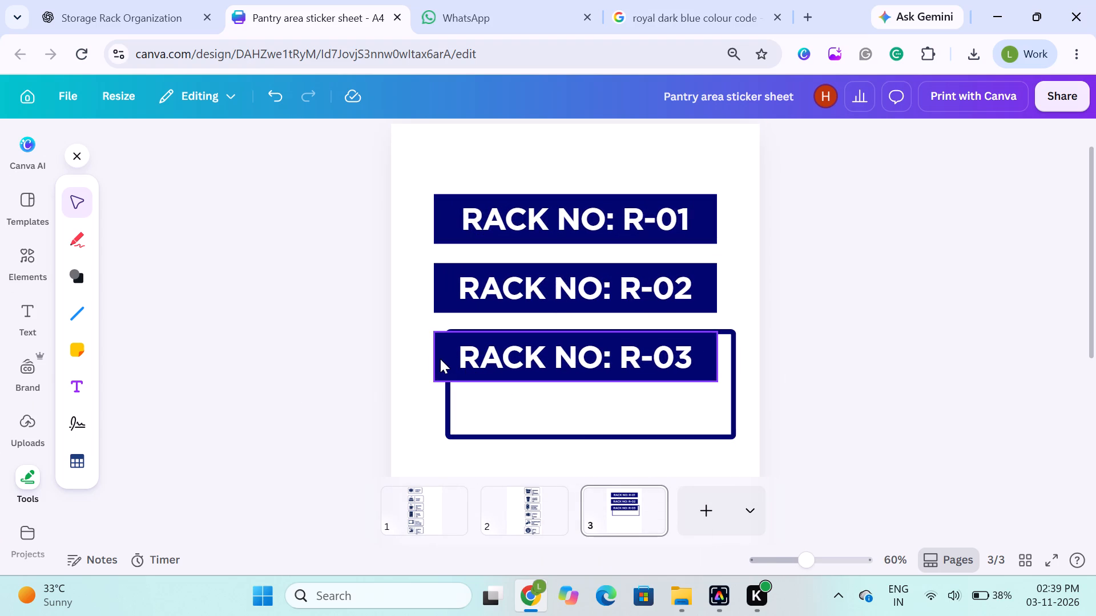
{"action": "left_click_drag", "start_coordinate": [440, 359], "coordinate": [460, 396]}
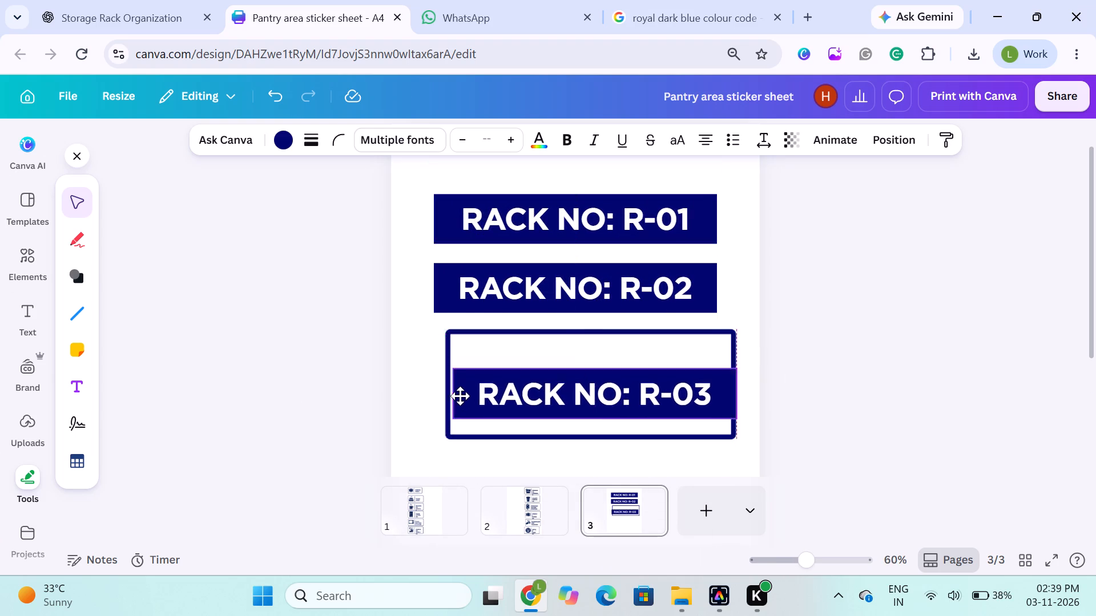
{"action": "left_click_drag", "start_coordinate": [460, 396], "coordinate": [460, 388]}
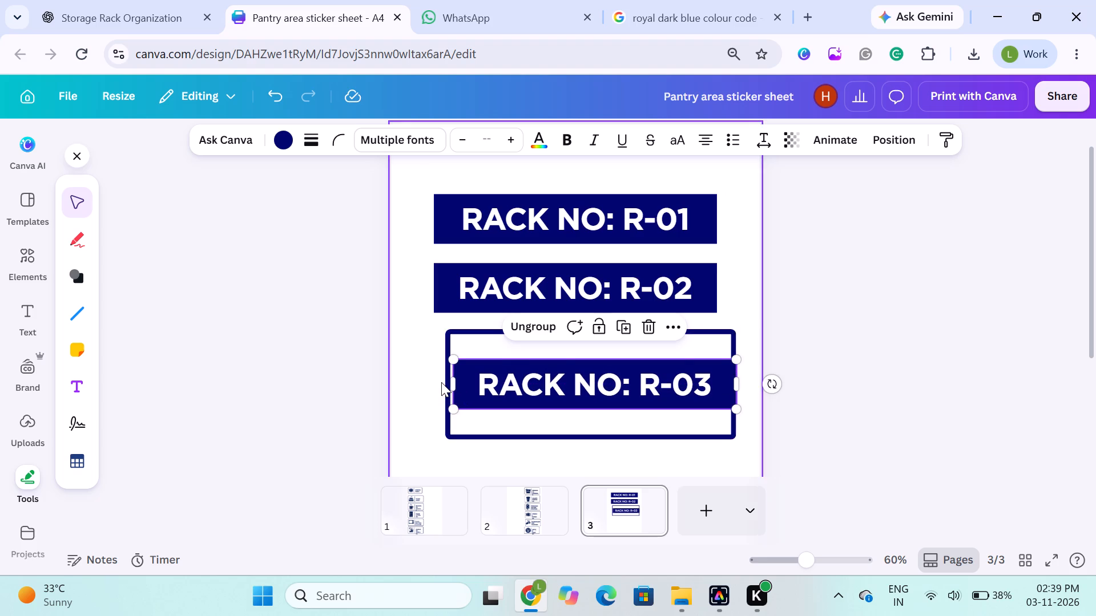
Widen the blue outline frame to about 17.2 cm so its left edge aligns with the R-01 and R-02 signs.
{"action": "left_click", "coordinate": [446, 382]}
{"action": "left_click", "coordinate": [446, 382]}
{"action": "left_click_drag", "start_coordinate": [446, 382], "coordinate": [437, 380]}
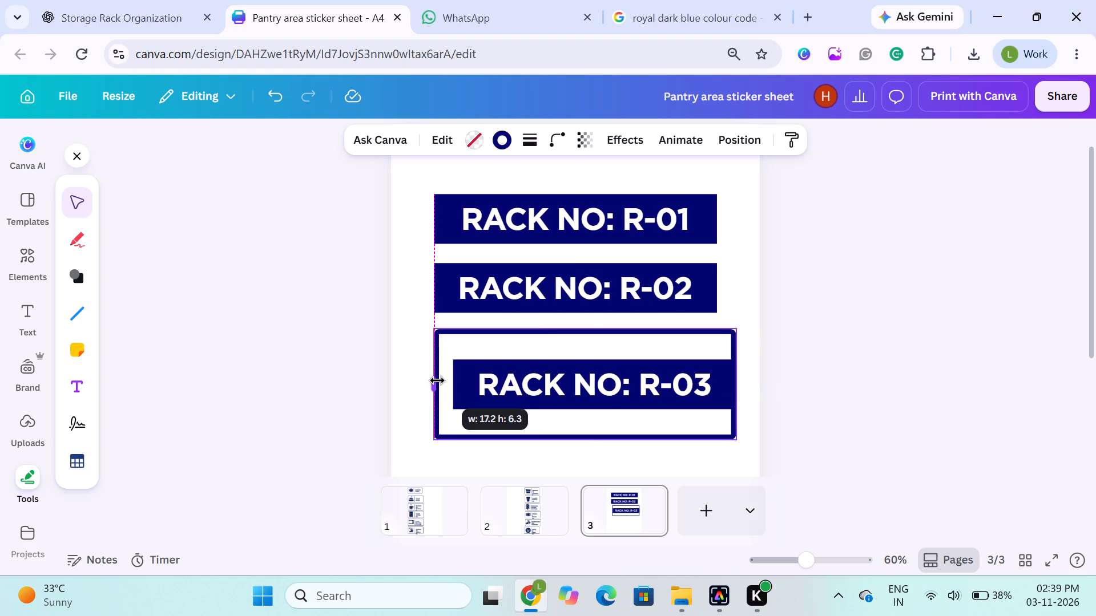
{"action": "left_click_drag", "start_coordinate": [437, 380], "coordinate": [437, 380]}
Send the blue outline frame to the back, behind the R-03 sign.
{"action": "left_click", "coordinate": [515, 383]}
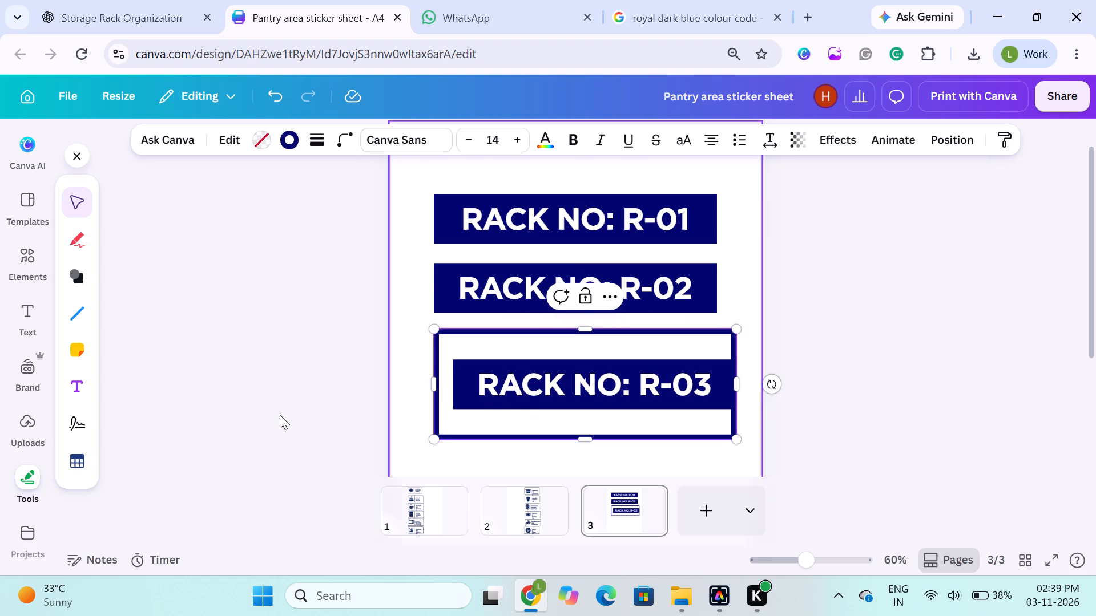
{"action": "left_click", "coordinate": [280, 415]}
{"action": "left_click", "coordinate": [488, 382]}
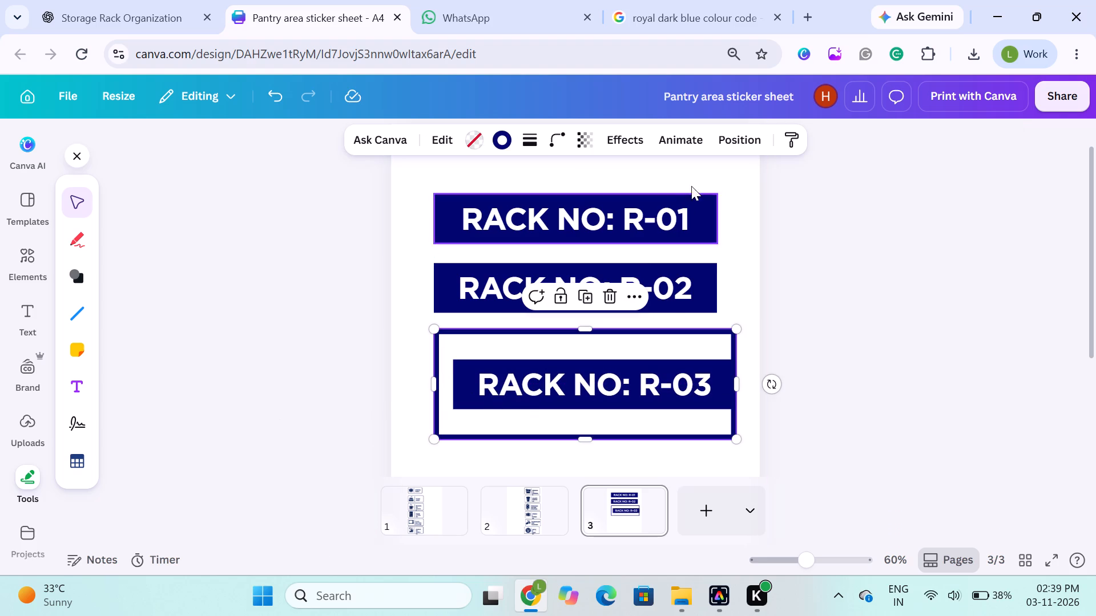
{"action": "left_click", "coordinate": [740, 128]}
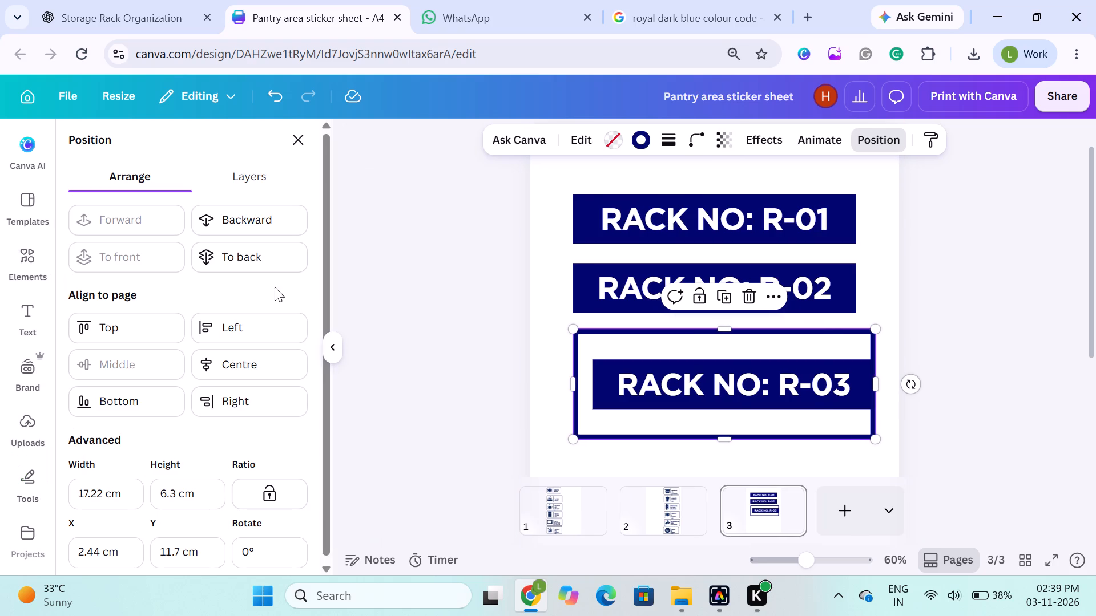
{"action": "left_click", "coordinate": [259, 265]}
Centre the grouped R-03 sign horizontally inside the blue outline frame.
{"action": "left_click", "coordinate": [655, 388]}
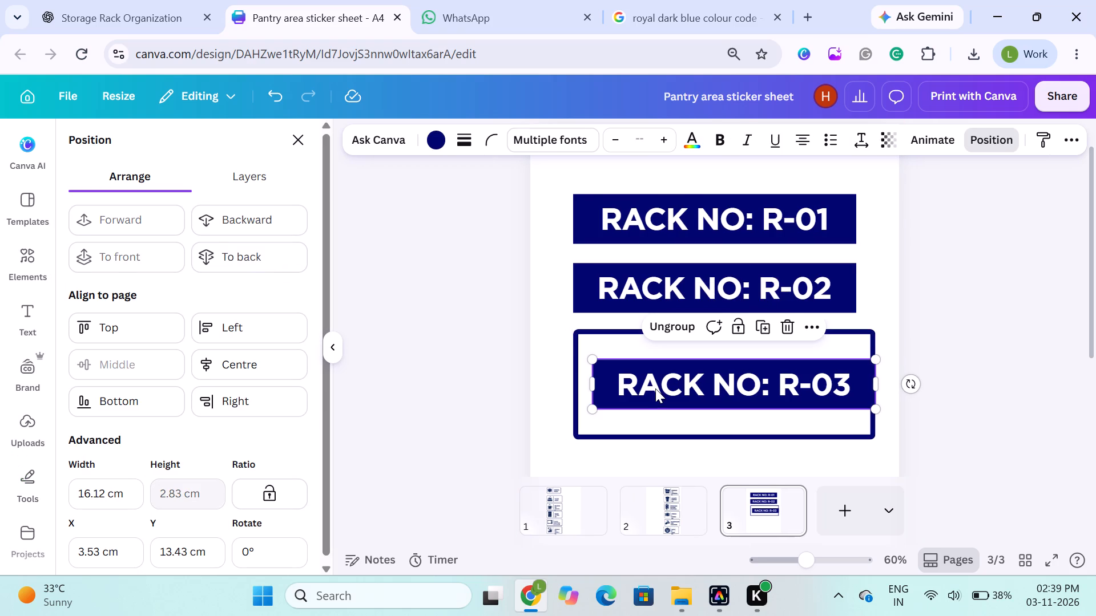
{"action": "left_click_drag", "start_coordinate": [649, 376], "coordinate": [627, 374]}
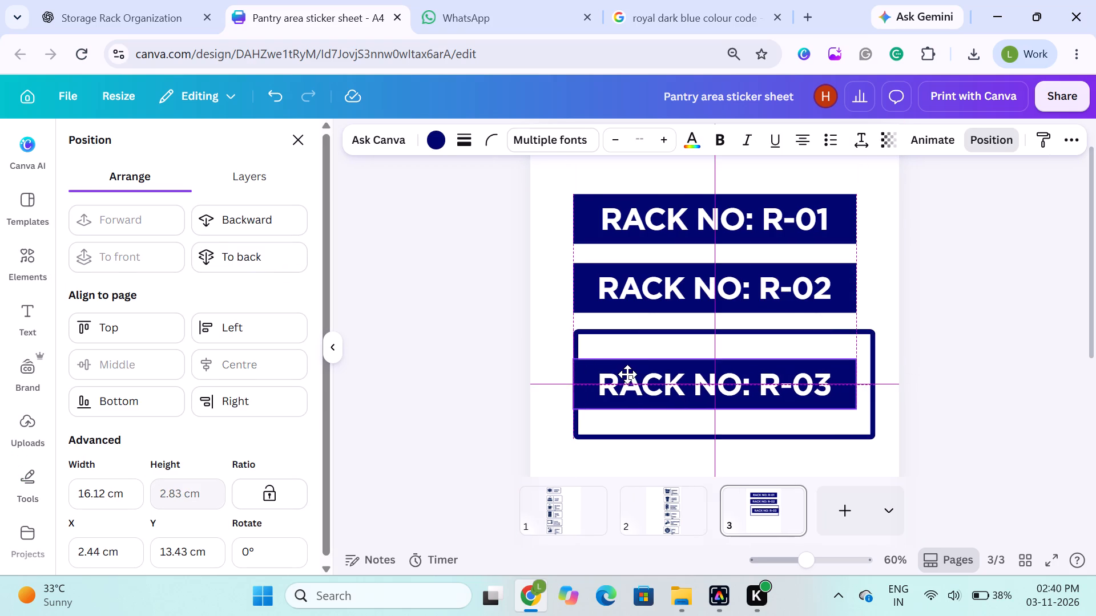
{"action": "left_click_drag", "start_coordinate": [627, 374], "coordinate": [638, 375]}
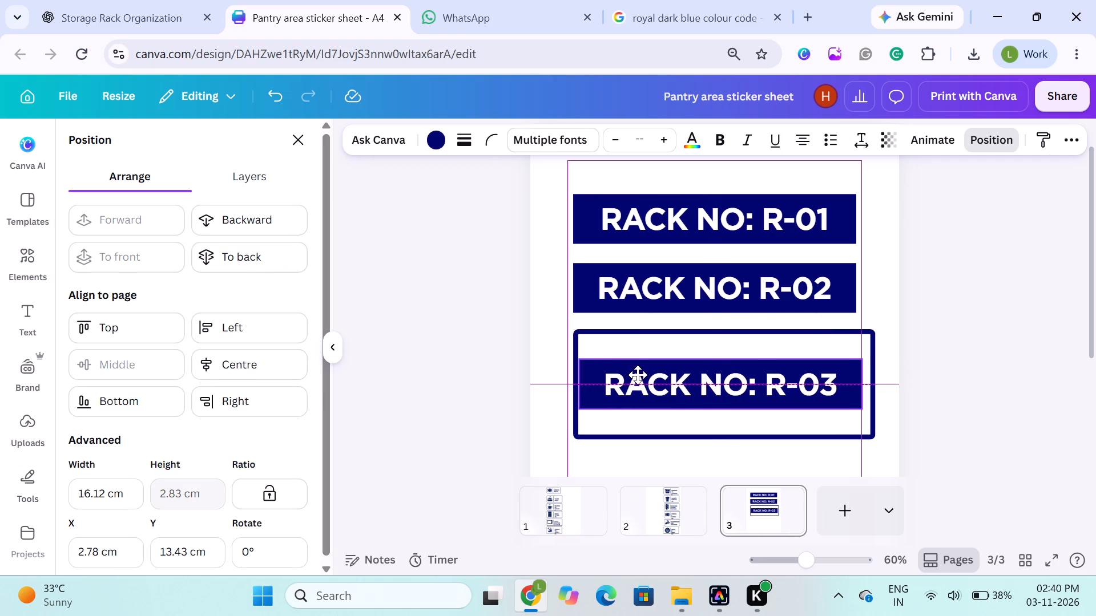
{"action": "left_click_drag", "start_coordinate": [638, 375], "coordinate": [638, 375]}
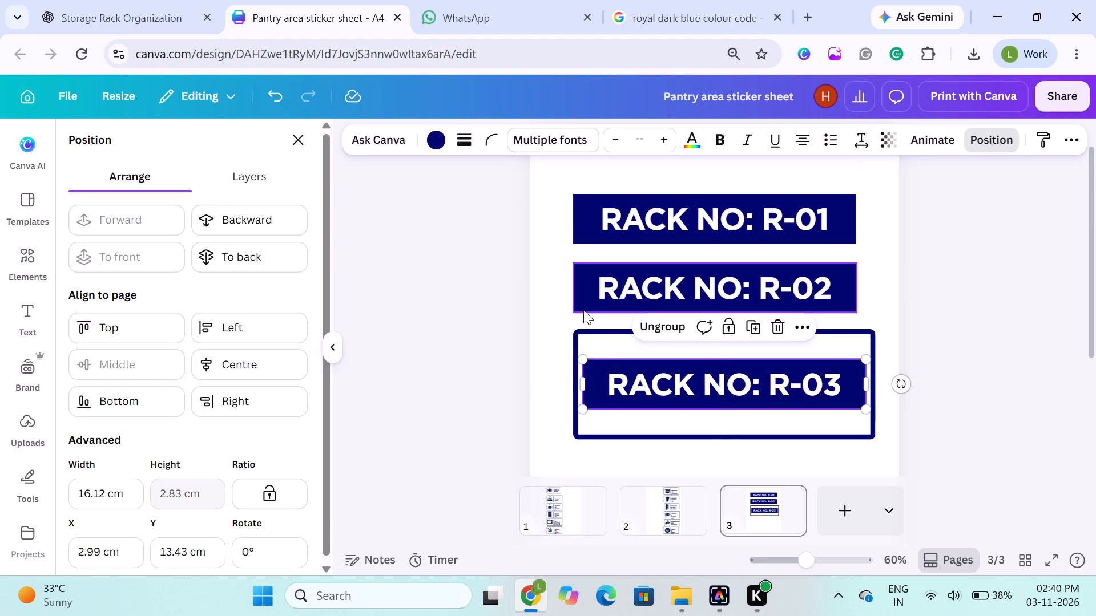
{"action": "left_click", "coordinate": [392, 354]}
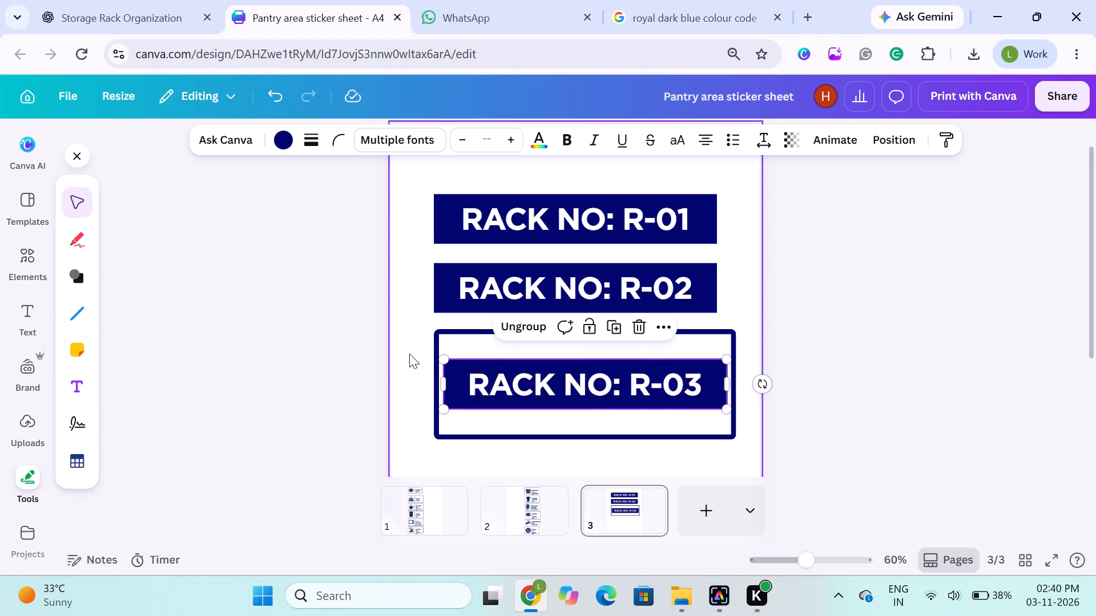
{"action": "left_click", "coordinate": [295, 352]}
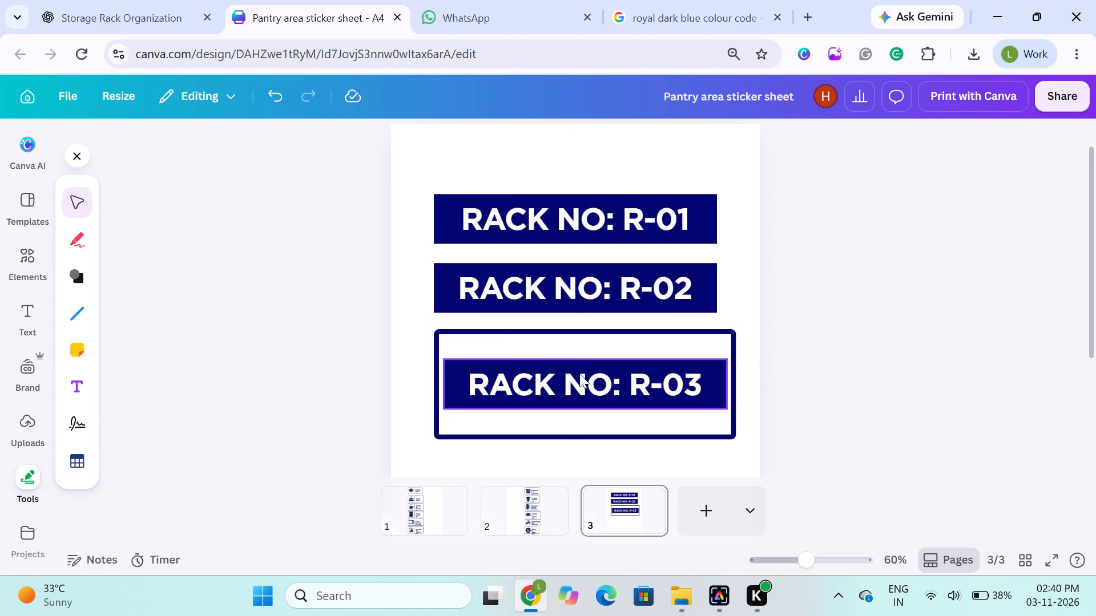
Reduce the outline frame's height from its top and bottom edges to leave an even narrow margin around the R-03 sign.
{"action": "left_click", "coordinate": [577, 345]}
{"action": "left_click_drag", "start_coordinate": [589, 327], "coordinate": [583, 344]}
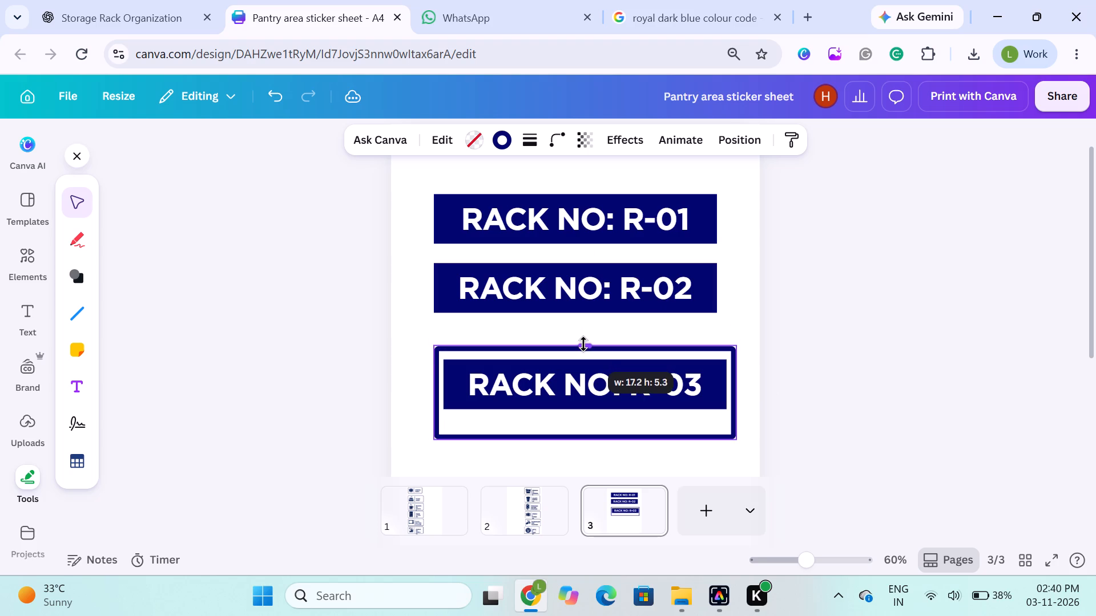
{"action": "left_click_drag", "start_coordinate": [583, 344], "coordinate": [583, 346]}
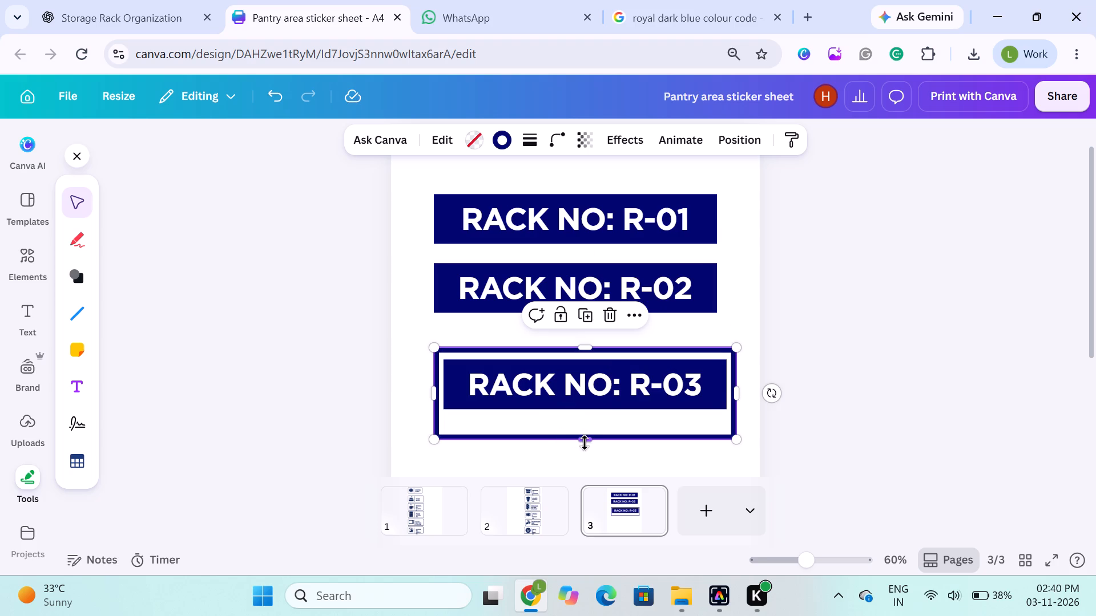
{"action": "left_click_drag", "start_coordinate": [586, 443], "coordinate": [582, 425]}
{"action": "left_click", "coordinate": [287, 383]}
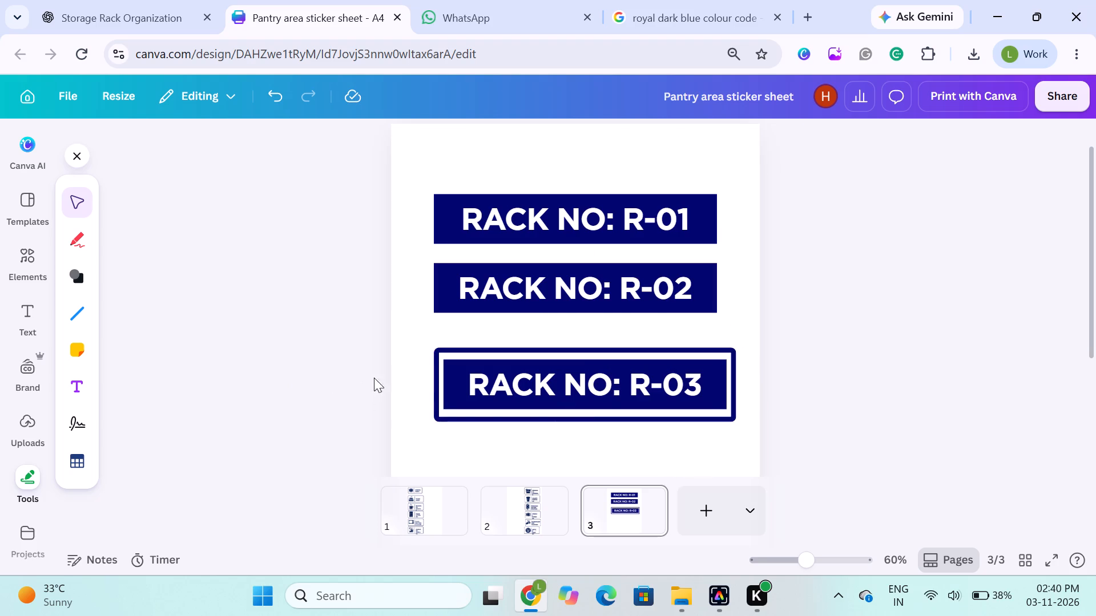
Scale the blue outline frame around the R-03 sign down slightly to about 17 × 4.1 cm.
{"action": "left_click", "coordinate": [453, 386]}
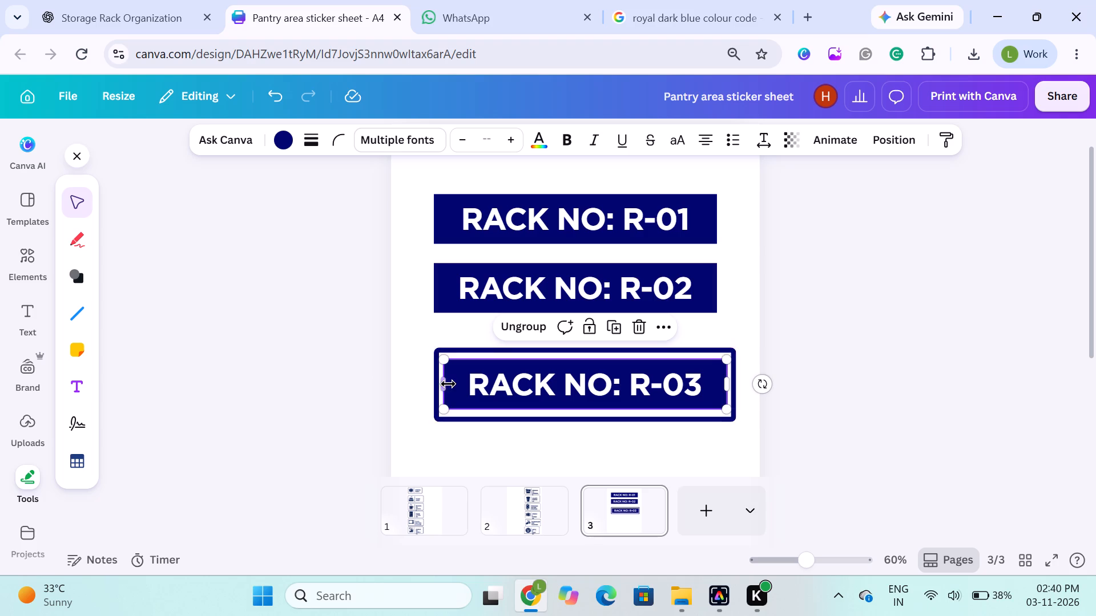
{"action": "left_click", "coordinate": [532, 419]}
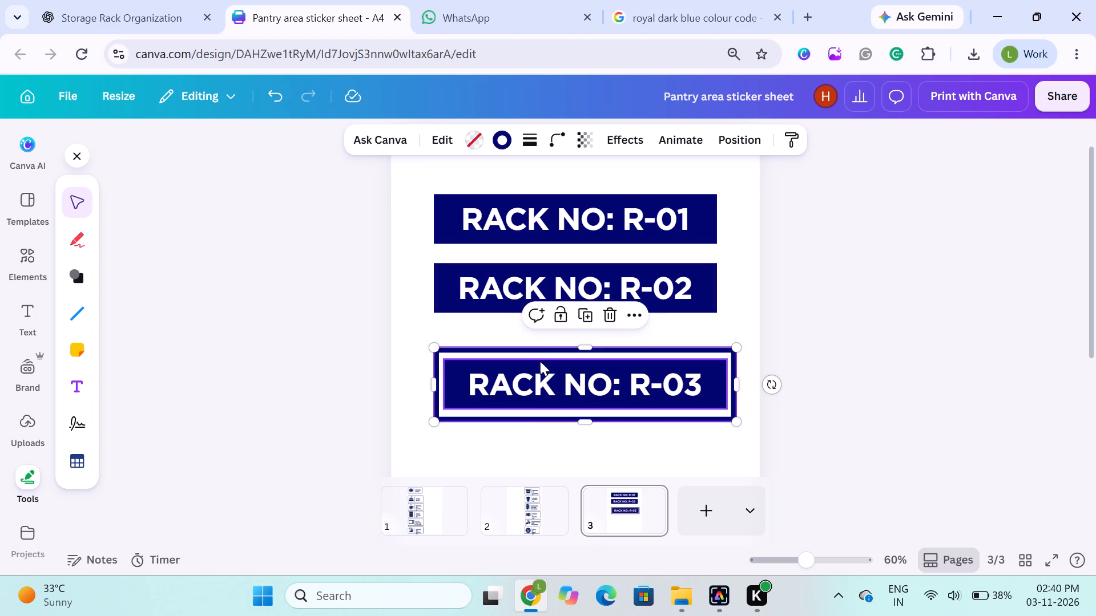
{"action": "left_click", "coordinate": [738, 346]}
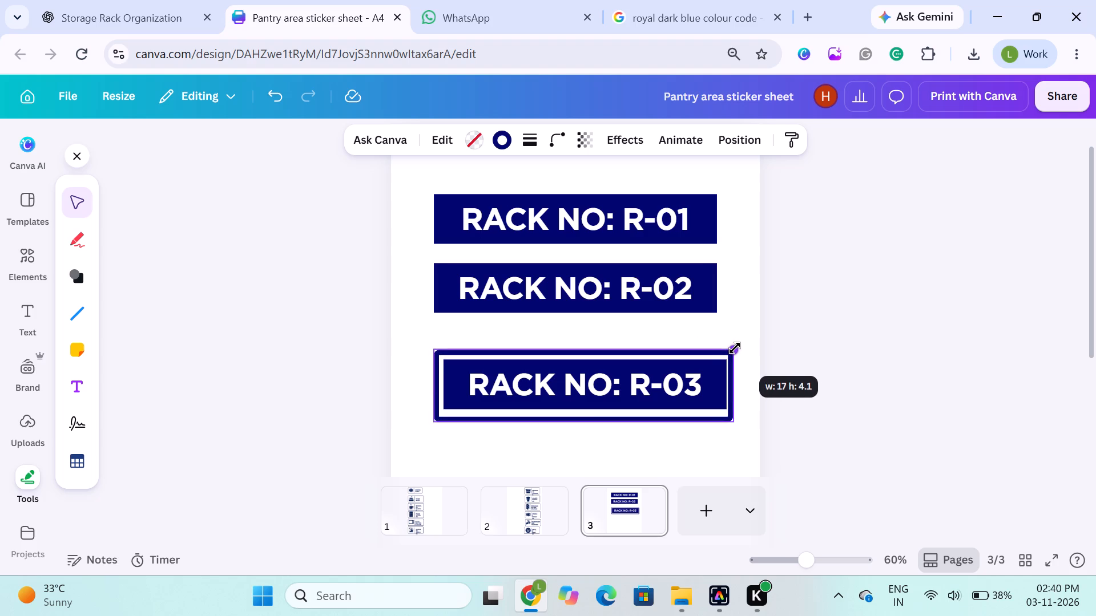
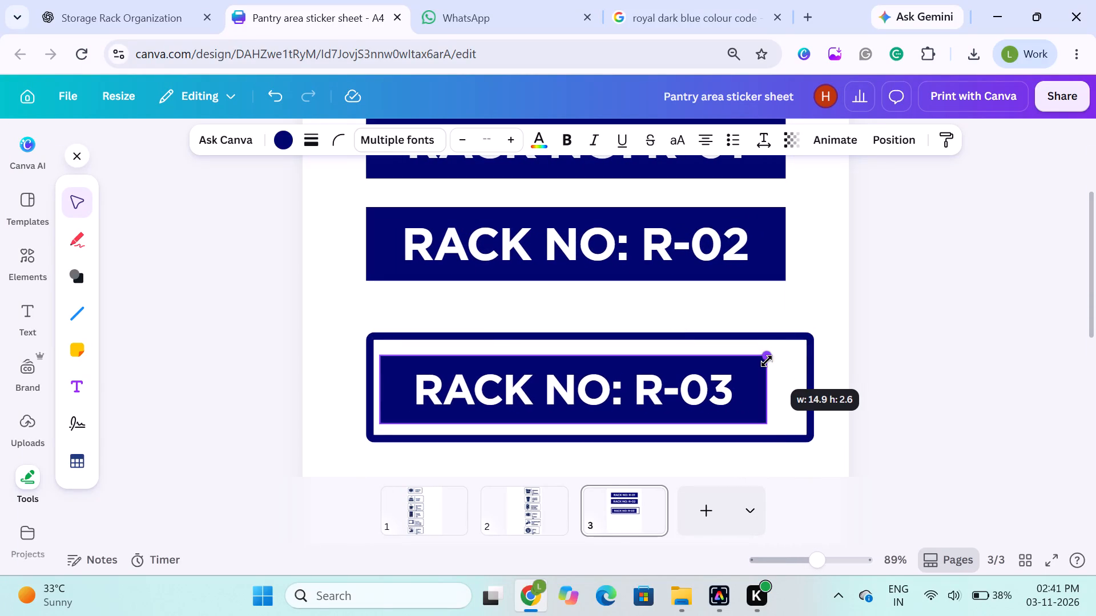
Scale the grouped R-03 sign down proportionally to about 14 cm wide inside the blue outline frame, keeping its lower-left corner fixed.
{"action": "left_click_drag", "start_coordinate": [767, 361], "coordinate": [754, 366]}
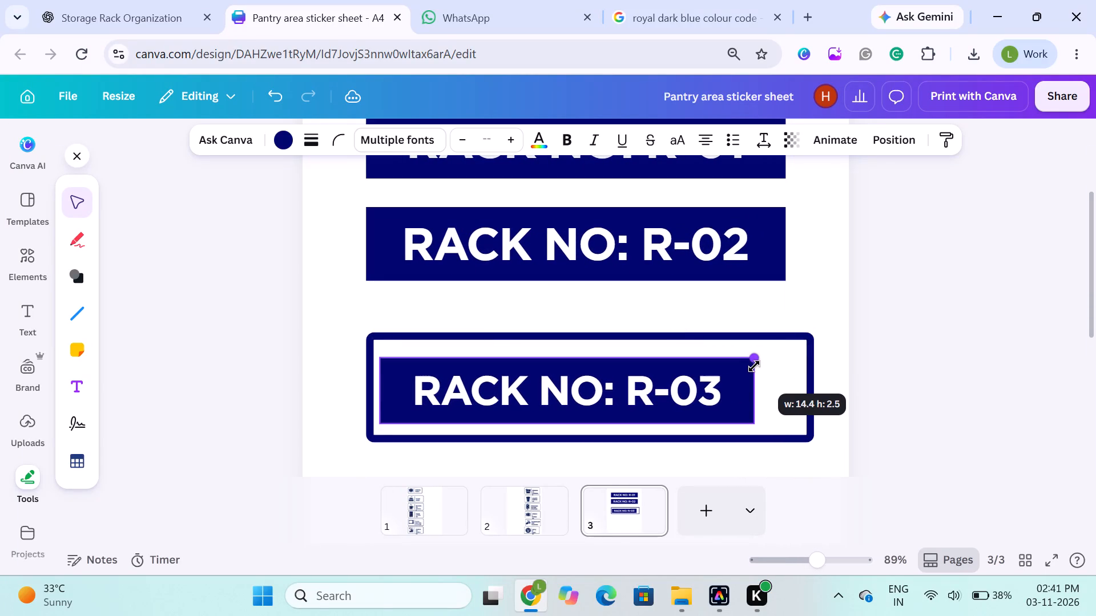
{"action": "left_click_drag", "start_coordinate": [754, 366], "coordinate": [750, 367]}
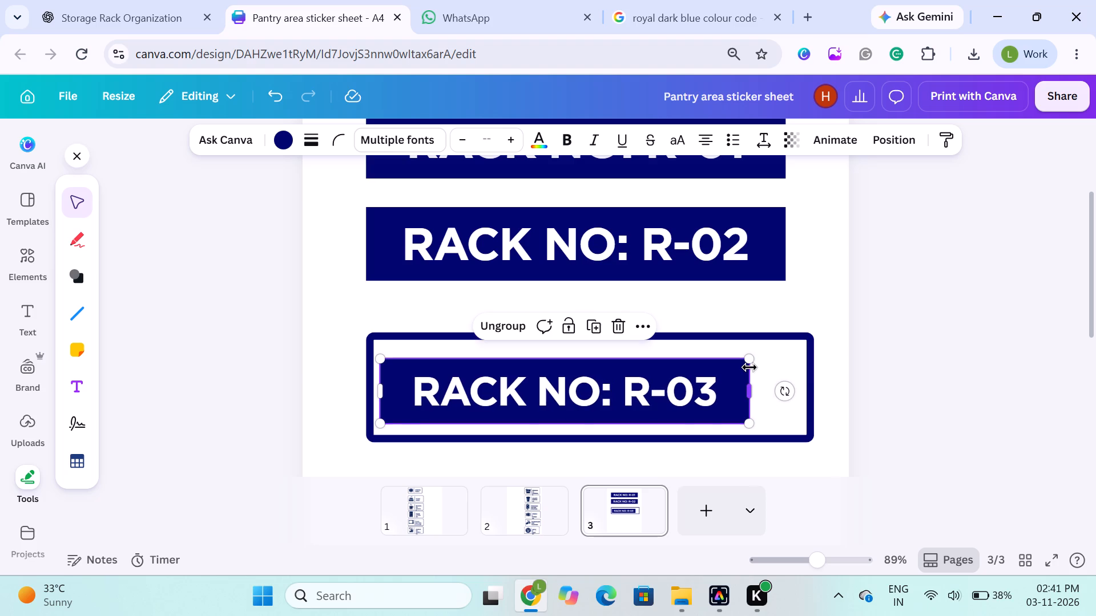
{"action": "left_click", "coordinate": [881, 372]}
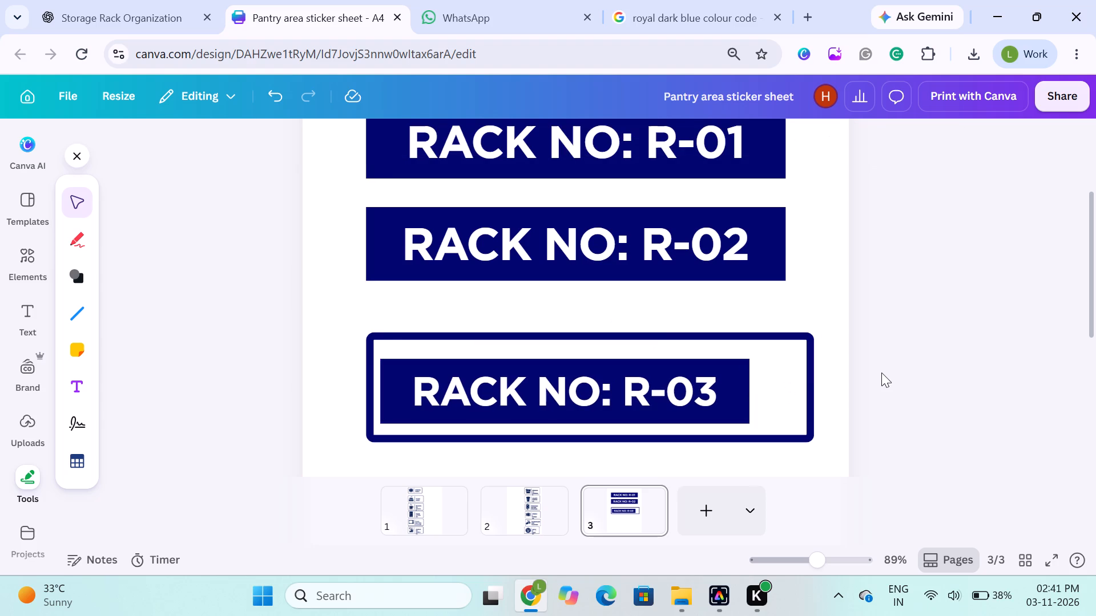
Resize the blue outline frame around the R-03 sign to about 15.7 cm wide and 2.8 cm high.
{"action": "left_click", "coordinate": [680, 386]}
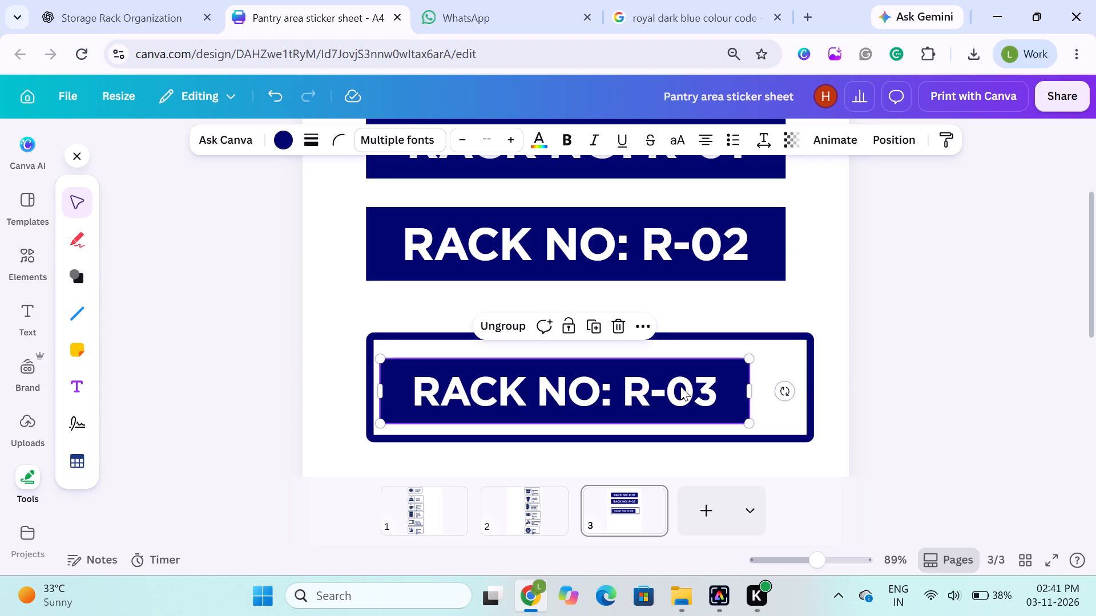
{"action": "left_click", "coordinate": [769, 403], "text": "shift"}
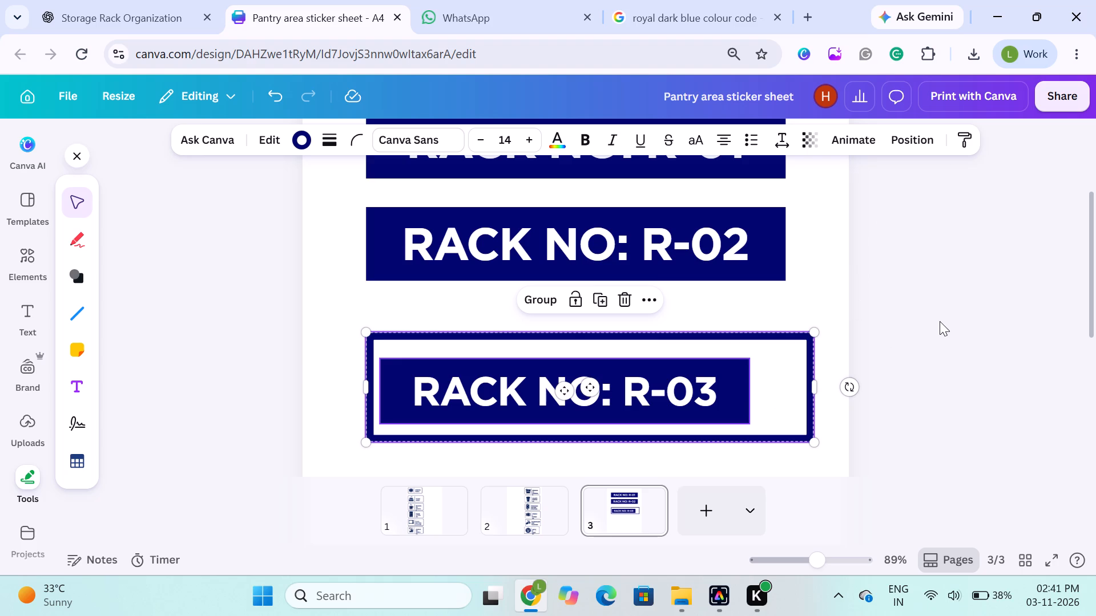
{"action": "left_click", "coordinate": [940, 321]}
{"action": "left_click", "coordinate": [796, 354]}
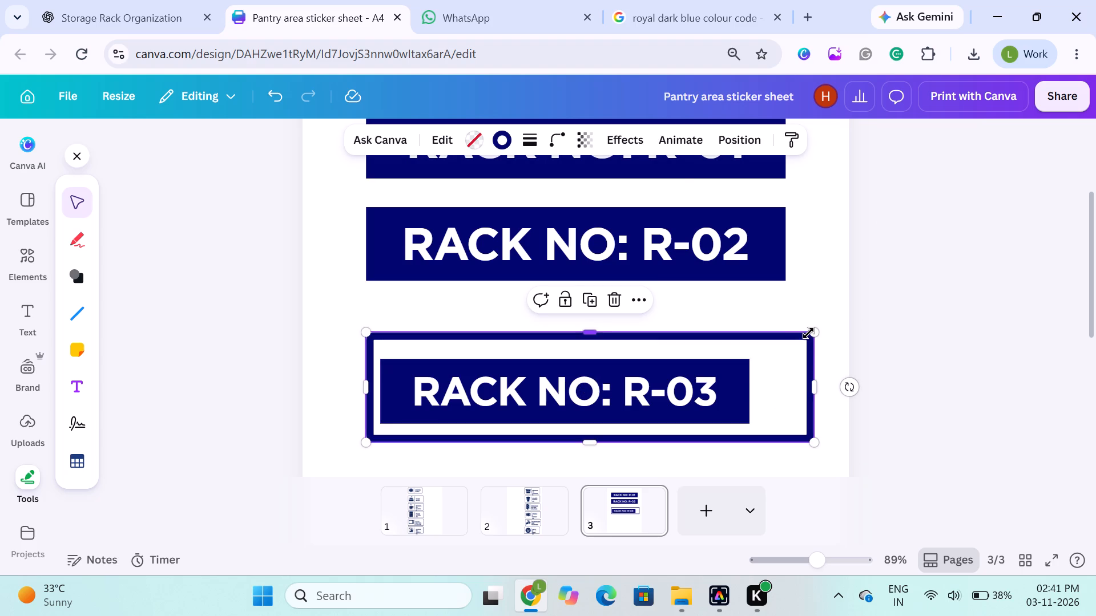
{"action": "left_click_drag", "start_coordinate": [811, 332], "coordinate": [787, 347]}
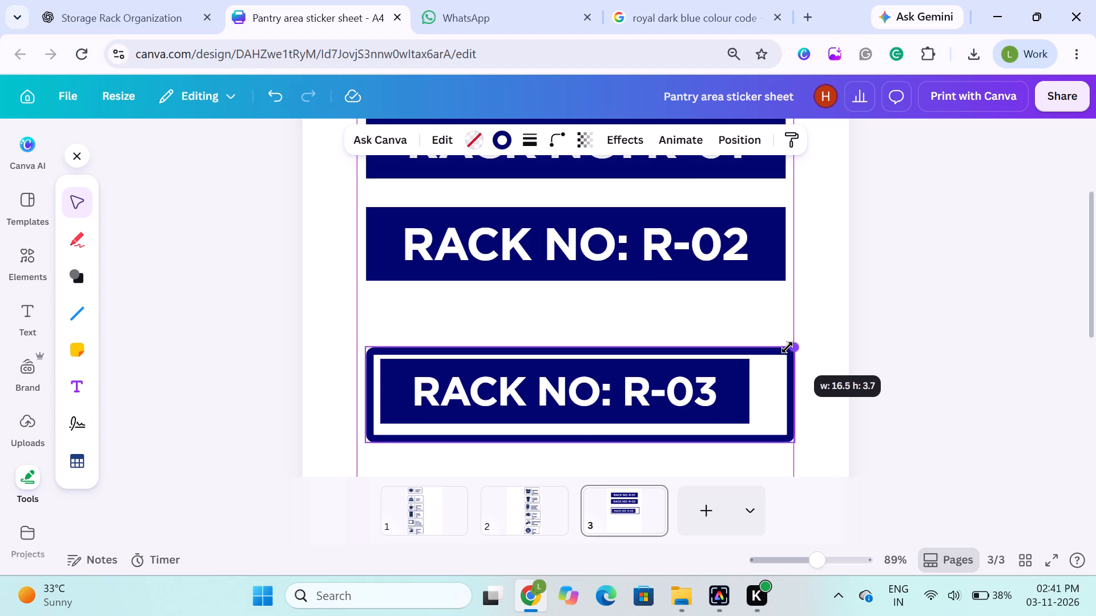
{"action": "left_click_drag", "start_coordinate": [787, 347], "coordinate": [774, 343]}
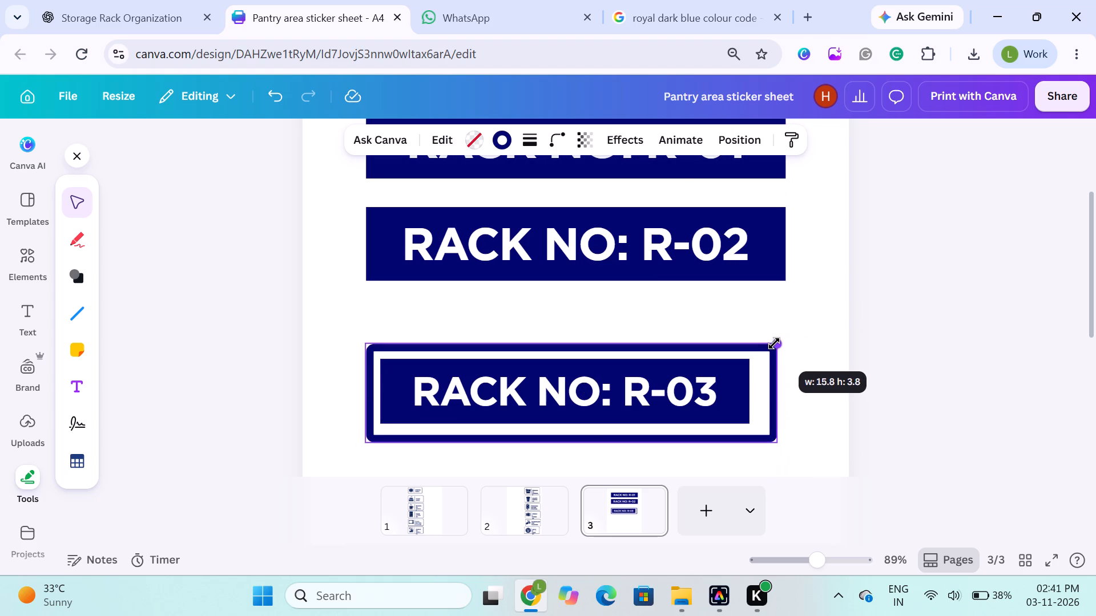
{"action": "left_click_drag", "start_coordinate": [774, 343], "coordinate": [774, 362]}
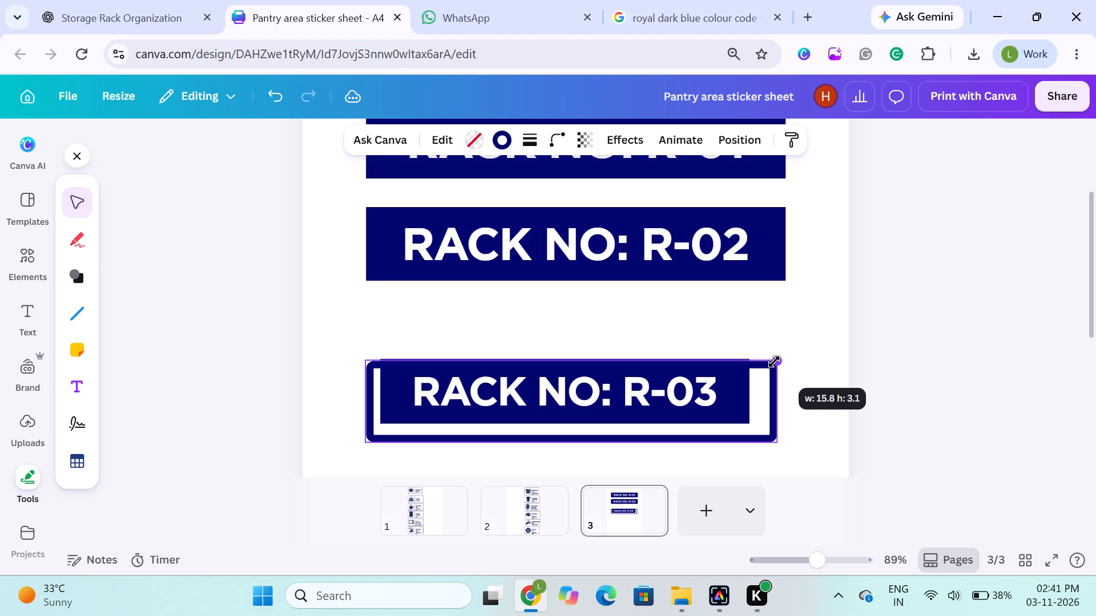
{"action": "left_click_drag", "start_coordinate": [774, 362], "coordinate": [772, 367]}
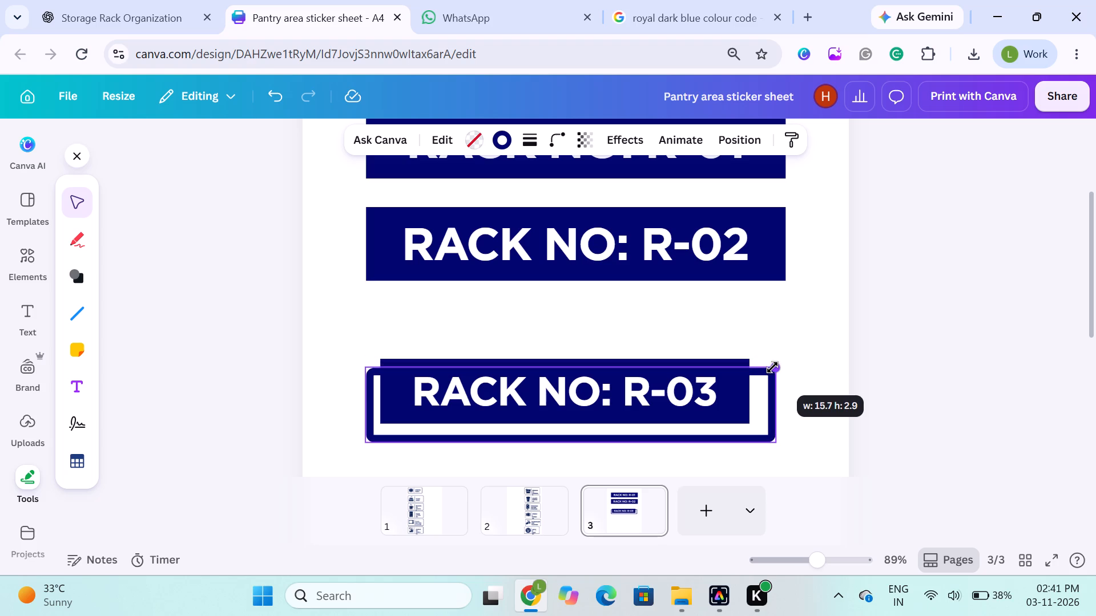
{"action": "left_click_drag", "start_coordinate": [772, 367], "coordinate": [771, 371]}
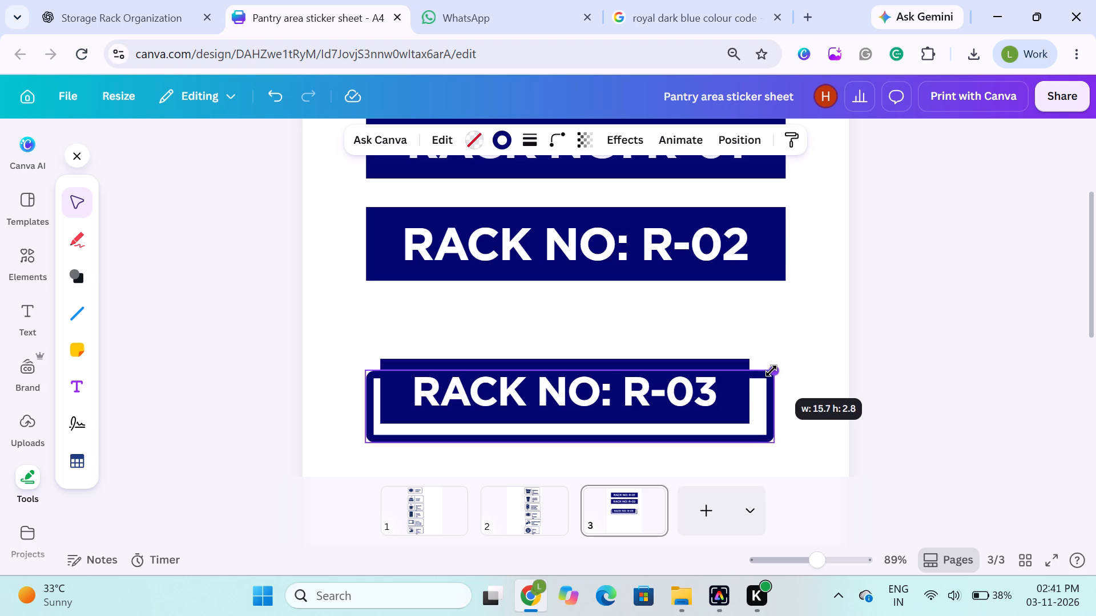
{"action": "left_click_drag", "start_coordinate": [771, 371], "coordinate": [772, 369]}
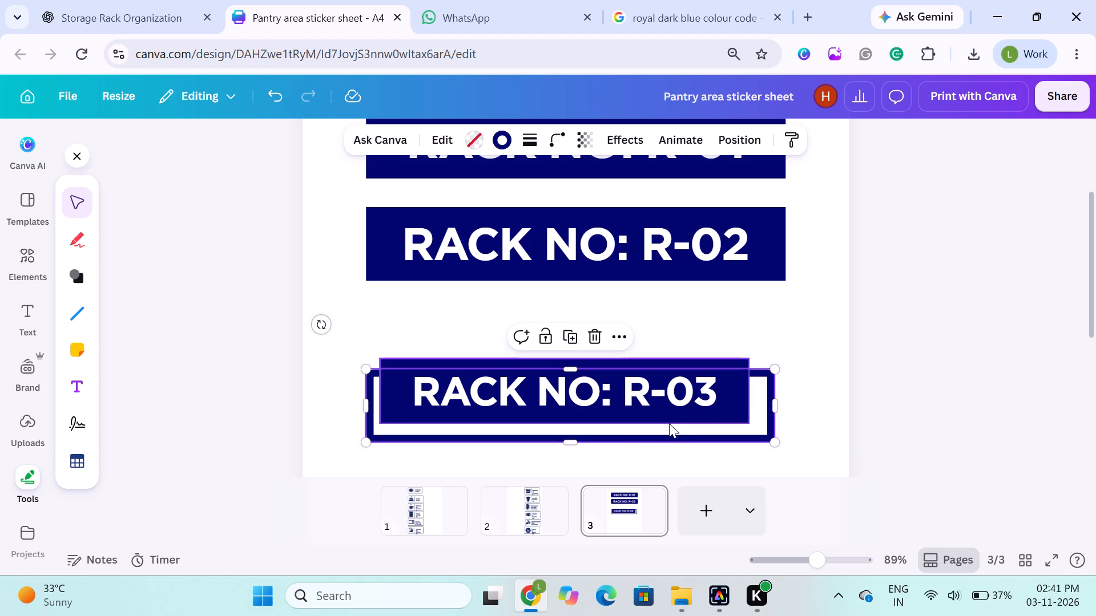
{"action": "left_click", "coordinate": [777, 368]}
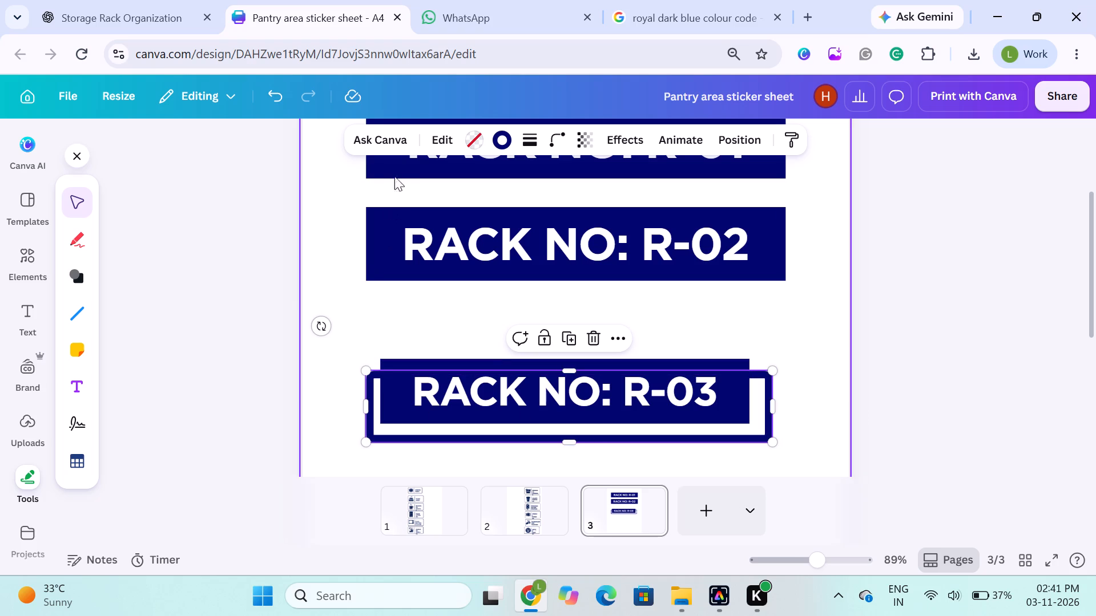
Set the outline frame's stroke weight to 4.
{"action": "left_click", "coordinate": [523, 137]}
{"action": "left_click", "coordinate": [437, 242]}
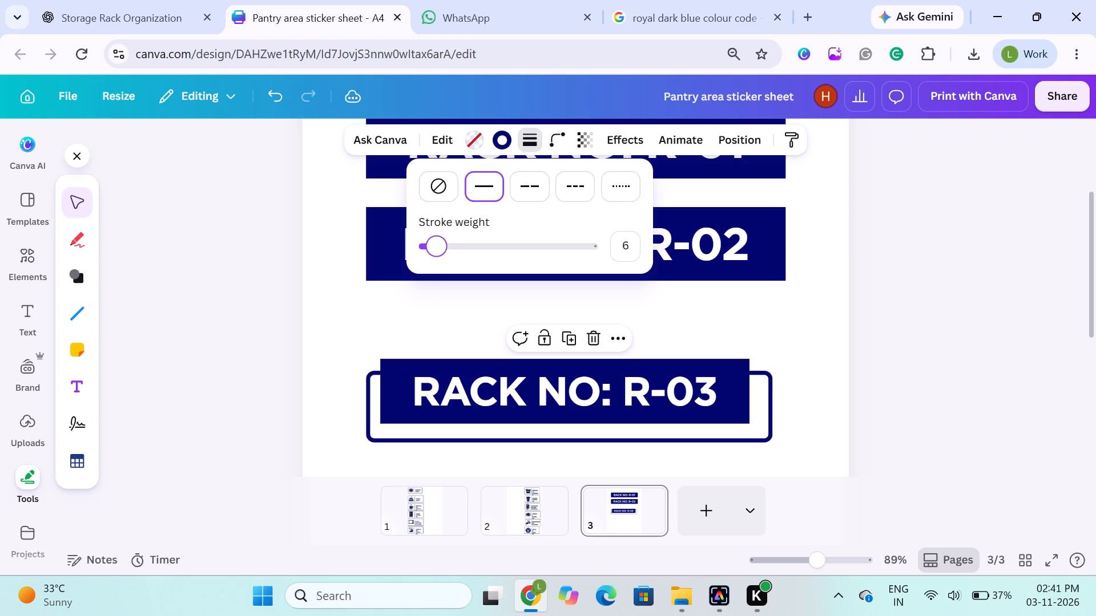
{"action": "left_click", "coordinate": [243, 373]}
Scale the grouped R-03 sign down proportionally so it is short enough to fit within the outline frame's height.
{"action": "left_click", "coordinate": [443, 404]}
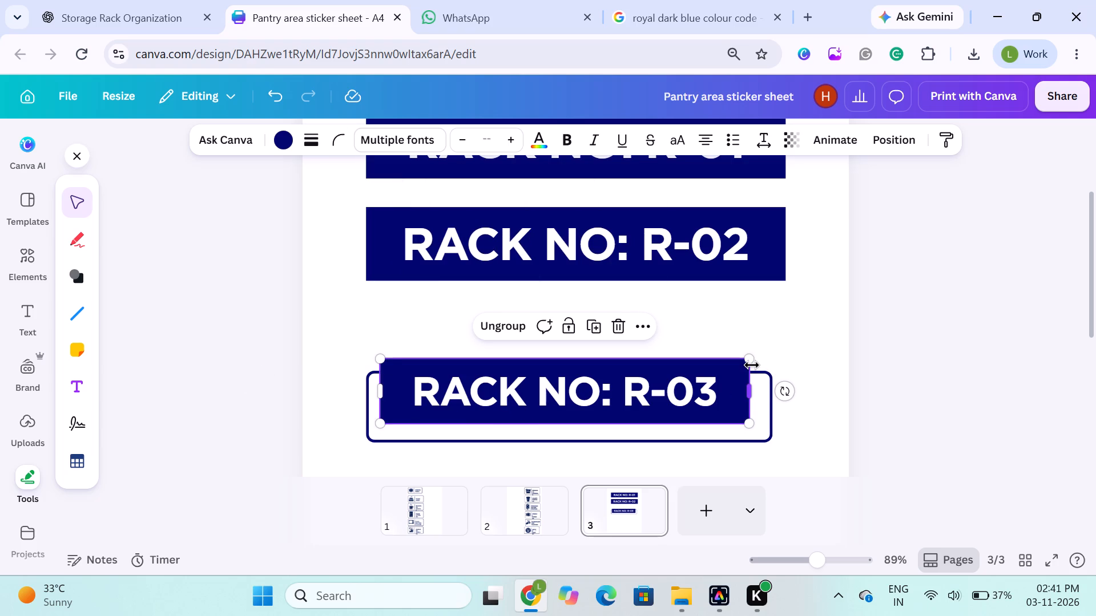
{"action": "left_click_drag", "start_coordinate": [751, 361], "coordinate": [726, 367]}
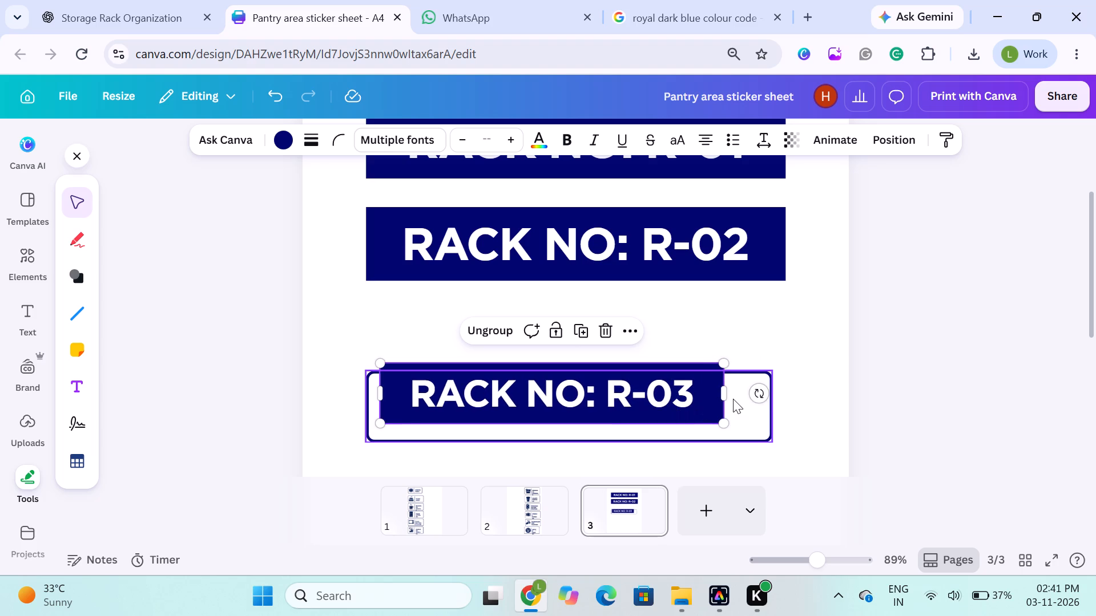
Align the R-03 sign and its outline frame to each other, centred both horizontally and vertically.
{"action": "left_click", "coordinate": [733, 399], "text": "shift"}
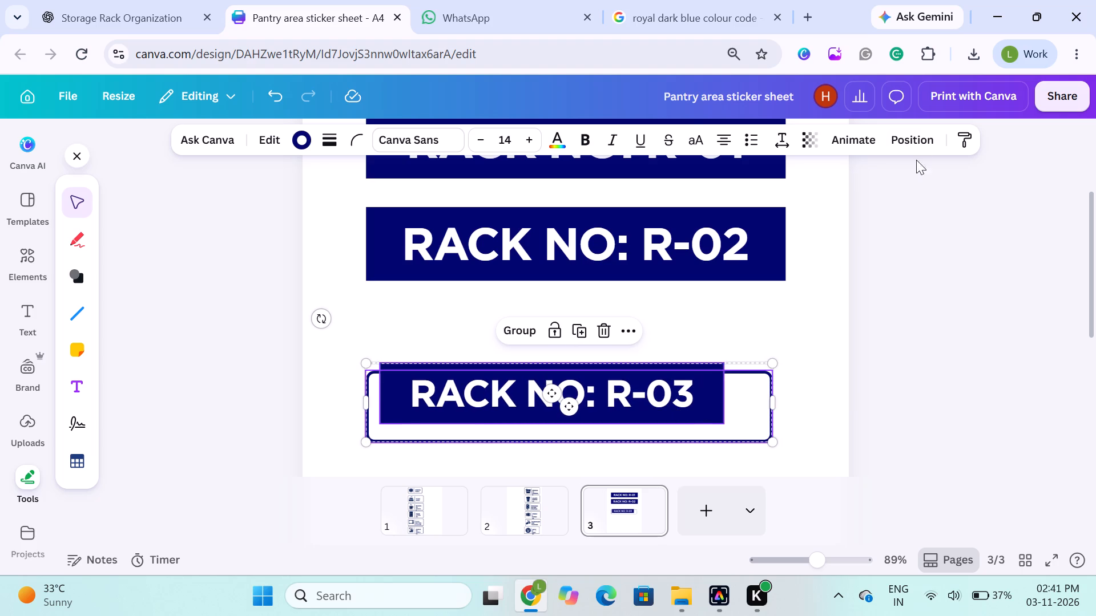
{"action": "left_click", "coordinate": [909, 138]}
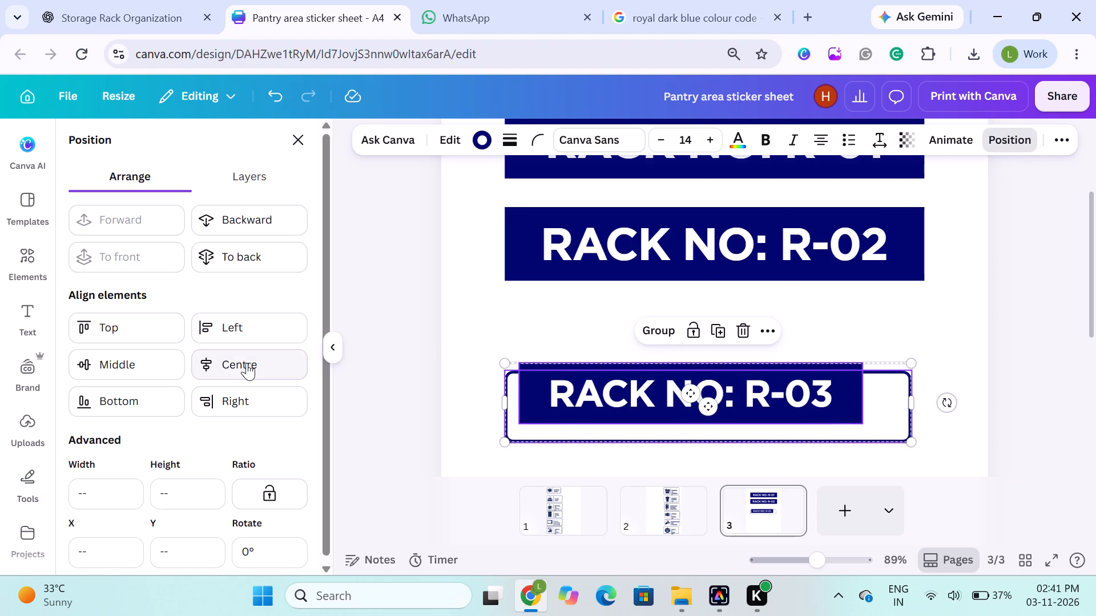
{"action": "left_click", "coordinate": [247, 363]}
{"action": "left_click", "coordinate": [120, 359]}
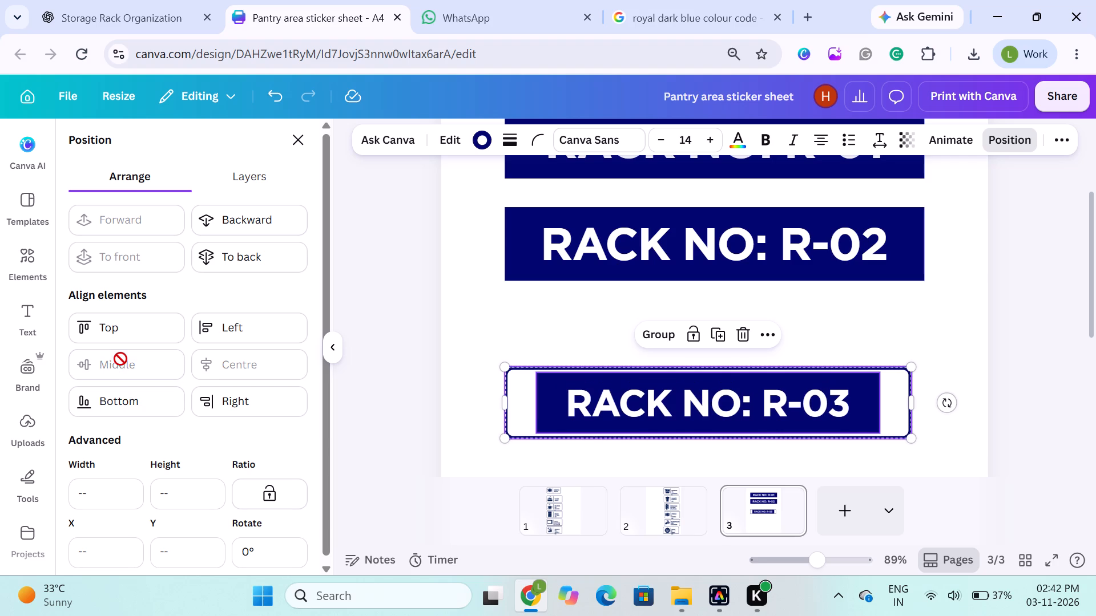
{"action": "left_click", "coordinate": [362, 385]}
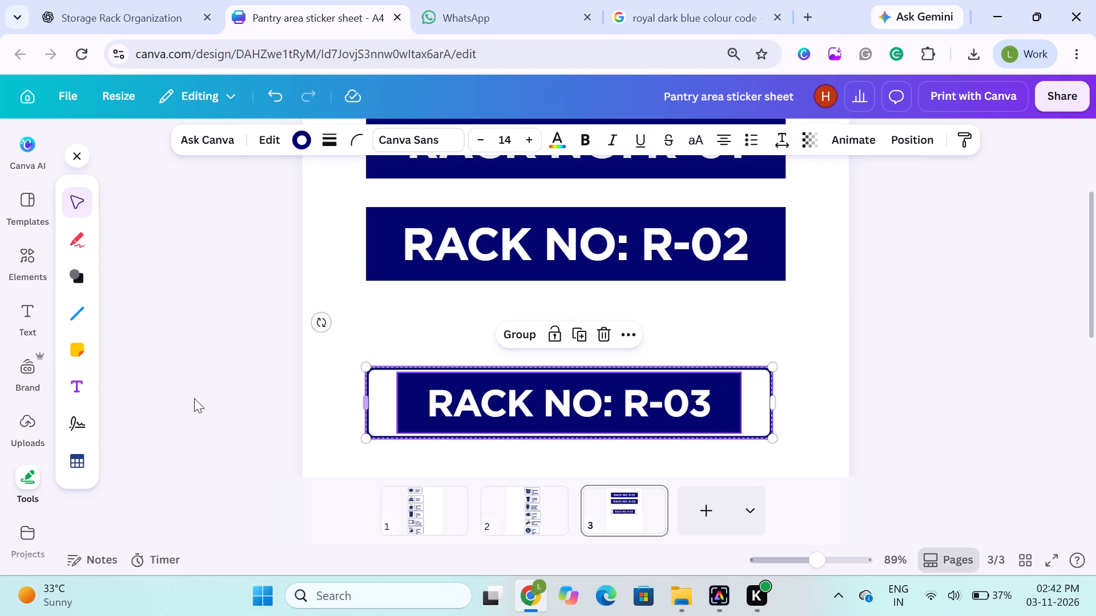
{"action": "left_click", "coordinate": [176, 397]}
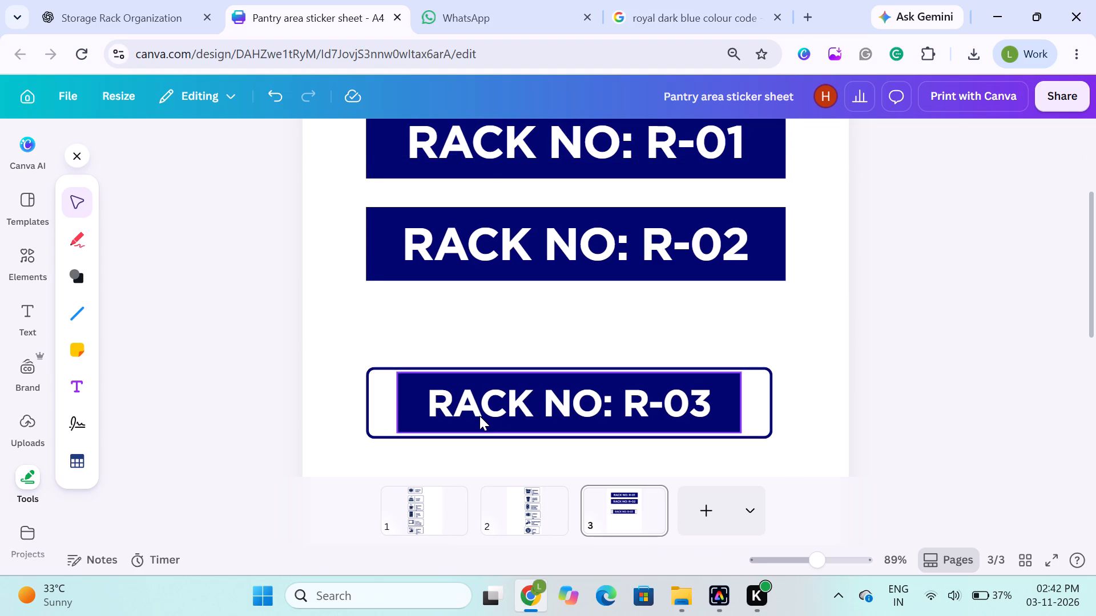
{"action": "left_click", "coordinate": [479, 416]}
{"action": "left_click_drag", "start_coordinate": [398, 399], "coordinate": [393, 399]}
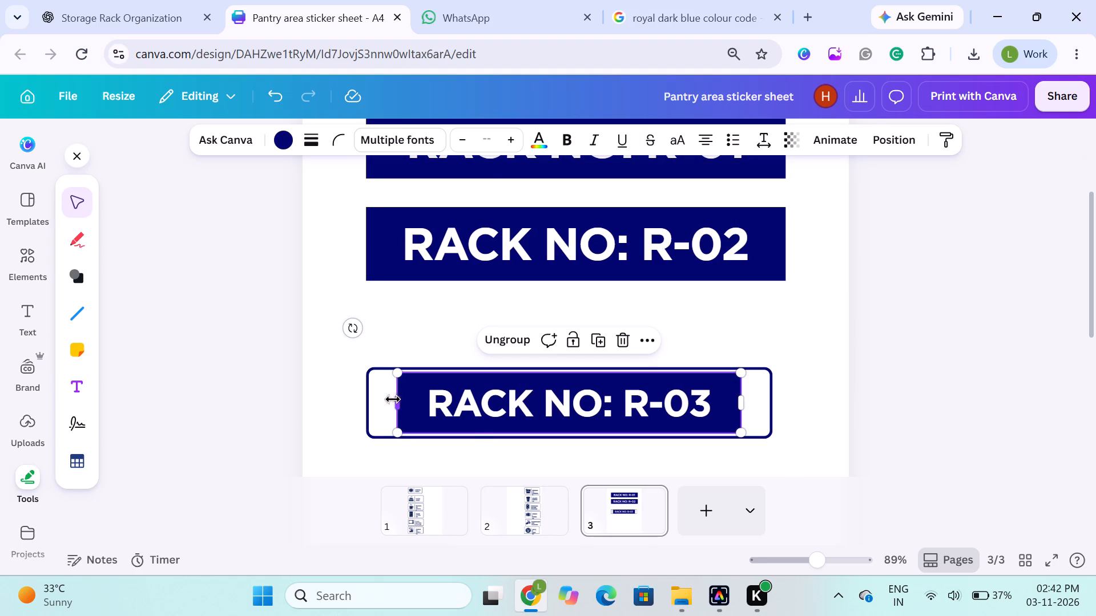
{"action": "left_click_drag", "start_coordinate": [393, 399], "coordinate": [379, 399]}
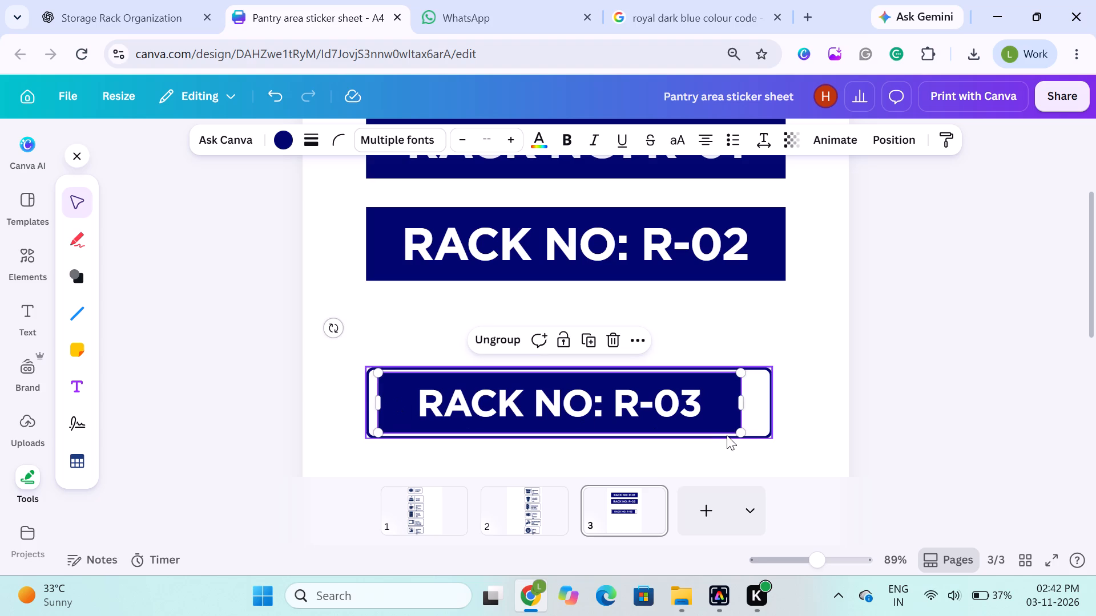
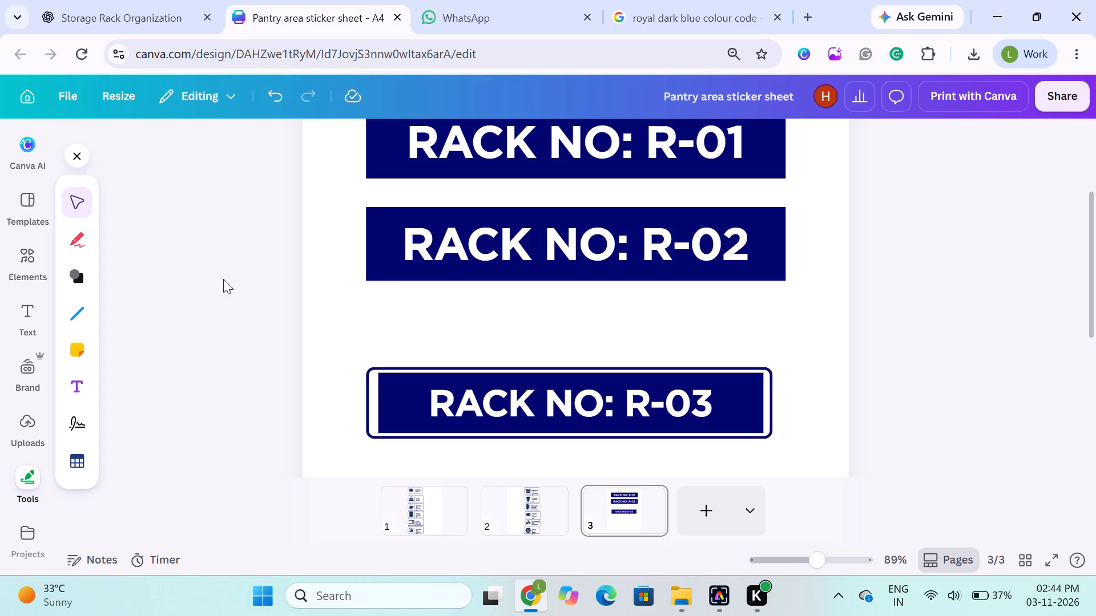
{"action": "left_click", "coordinate": [194, 306]}
{"action": "left_click", "coordinate": [388, 383]}
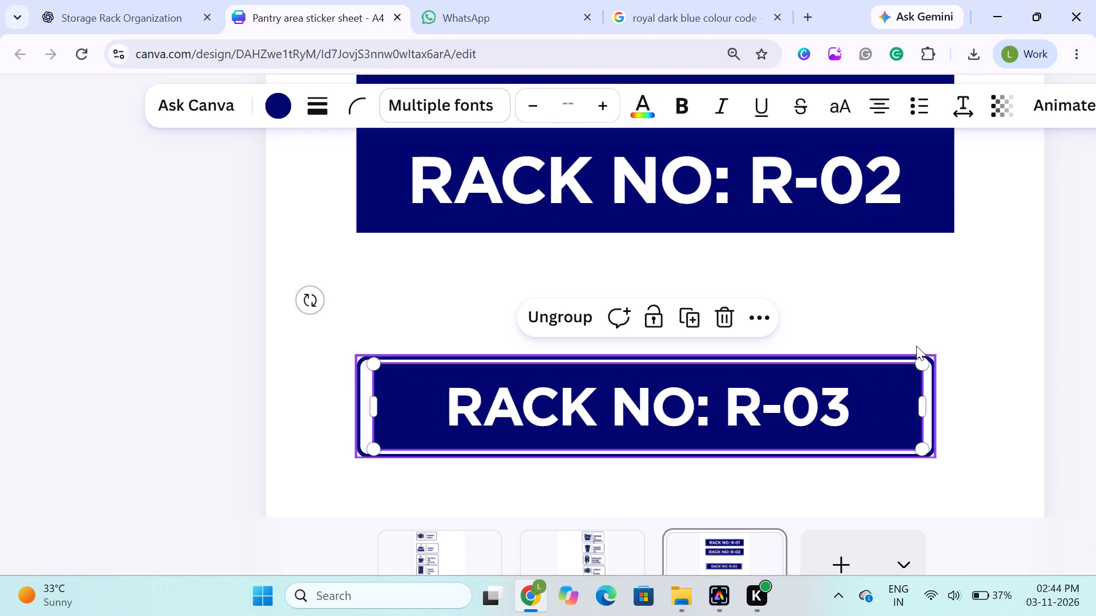
{"action": "left_click_drag", "start_coordinate": [916, 367], "coordinate": [905, 375]}
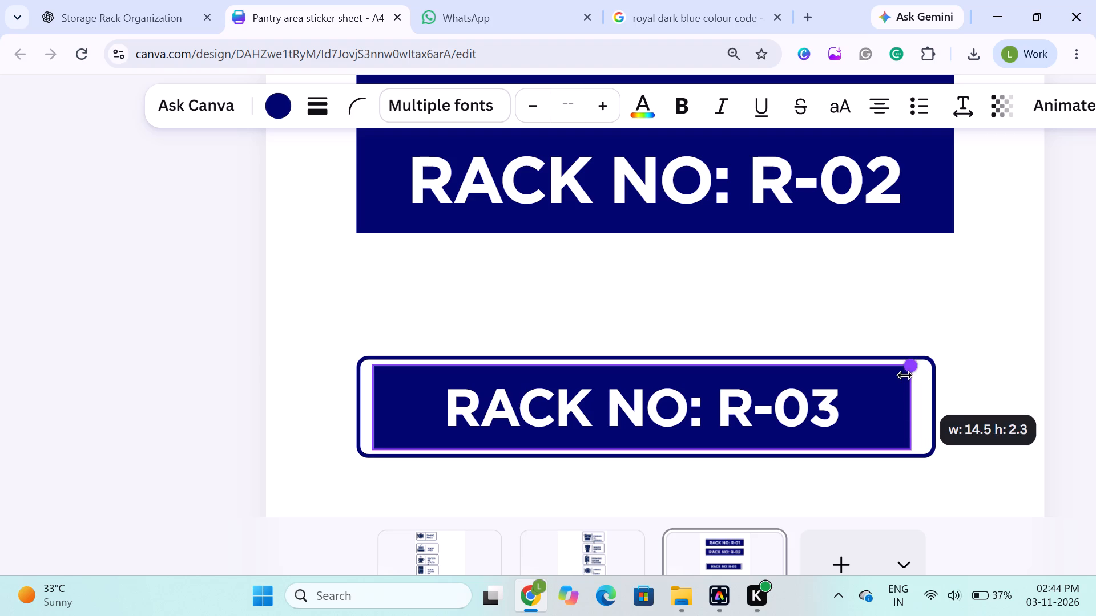
{"action": "left_click_drag", "start_coordinate": [913, 404], "coordinate": [940, 402]}
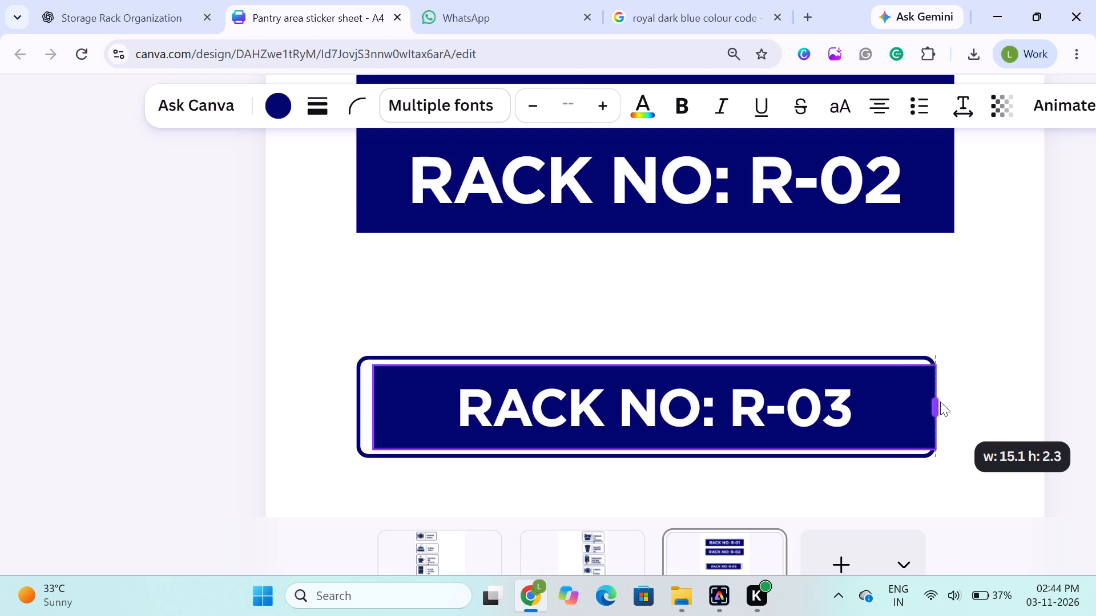
{"action": "left_click_drag", "start_coordinate": [940, 402], "coordinate": [929, 396]}
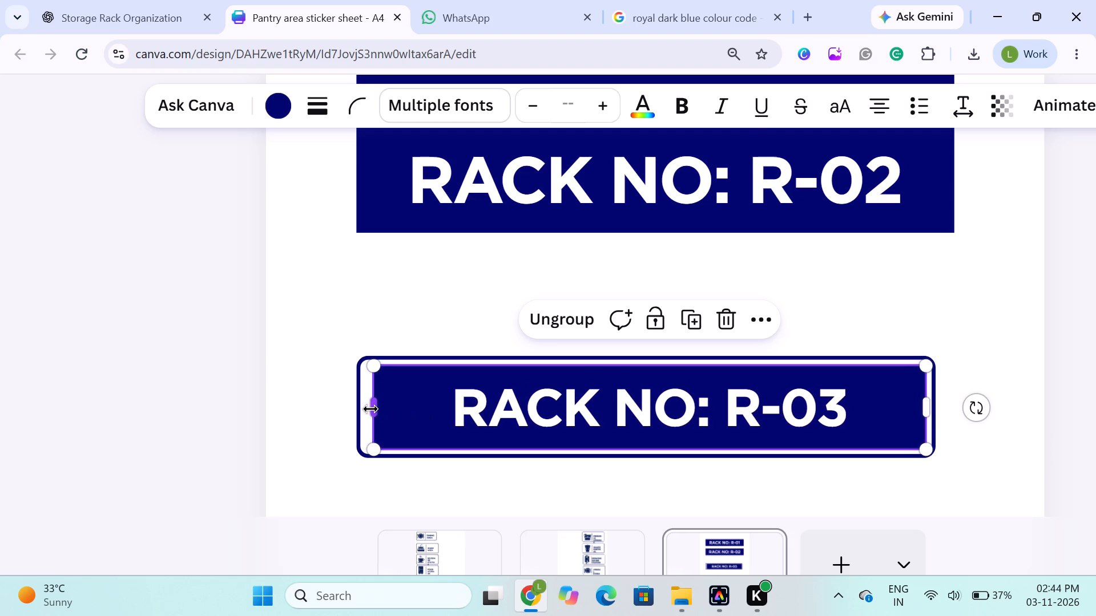
{"action": "left_click_drag", "start_coordinate": [370, 409], "coordinate": [365, 407]}
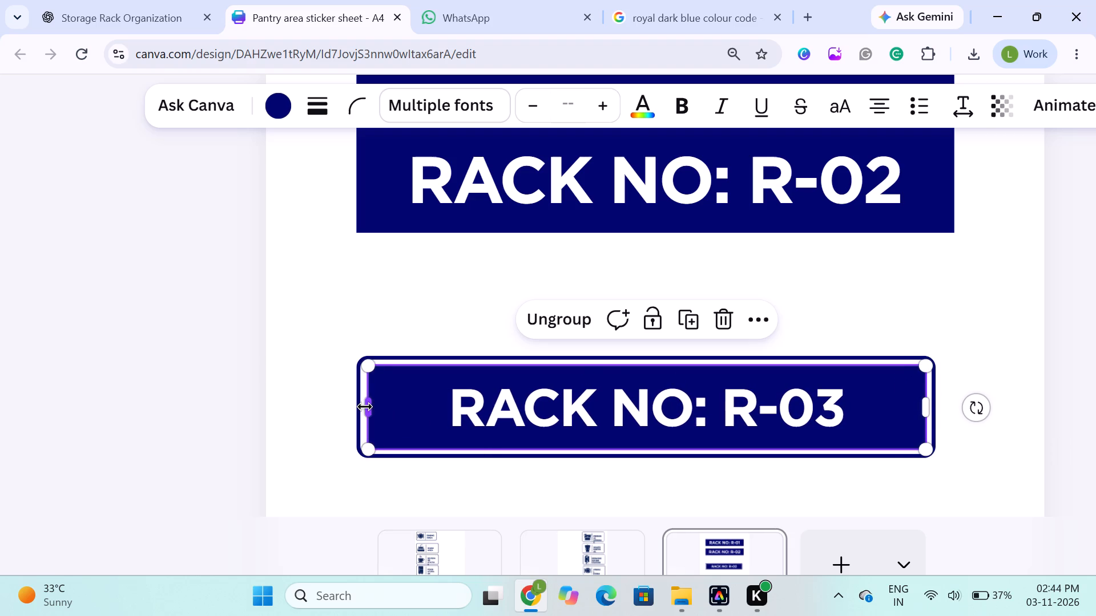
{"action": "left_click", "coordinate": [205, 387]}
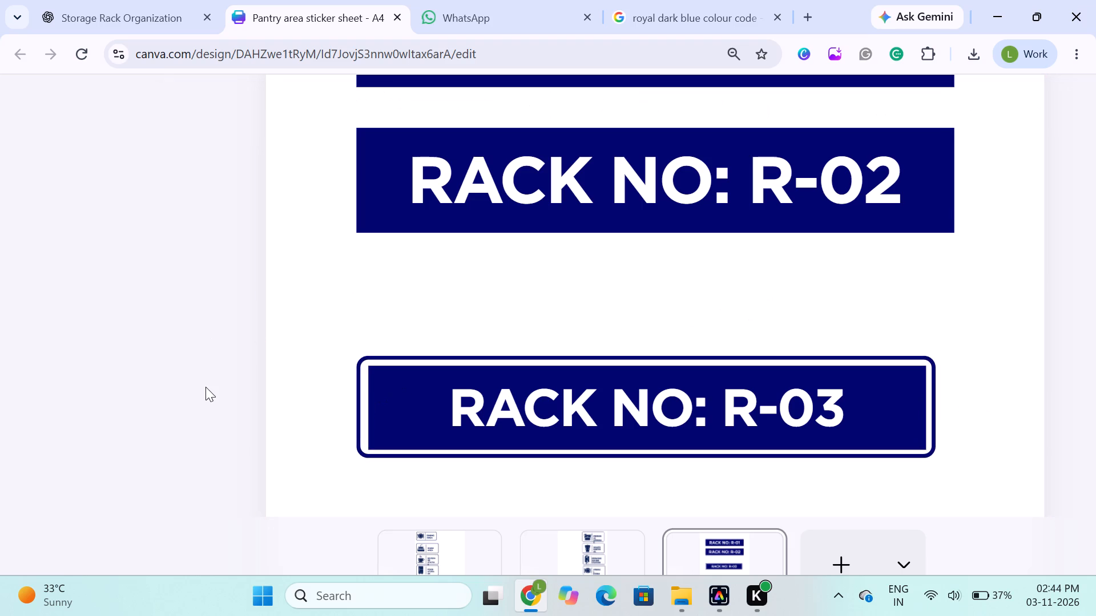
Align the widened R-03 sign and its outline frame to each other, centred horizontally and vertically.
{"action": "left_click", "coordinate": [412, 410]}
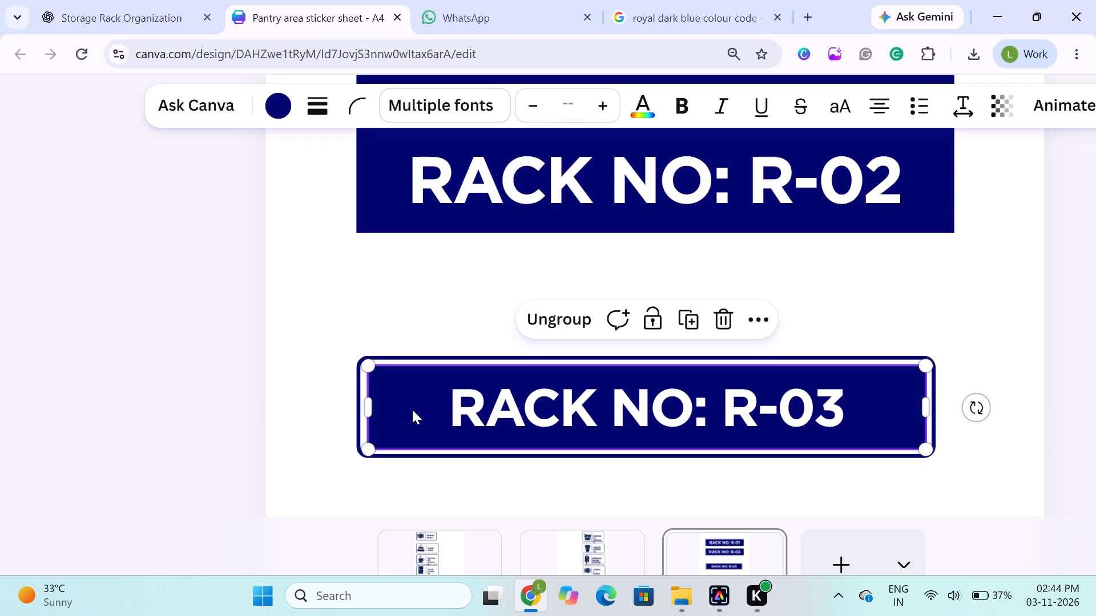
{"action": "left_click", "coordinate": [356, 389], "text": "shift"}
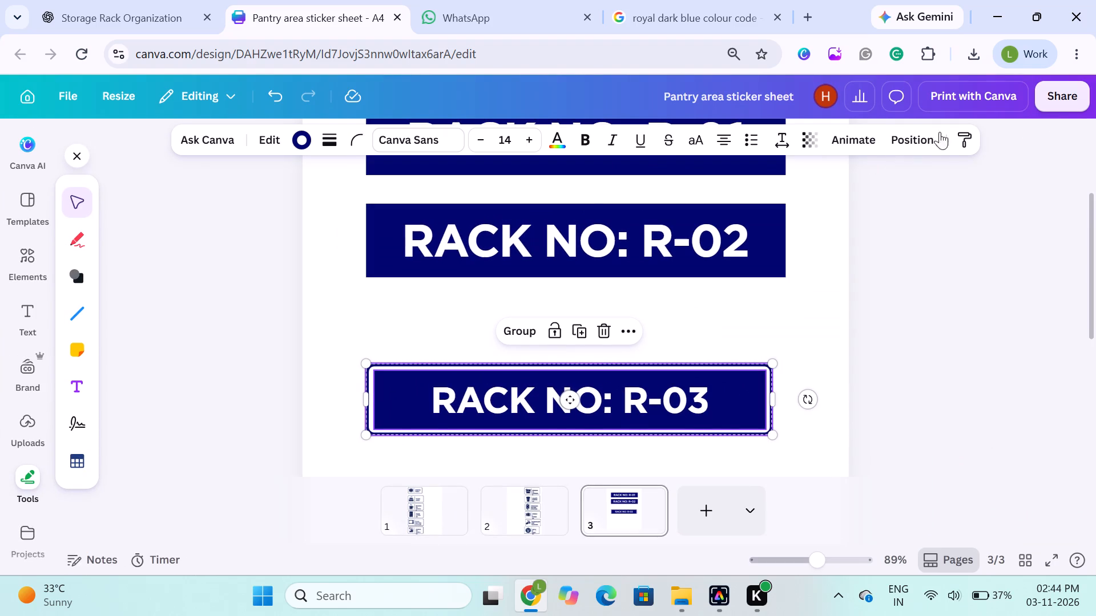
{"action": "left_click", "coordinate": [902, 132]}
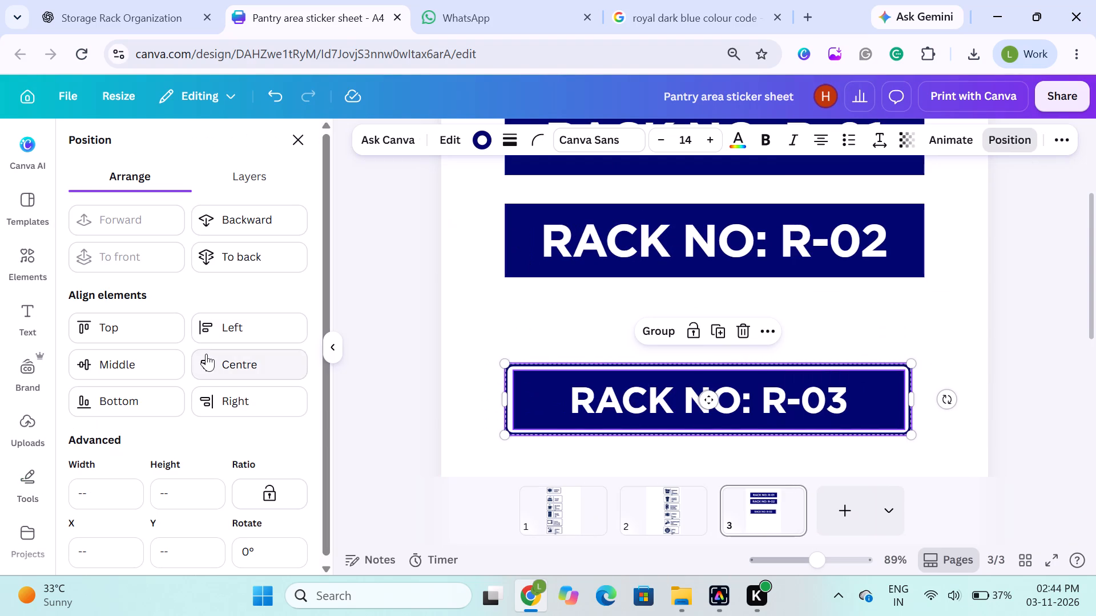
{"action": "left_click", "coordinate": [206, 354]}
{"action": "left_click", "coordinate": [135, 370]}
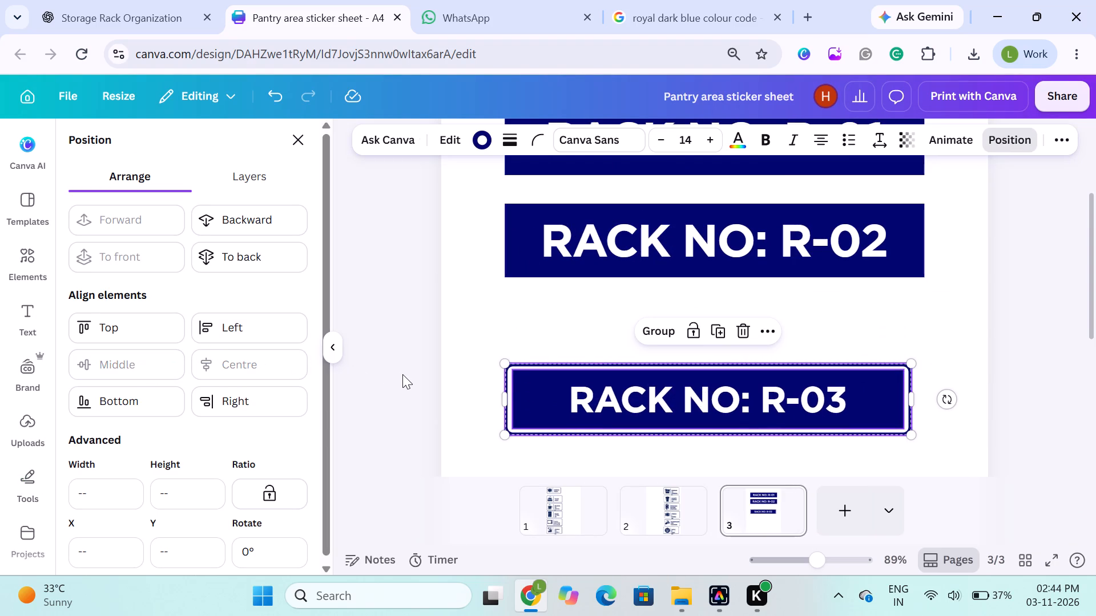
{"action": "left_click", "coordinate": [402, 374]}
{"action": "left_click", "coordinate": [218, 381]}
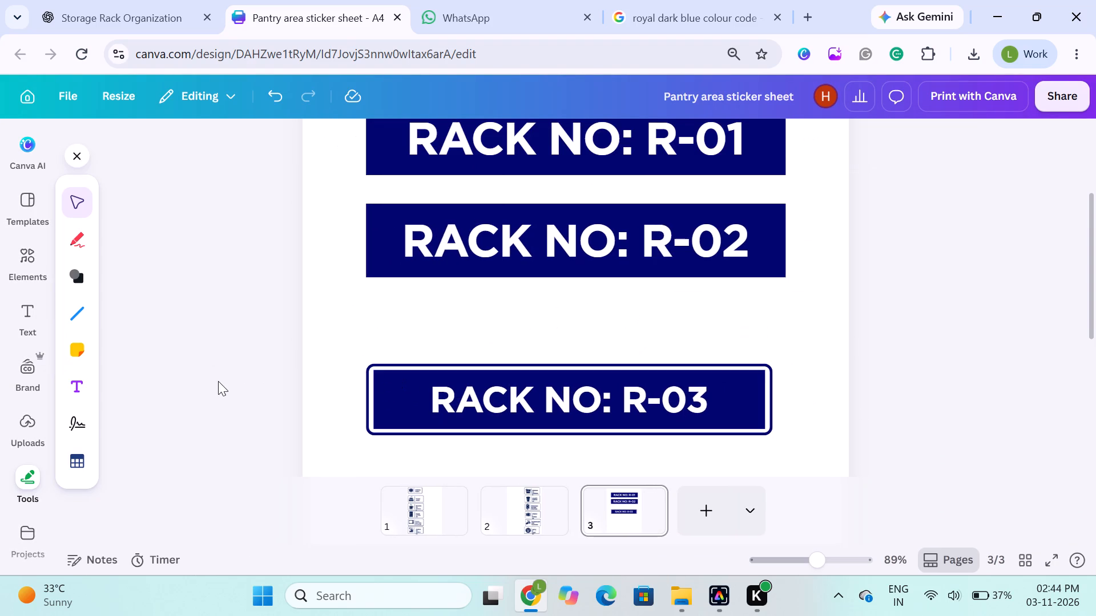
Check the R-03 sign against its outline frame and inspect their alignment options.
{"action": "scroll", "coordinate": [229, 358], "scroll_direction": "up", "scroll_amount": 1}
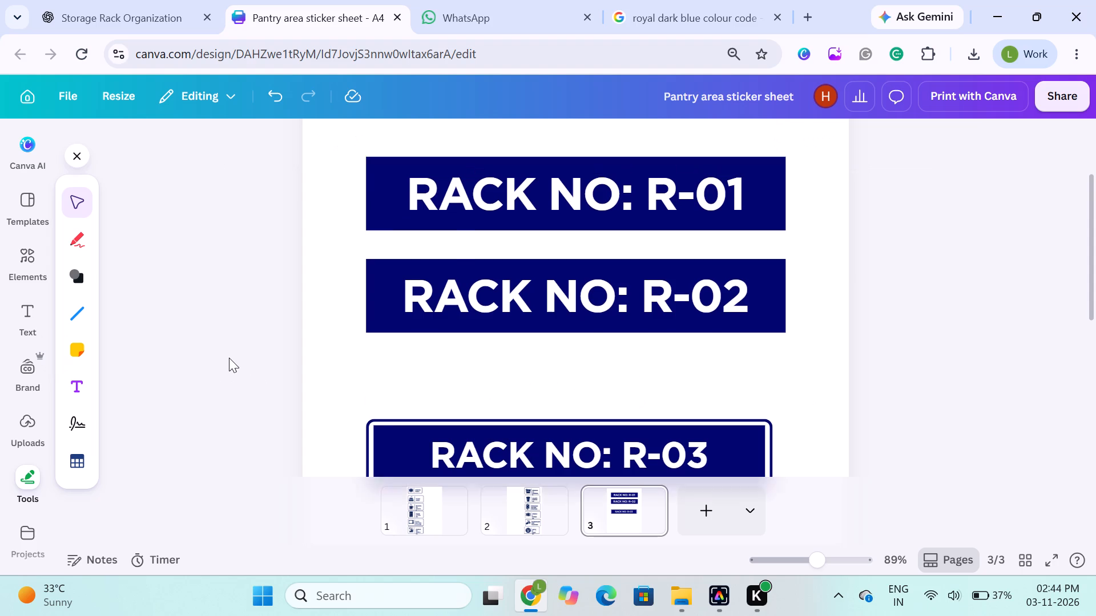
{"action": "scroll", "coordinate": [229, 358], "scroll_direction": "up", "scroll_amount": 1}
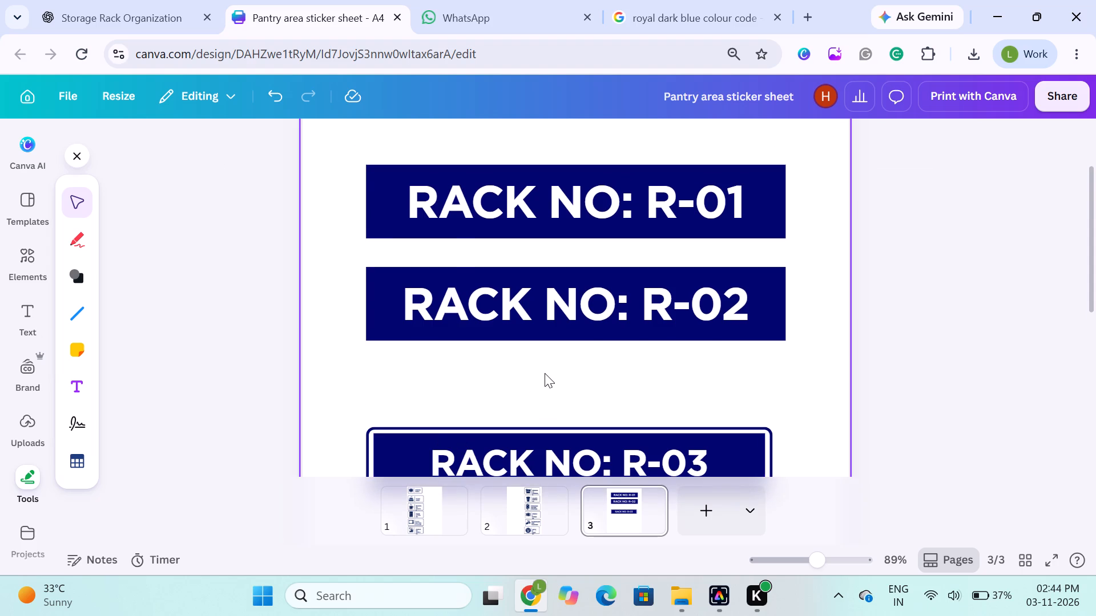
{"action": "scroll", "coordinate": [545, 373], "scroll_direction": "down", "scroll_amount": 2}
{"action": "left_click", "coordinate": [759, 348]}
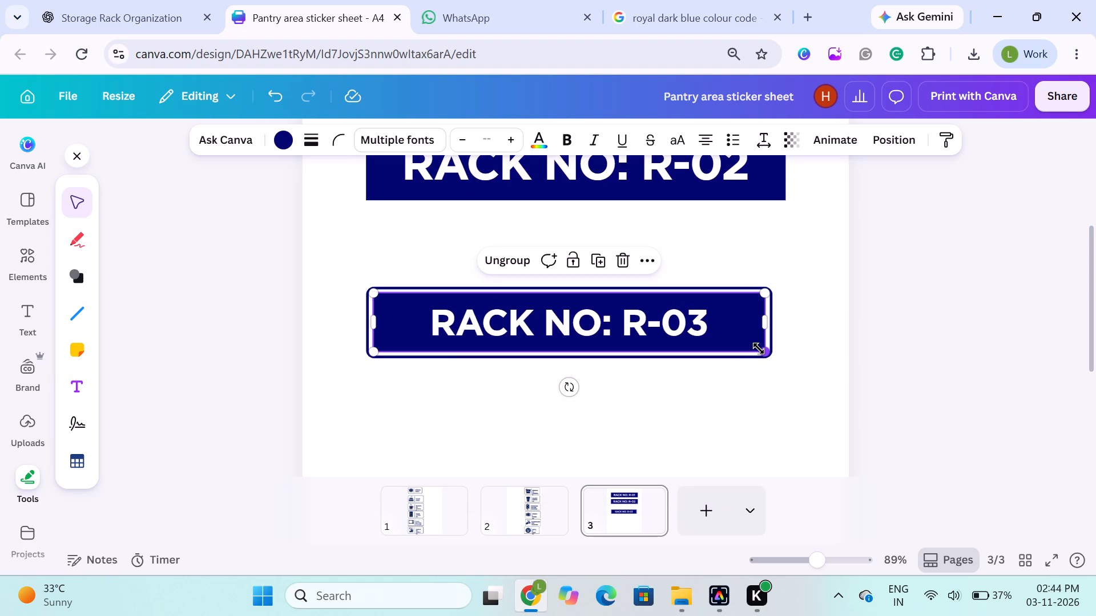
{"action": "left_click", "coordinate": [772, 341]}
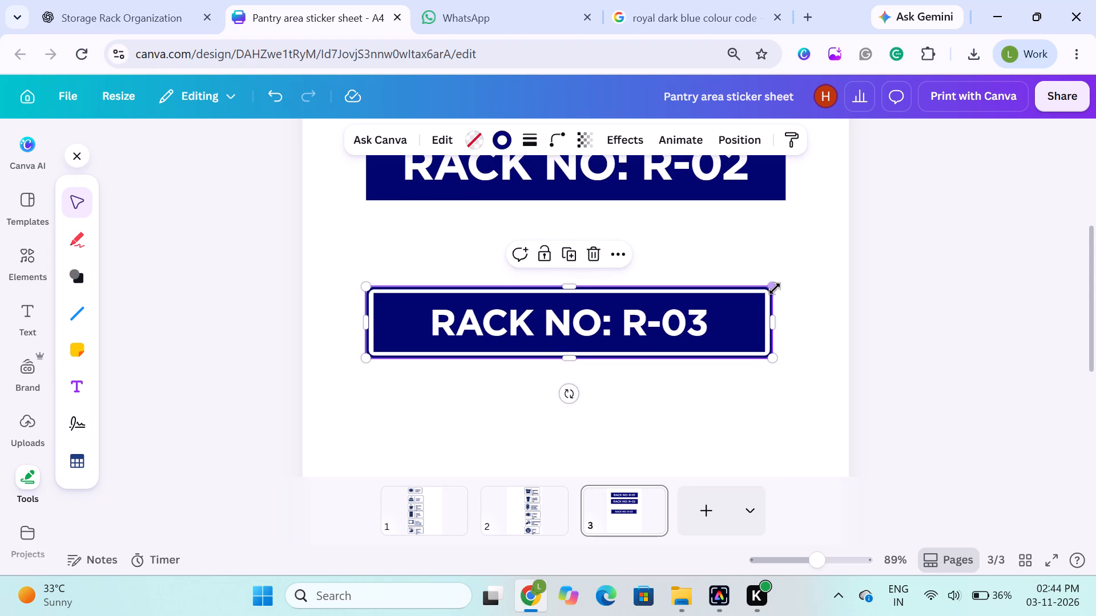
{"action": "left_click", "coordinate": [773, 289]}
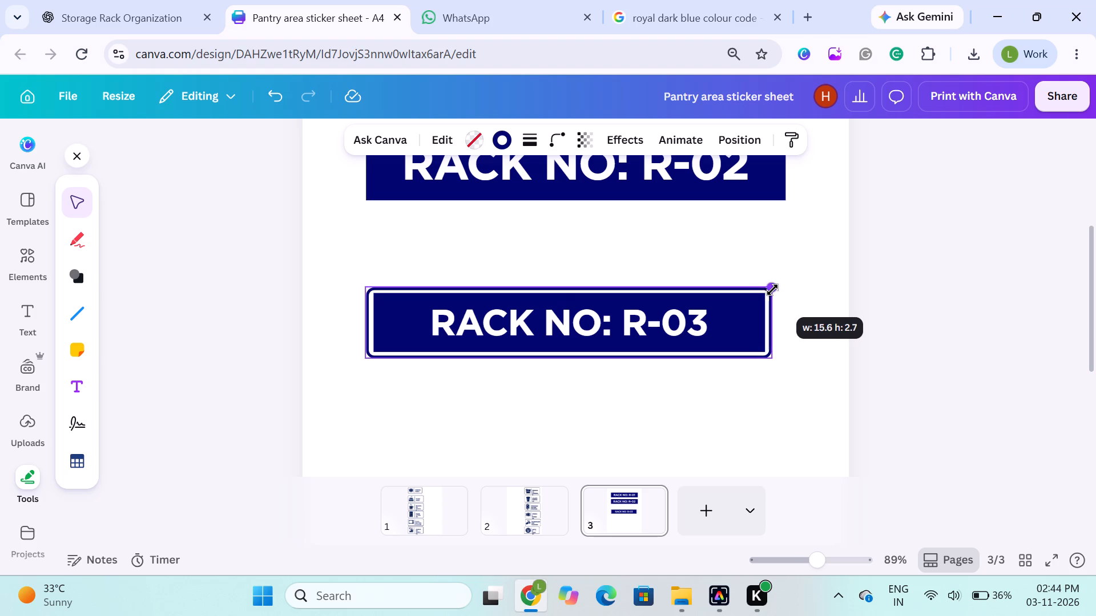
{"action": "left_click", "coordinate": [682, 335], "text": "shift"}
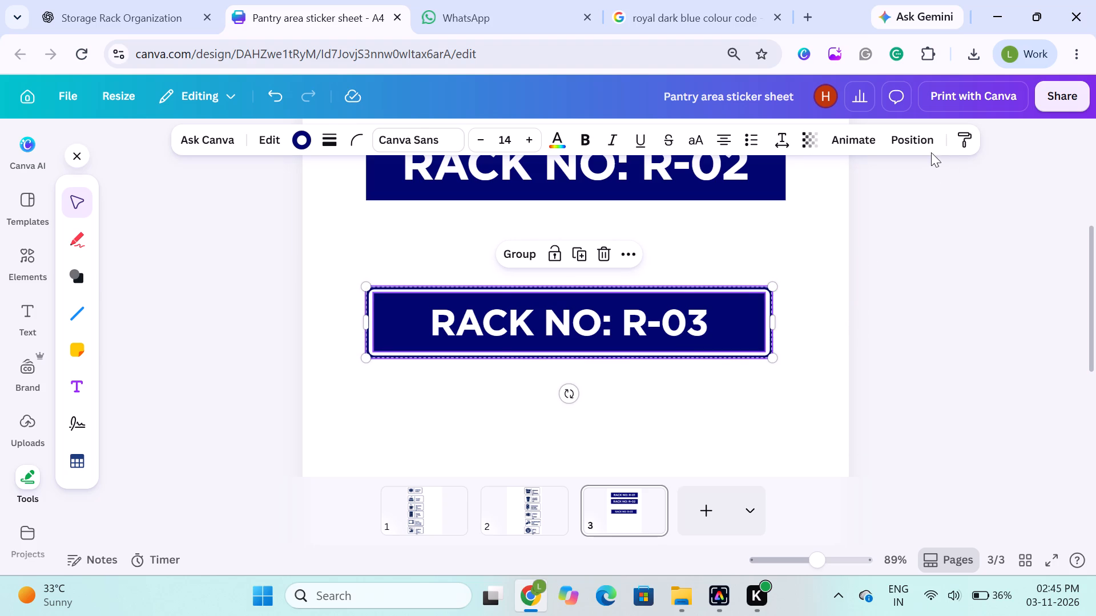
{"action": "left_click", "coordinate": [920, 147]}
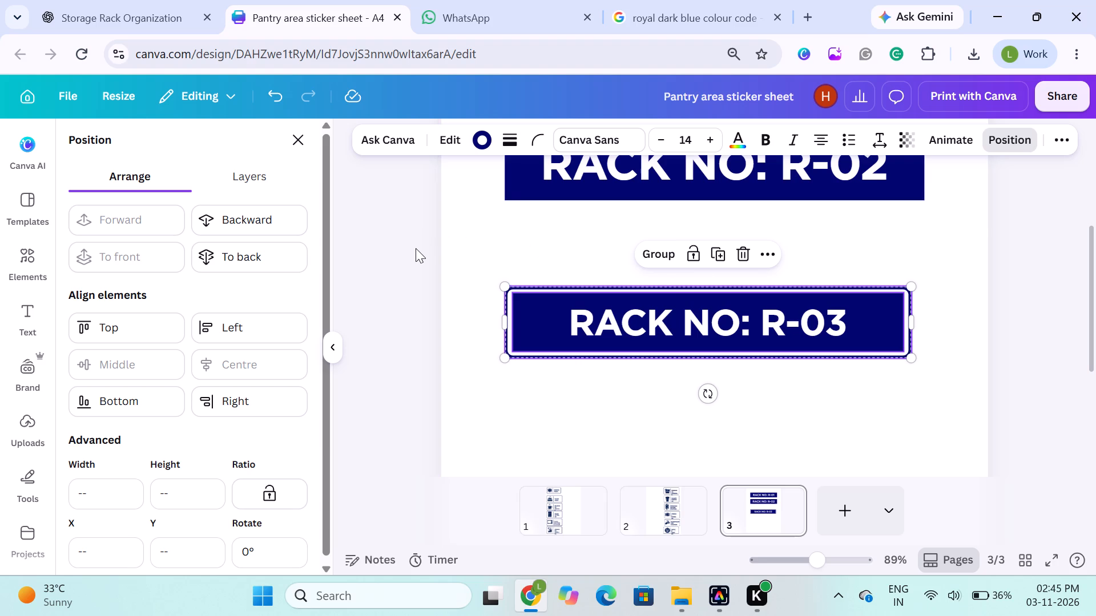
{"action": "left_click", "coordinate": [416, 248]}
{"action": "left_click", "coordinate": [154, 260]}
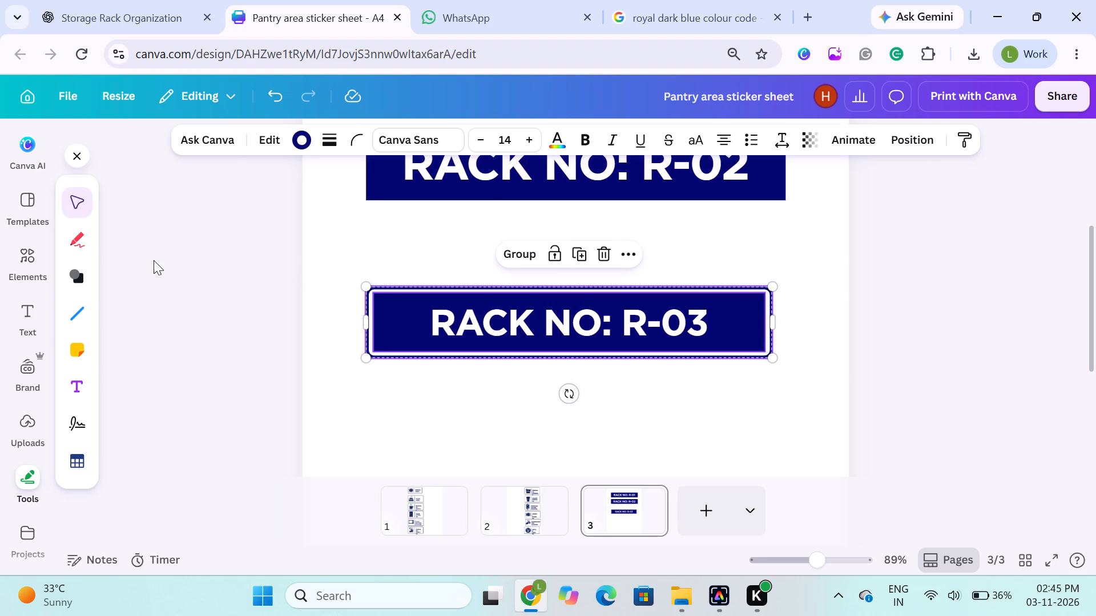
Delete the plain R-01 and R-02 signs without outlines from page 3.
{"action": "scroll", "coordinate": [154, 260], "scroll_direction": "up", "scroll_amount": 1}
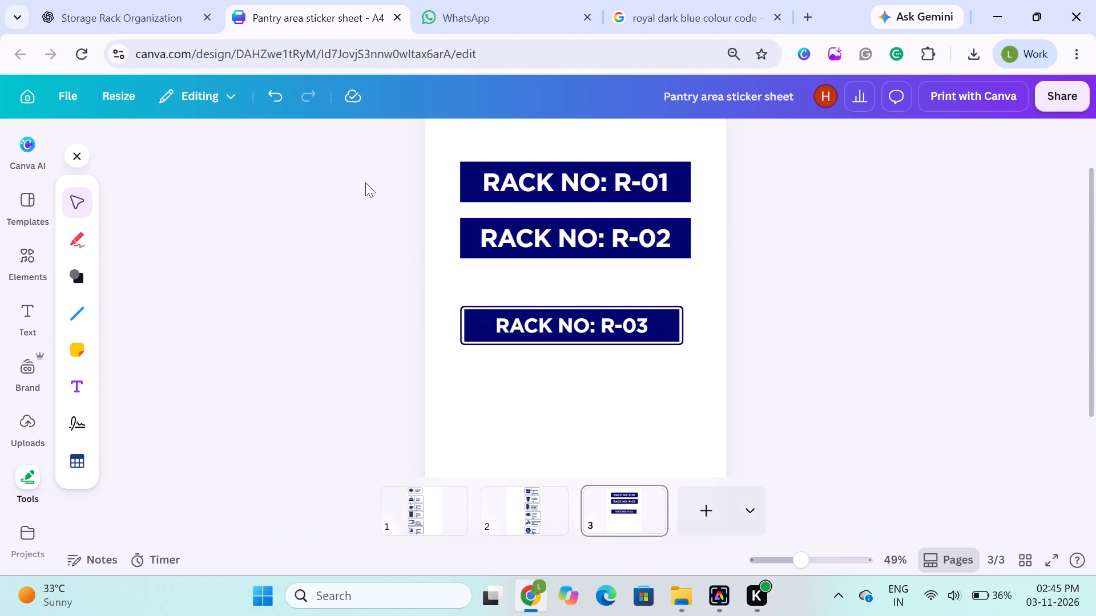
{"action": "left_click_drag", "start_coordinate": [365, 183], "coordinate": [660, 240]}
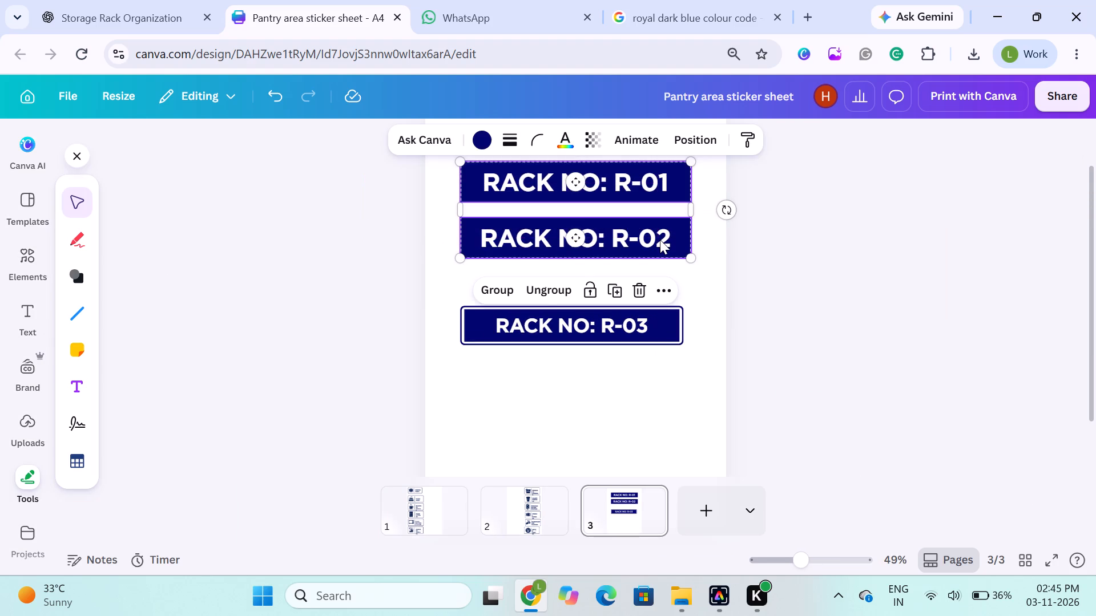
{"action": "key", "text": "BackSpace"}
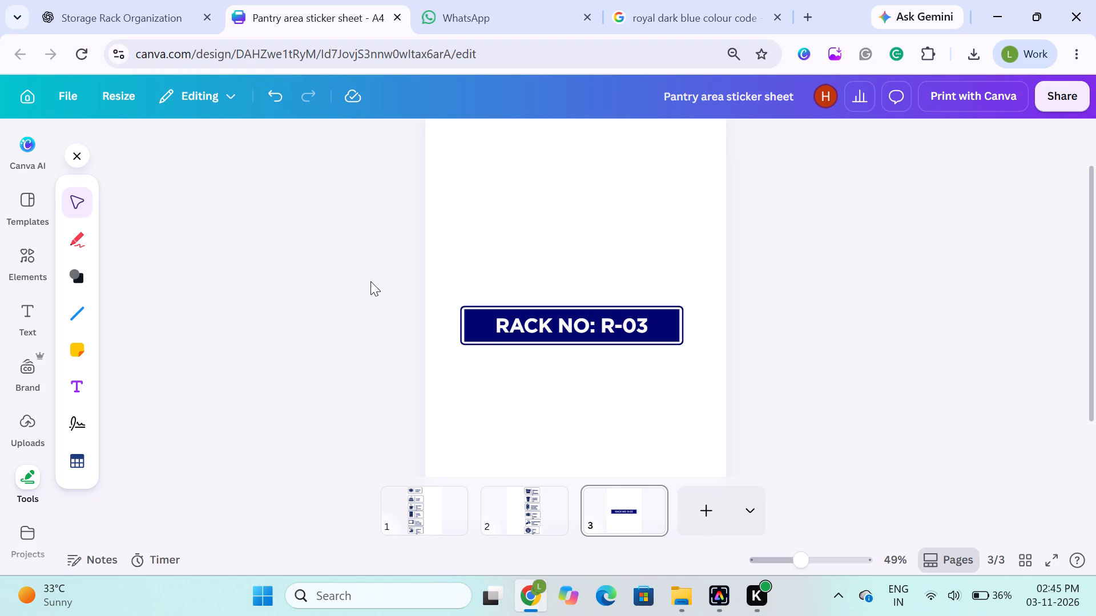
Duplicate the R-03 sign with its outline frame twice, stacking the copies above the original, left-aligned and evenly spaced.
{"action": "left_click_drag", "start_coordinate": [373, 281], "coordinate": [609, 360]}
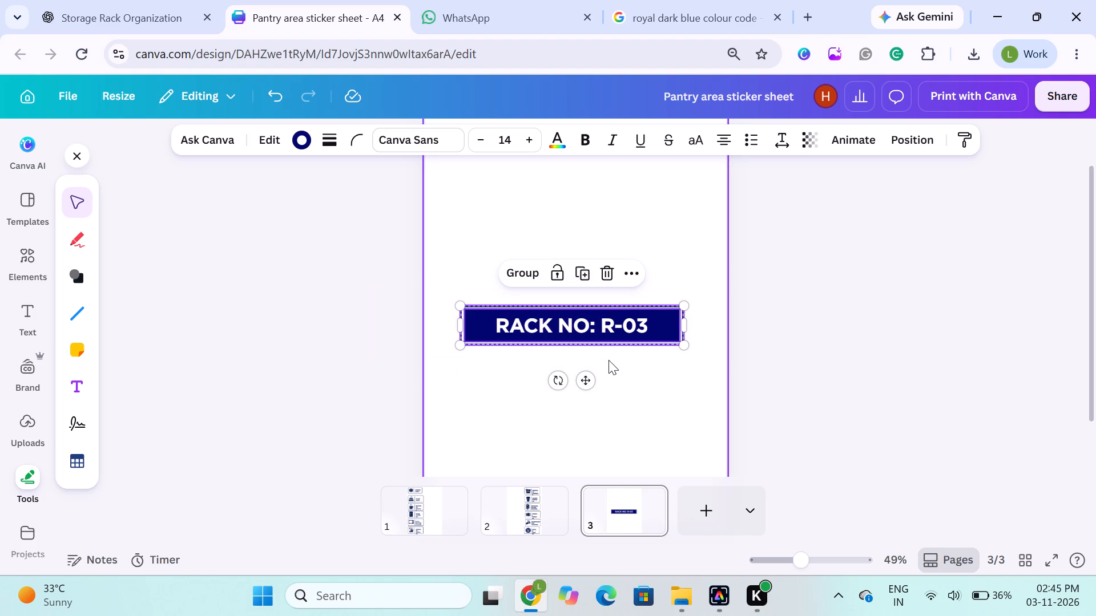
{"action": "key", "text": "ctrl+d"}
{"action": "left_click_drag", "start_coordinate": [570, 340], "coordinate": [569, 336]}
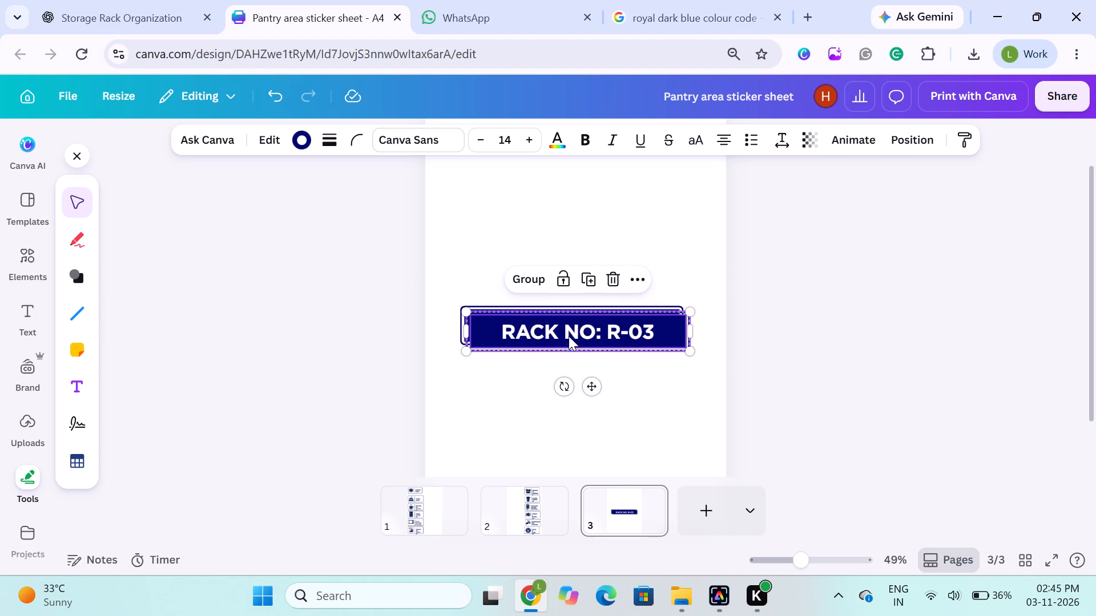
{"action": "left_click_drag", "start_coordinate": [569, 336], "coordinate": [559, 279]}
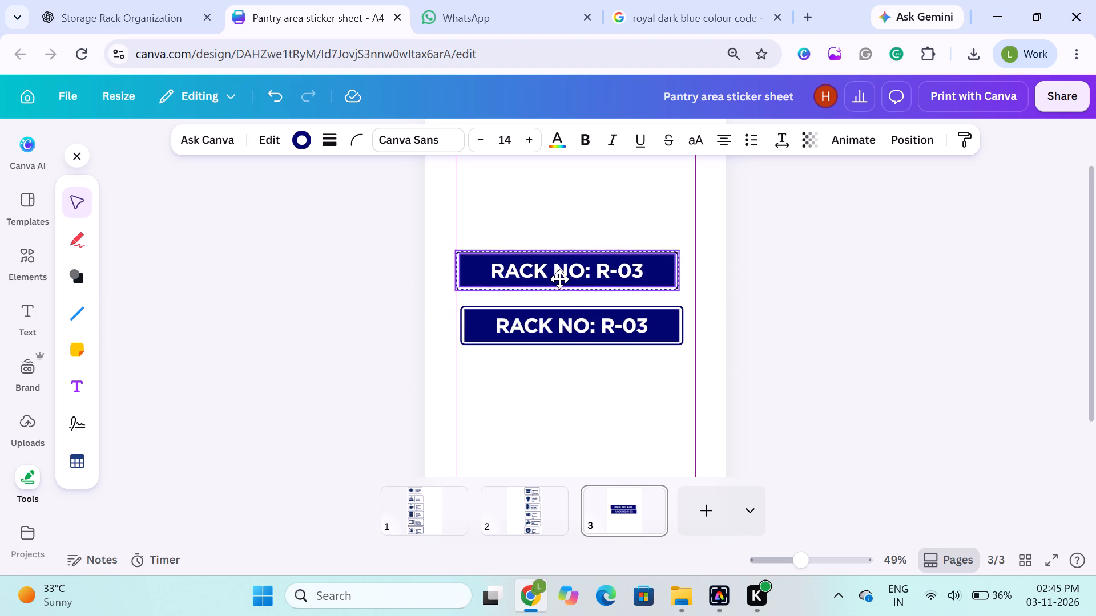
{"action": "left_click_drag", "start_coordinate": [559, 279], "coordinate": [565, 282]}
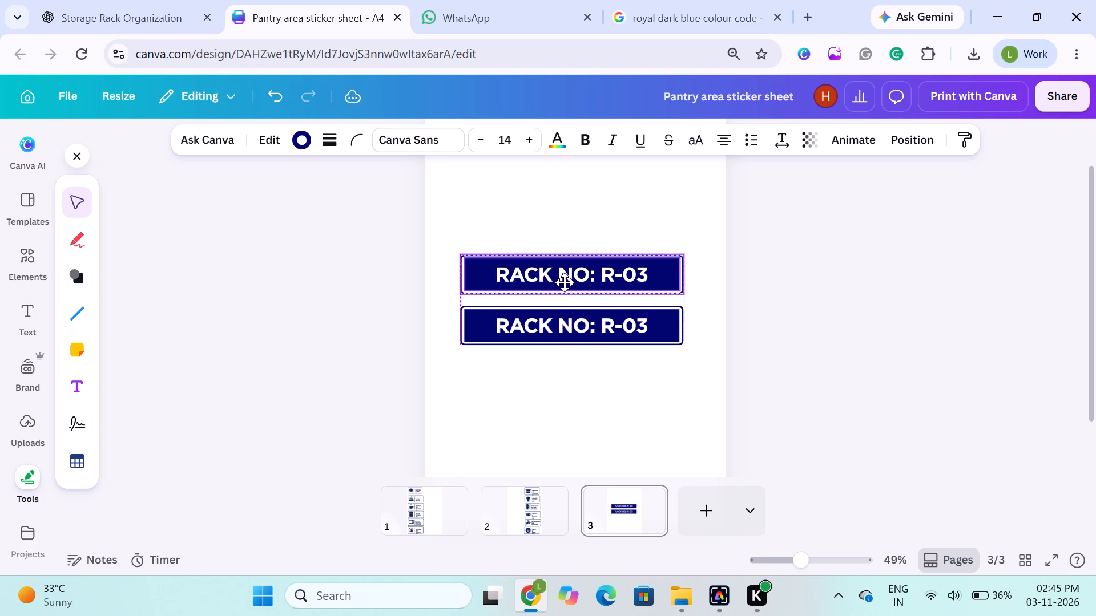
{"action": "left_click_drag", "start_coordinate": [565, 282], "coordinate": [564, 283]}
{"action": "key", "text": "ctrl+d"}
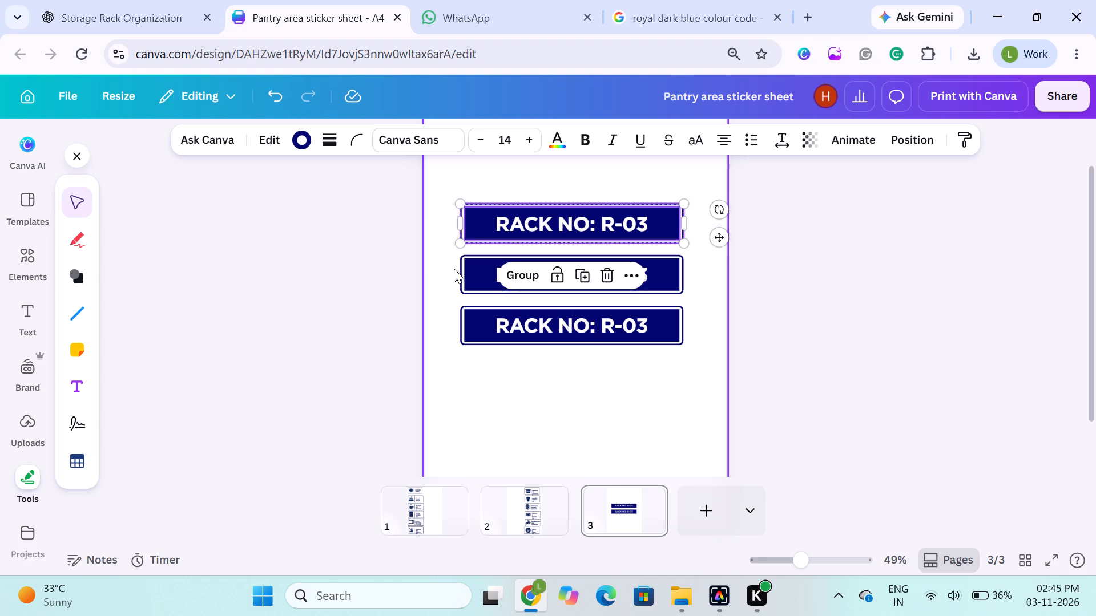
{"action": "scroll", "coordinate": [497, 191], "scroll_direction": "up", "scroll_amount": 1}
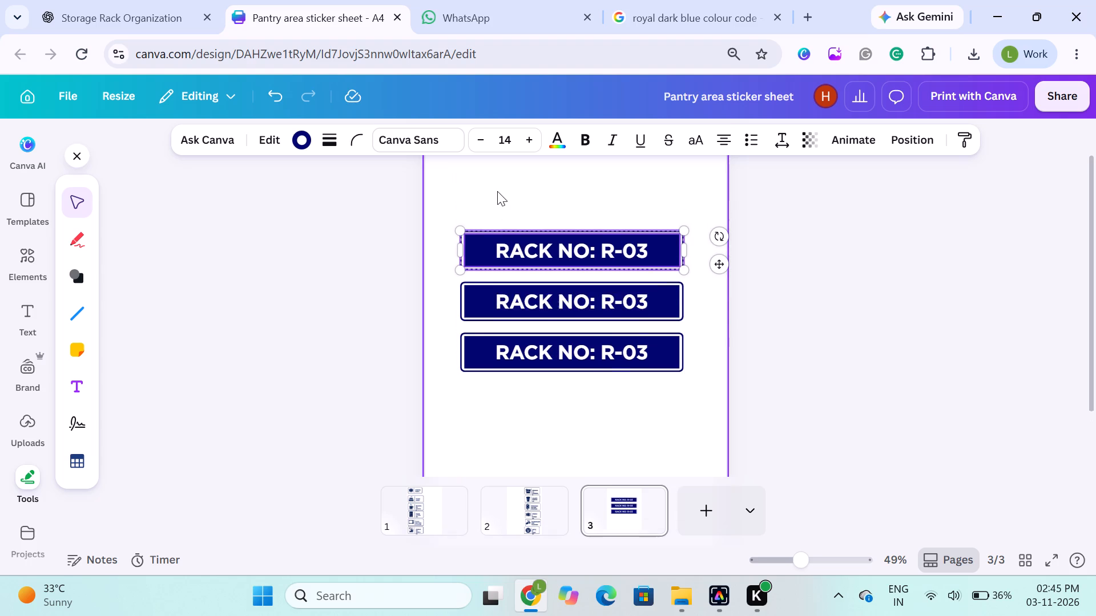
Duplicate the topmost R-03 sign with its outline frame twice more, continuing the evenly spaced stack upwards on page 3.
{"action": "scroll", "coordinate": [497, 191], "scroll_direction": "up", "scroll_amount": 1}
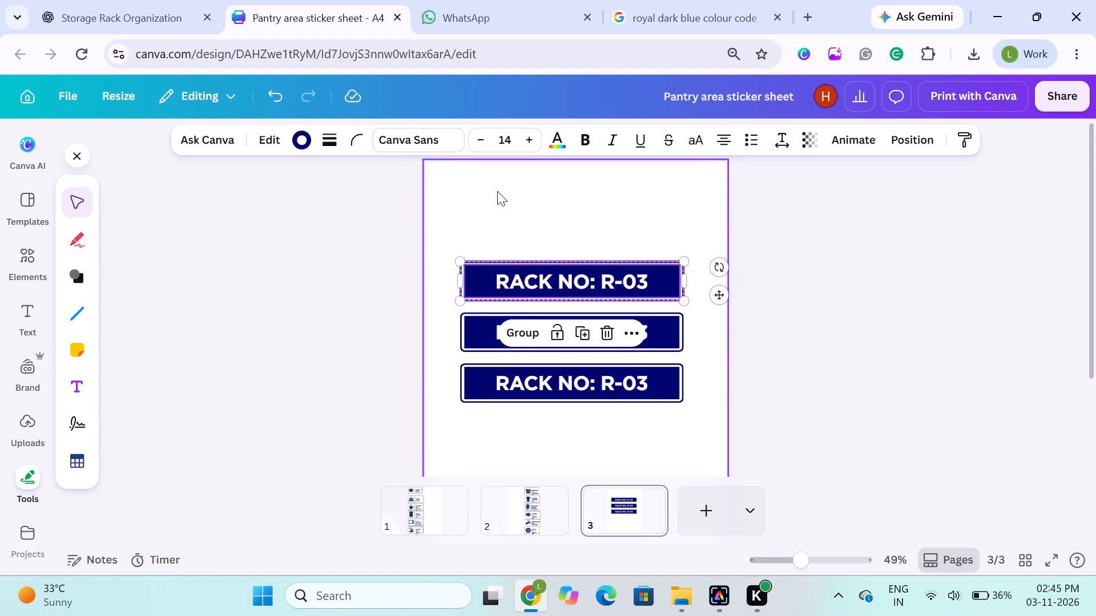
{"action": "key", "text": "ctrl+d"}
{"action": "key", "text": "ctrl+d"}
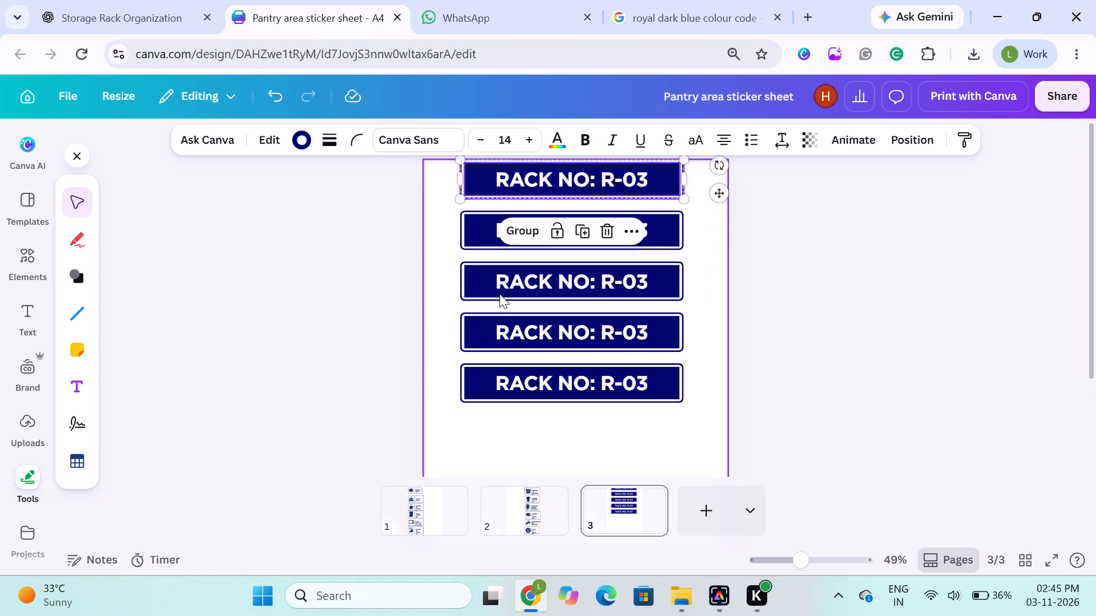
{"action": "scroll", "coordinate": [499, 294], "scroll_direction": "down", "scroll_amount": 2}
{"action": "scroll", "coordinate": [499, 294], "scroll_direction": "up", "scroll_amount": 1}
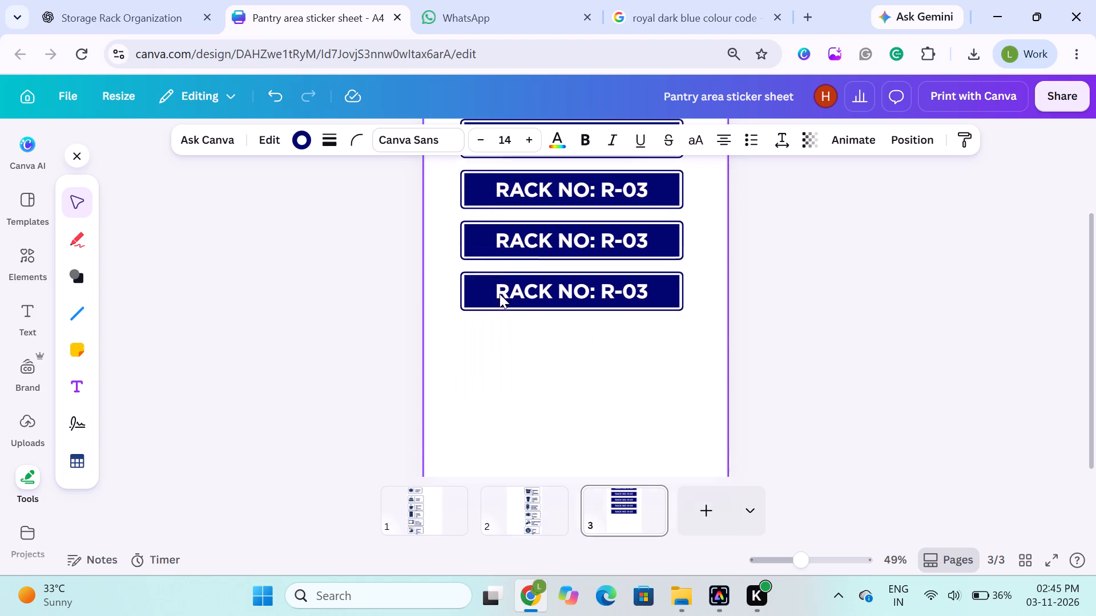
{"action": "scroll", "coordinate": [499, 294], "scroll_direction": "up", "scroll_amount": 3}
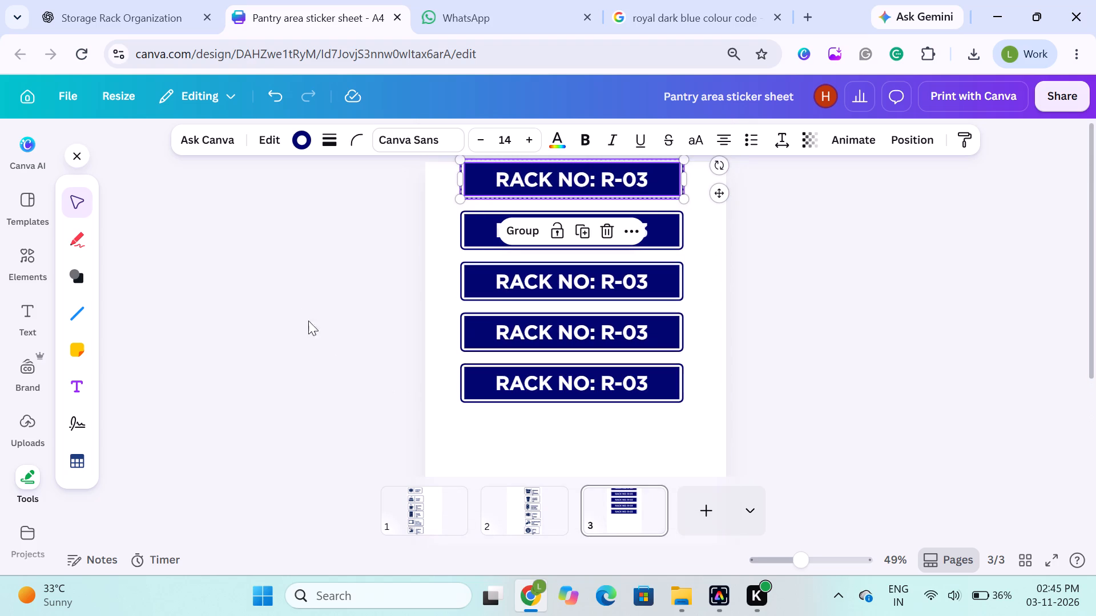
Move all five R-03 signs down together so the top sign sits fully on the page with a small margin above it.
{"action": "left_click", "coordinate": [288, 286]}
{"action": "scroll", "coordinate": [288, 286], "scroll_direction": "up", "scroll_amount": 2}
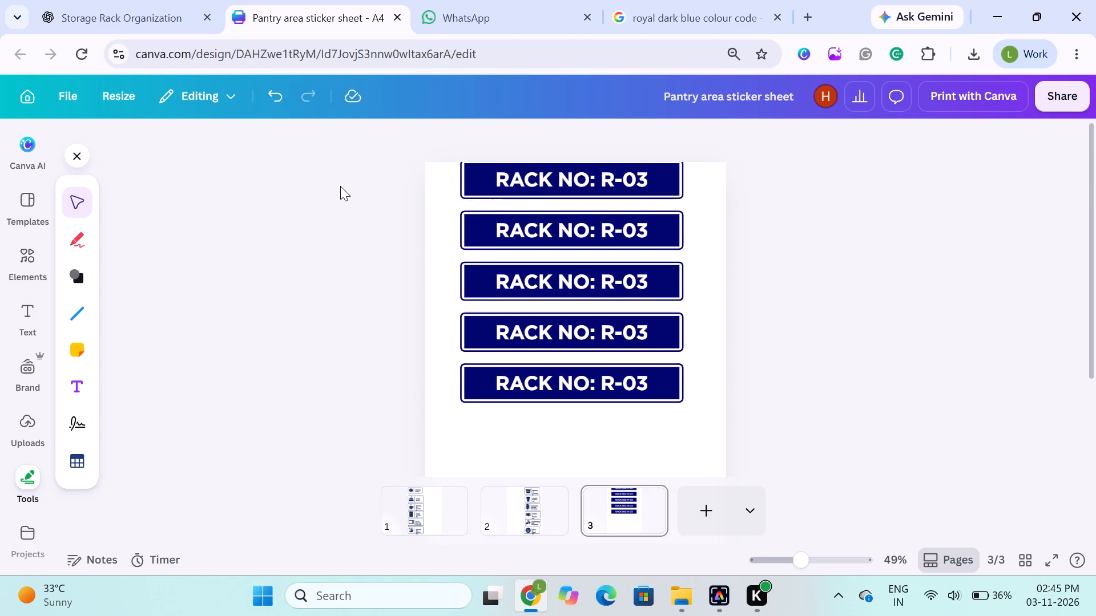
{"action": "scroll", "coordinate": [340, 186], "scroll_direction": "up", "scroll_amount": 1}
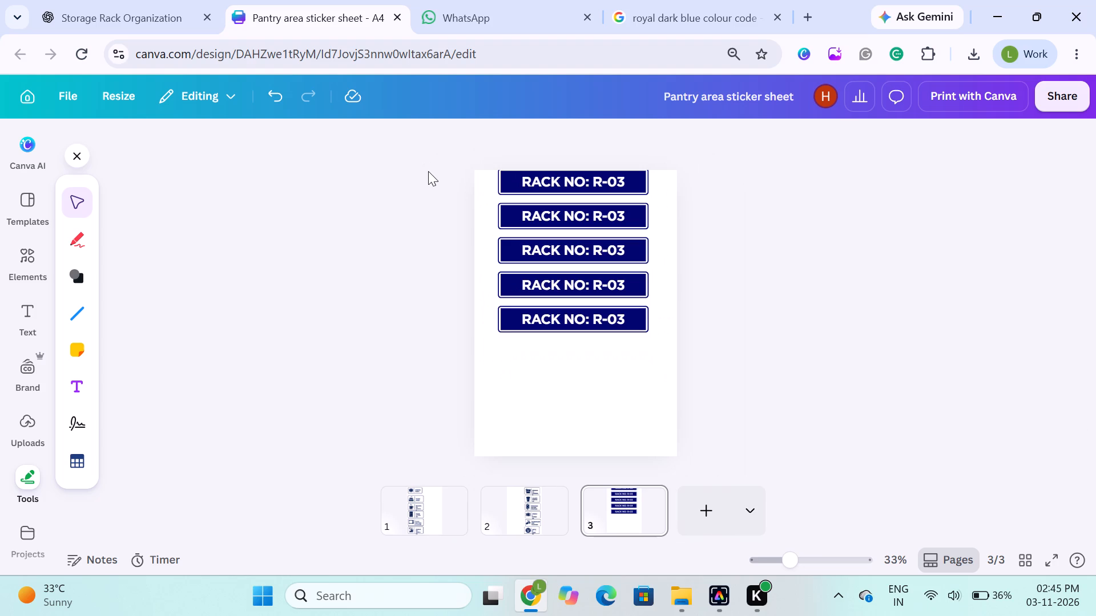
{"action": "left_click_drag", "start_coordinate": [427, 171], "coordinate": [649, 346]}
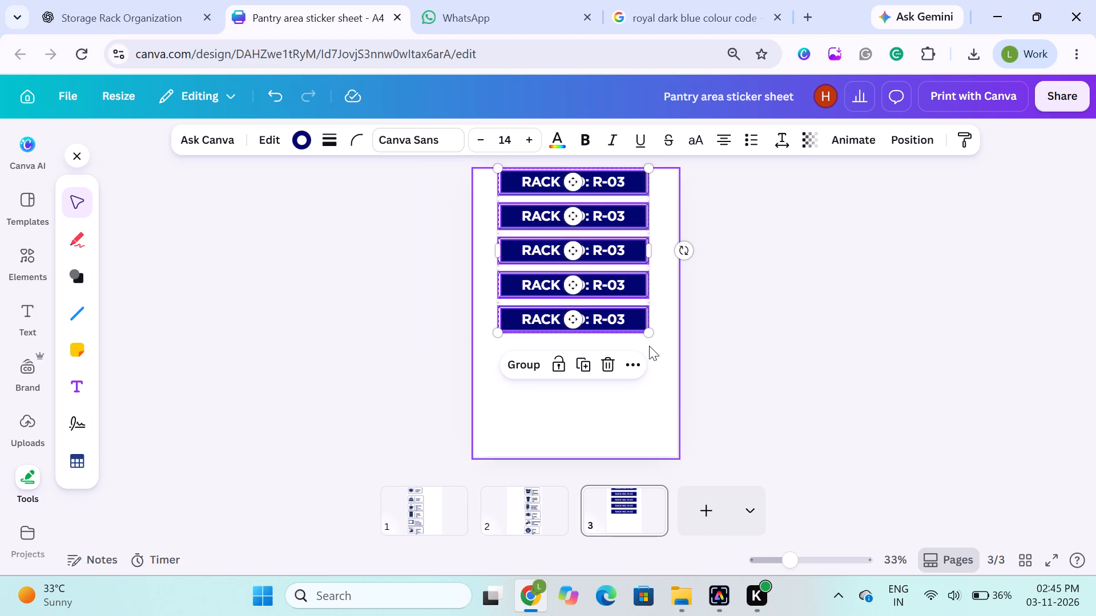
{"action": "key", "text": "Down"}
{"action": "key", "text": "Down"}
{"action": "key", "text": "Down"}
{"action": "key", "text": "Down"}
{"action": "key", "text": "Down"}
{"action": "key", "text": "Down"}
{"action": "key", "text": "Down"}
{"action": "key", "text": "Down"}
{"action": "key", "text": "Down"}
{"action": "key", "text": "Down"}
{"action": "key", "text": "Down"}
{"action": "key", "text": "Down"}
{"action": "key", "text": "Down"}
{"action": "key", "text": "Down"}
{"action": "key", "text": "Down"}
{"action": "key", "text": "Down"}
{"action": "key", "text": "Down"}
{"action": "key", "text": "Down"}
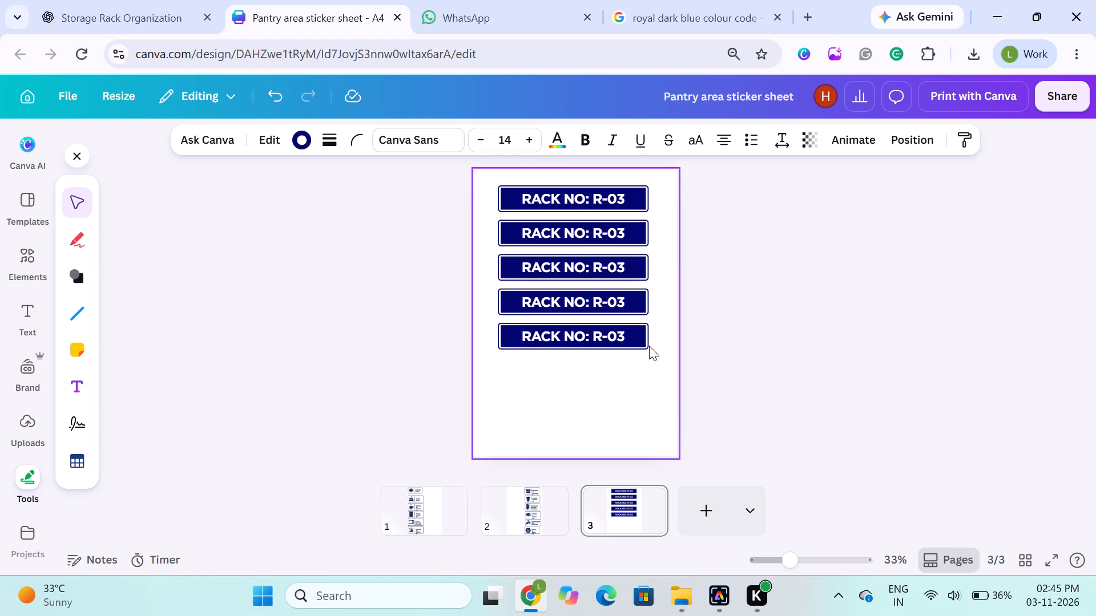
{"action": "key", "text": "Up"}
{"action": "key", "text": "Up"}
{"action": "key", "text": "Up"}
{"action": "key", "text": "Up"}
{"action": "key", "text": "Up"}
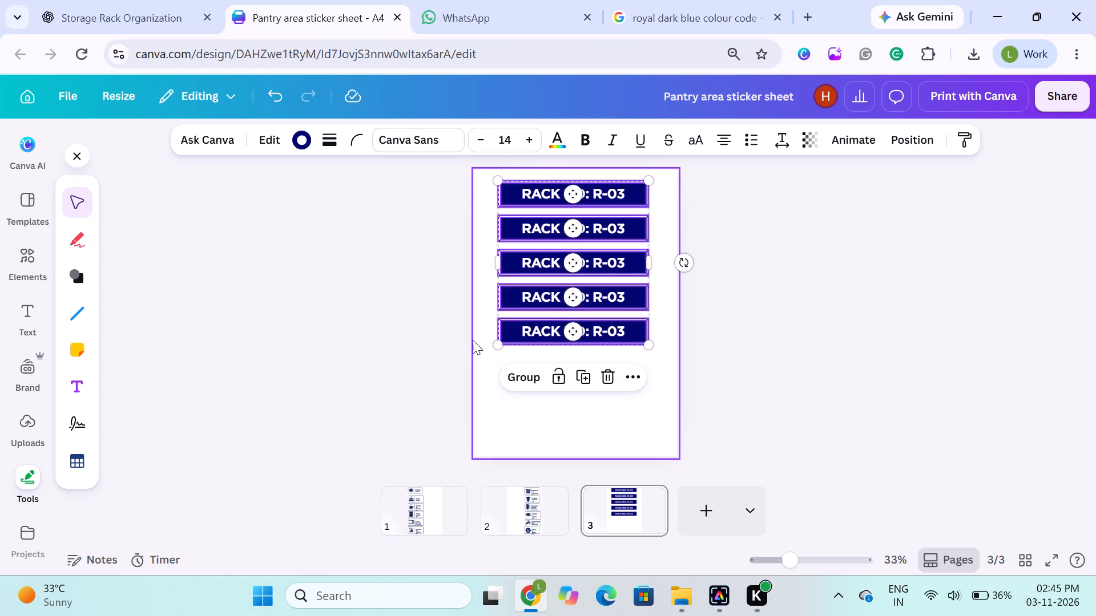
{"action": "left_click", "coordinate": [358, 307]}
Duplicate the top three R-03 signs with their frames and place the copies below the fifth sign.
{"action": "left_click_drag", "start_coordinate": [460, 193], "coordinate": [464, 196]}
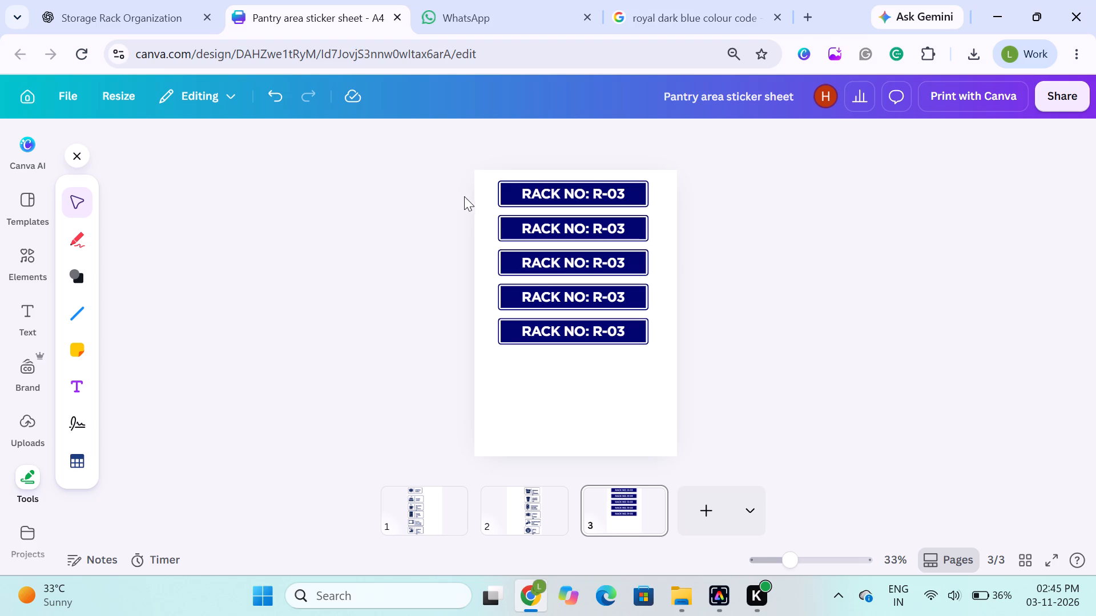
{"action": "left_click_drag", "start_coordinate": [464, 196], "coordinate": [533, 261]}
{"action": "key", "text": "ctrl+d"}
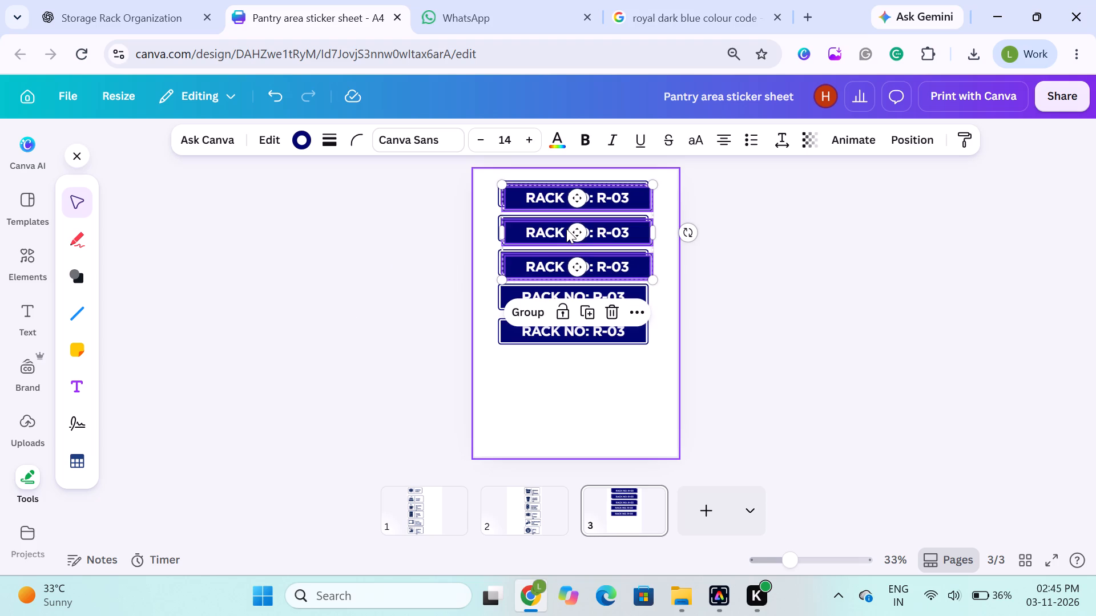
{"action": "left_click_drag", "start_coordinate": [566, 229], "coordinate": [553, 382]}
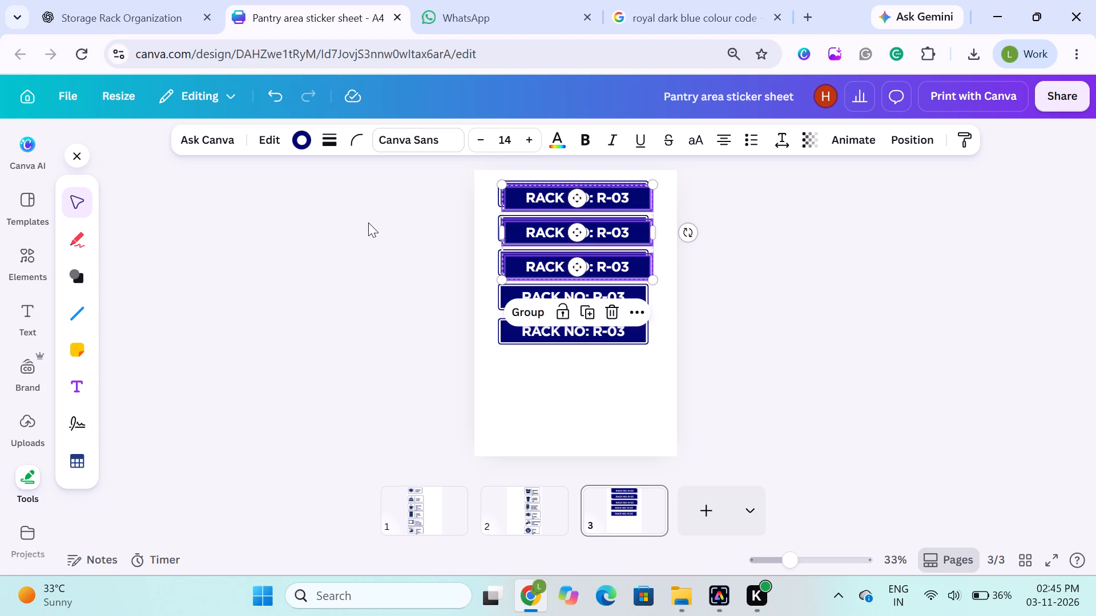
{"action": "left_click_drag", "start_coordinate": [576, 226], "coordinate": [570, 314]}
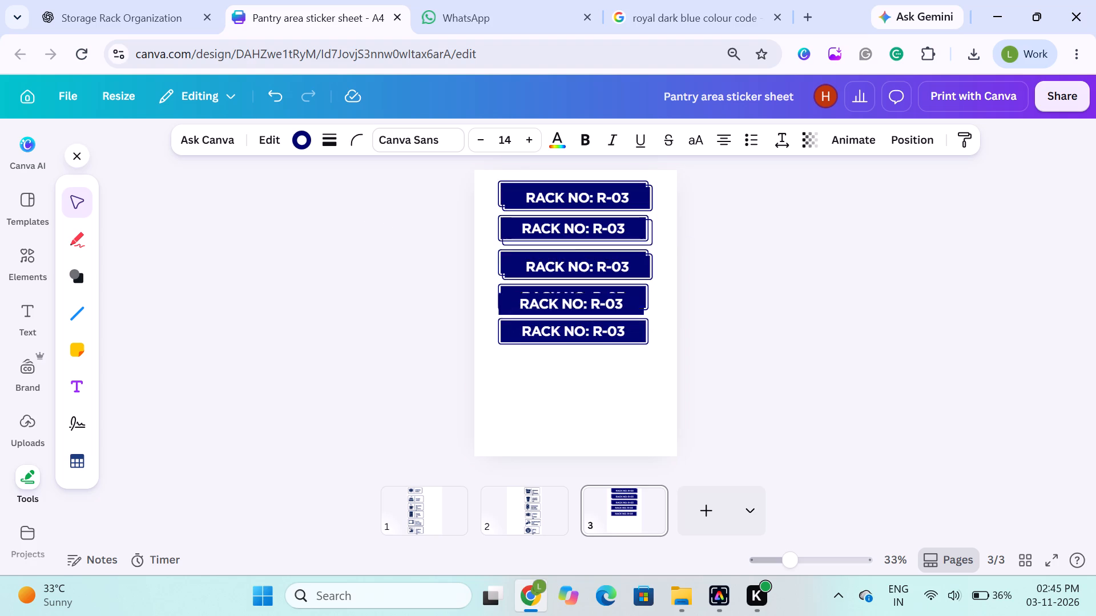
{"action": "left_click_drag", "start_coordinate": [570, 314], "coordinate": [570, 401]}
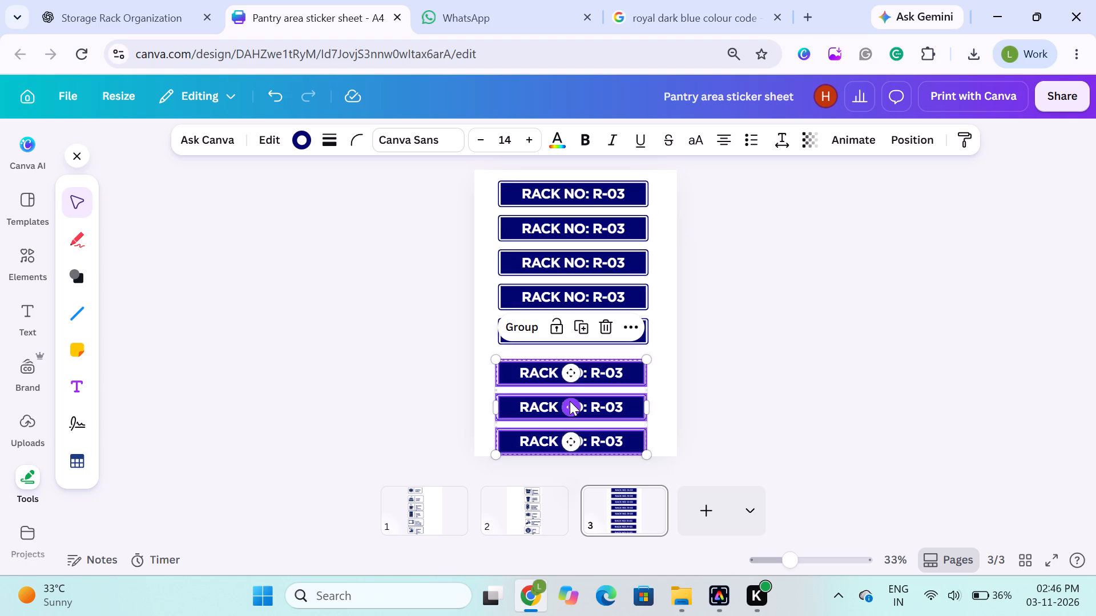
Nudge the three new signs into line with the column above, leaving a small gap below the fifth sign and a margin at the page bottom.
{"action": "key", "text": "Up"}
{"action": "key", "text": "Up"}
{"action": "key", "text": "Up"}
{"action": "key", "text": "Up"}
{"action": "left_click", "coordinate": [442, 391]}
{"action": "left_click_drag", "start_coordinate": [439, 383], "coordinate": [558, 417]}
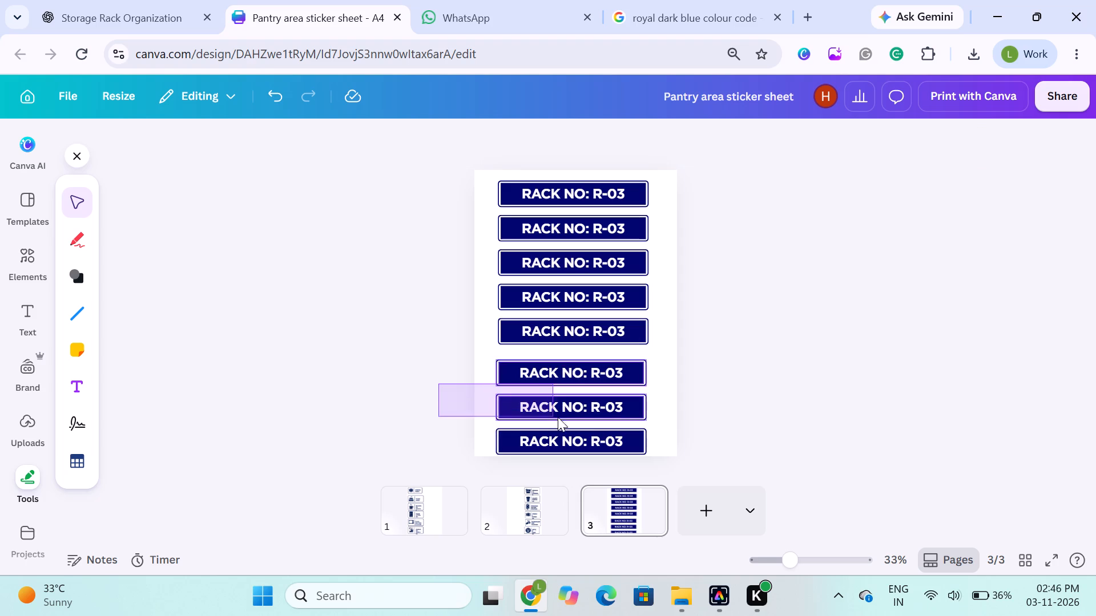
{"action": "left_click_drag", "start_coordinate": [558, 417], "coordinate": [590, 433]}
{"action": "key", "text": "Right"}
{"action": "key", "text": "Right"}
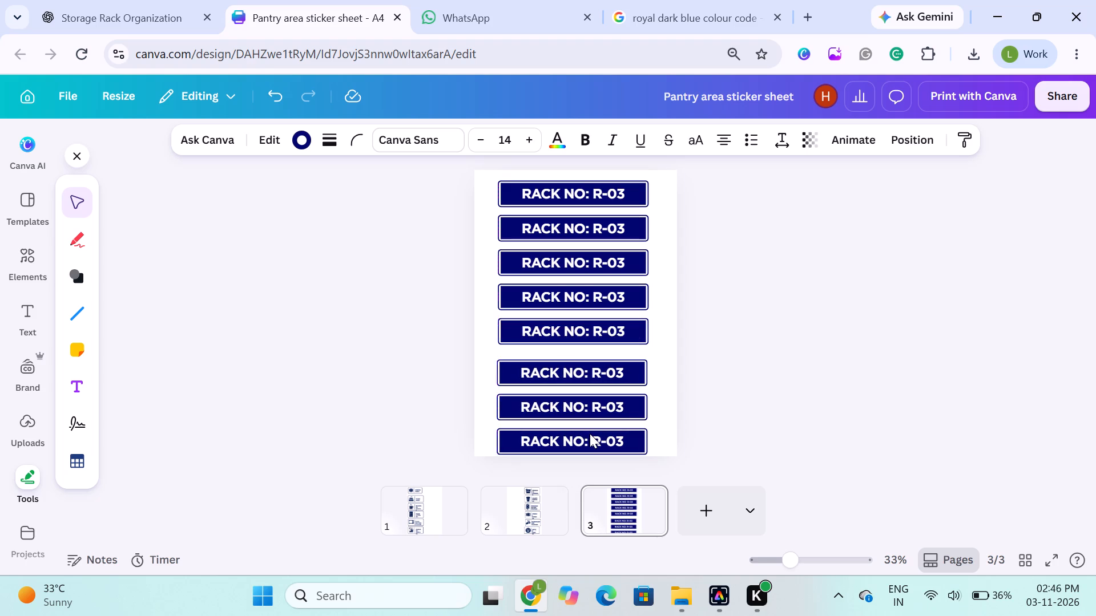
{"action": "key", "text": "Right"}
{"action": "key", "text": "Left"}
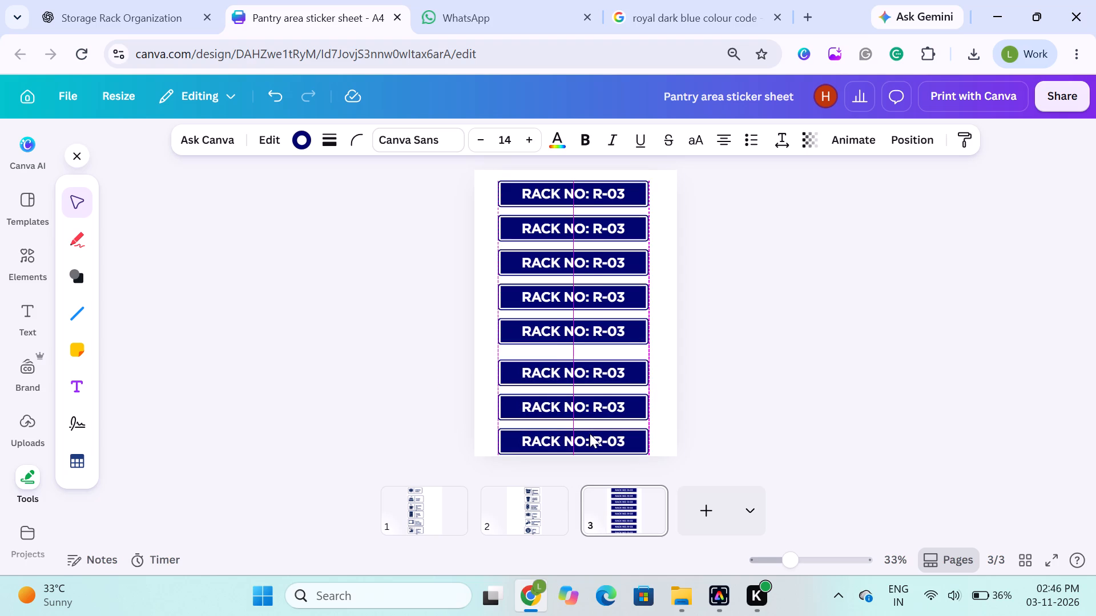
{"action": "key", "text": "Up"}
{"action": "key", "text": "Up"}
{"action": "key", "text": "Up"}
{"action": "key", "text": "Up"}
{"action": "key", "text": "Up"}
{"action": "key", "text": "Up"}
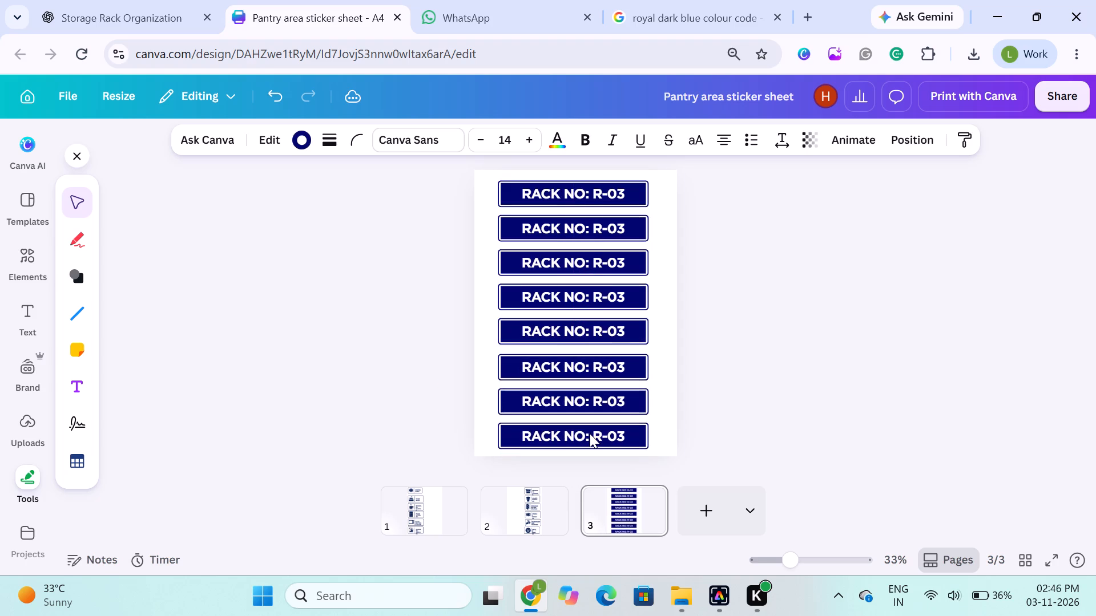
{"action": "key", "text": "Up"}
{"action": "key", "text": "Up"}
{"action": "key", "text": "Up"}
{"action": "key", "text": "Up"}
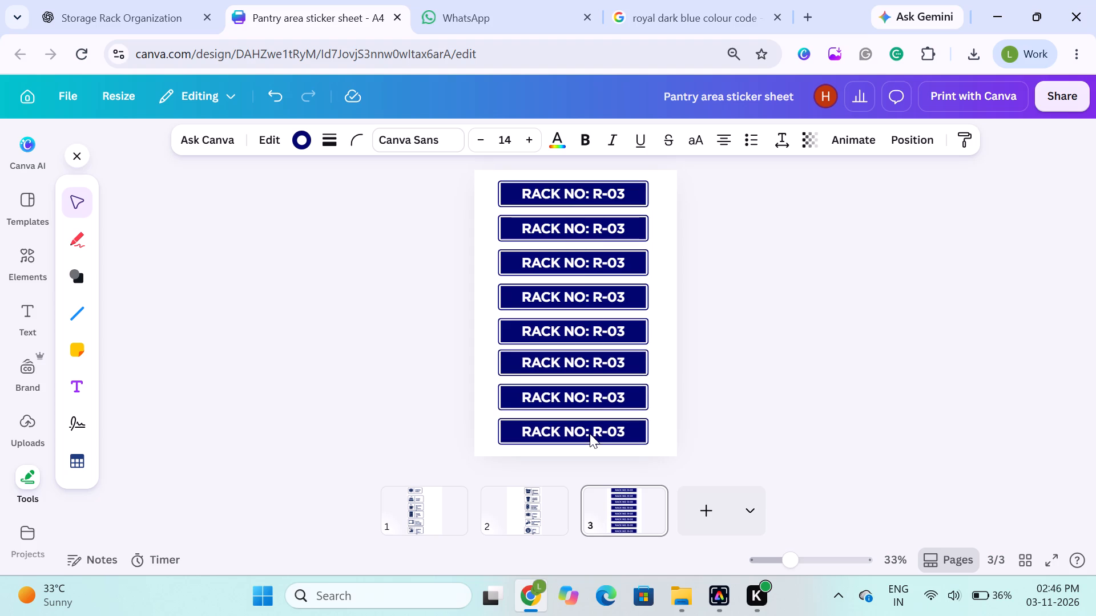
{"action": "key", "text": "Up"}
{"action": "key", "text": "Down"}
{"action": "key", "text": "Down"}
{"action": "key", "text": "Down"}
{"action": "key", "text": "Down"}
{"action": "key", "text": "Down"}
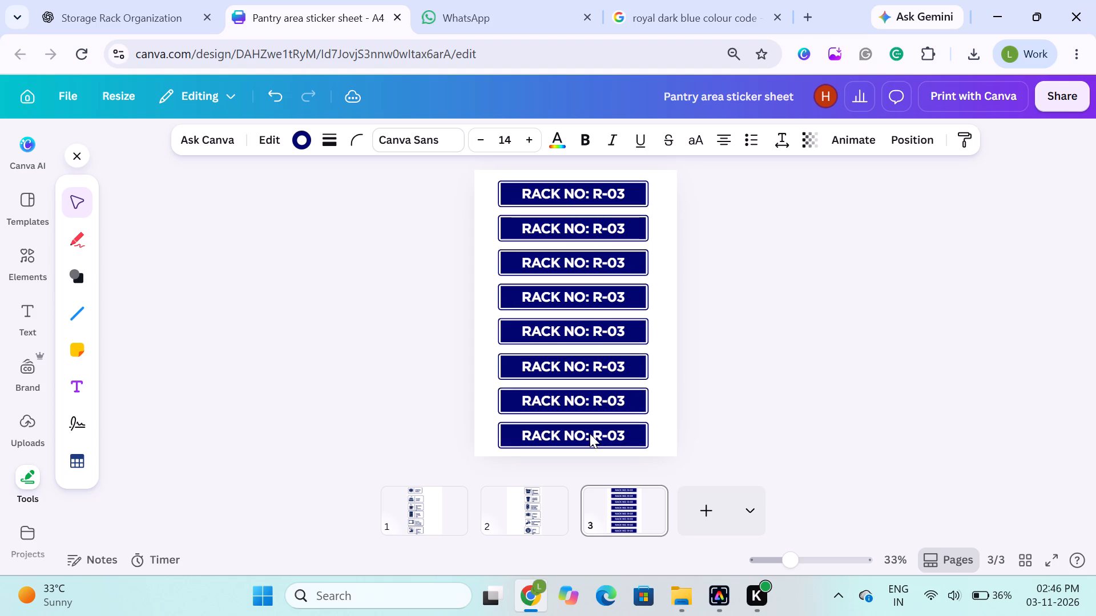
{"action": "key", "text": "Down"}
{"action": "key", "text": "Down"}
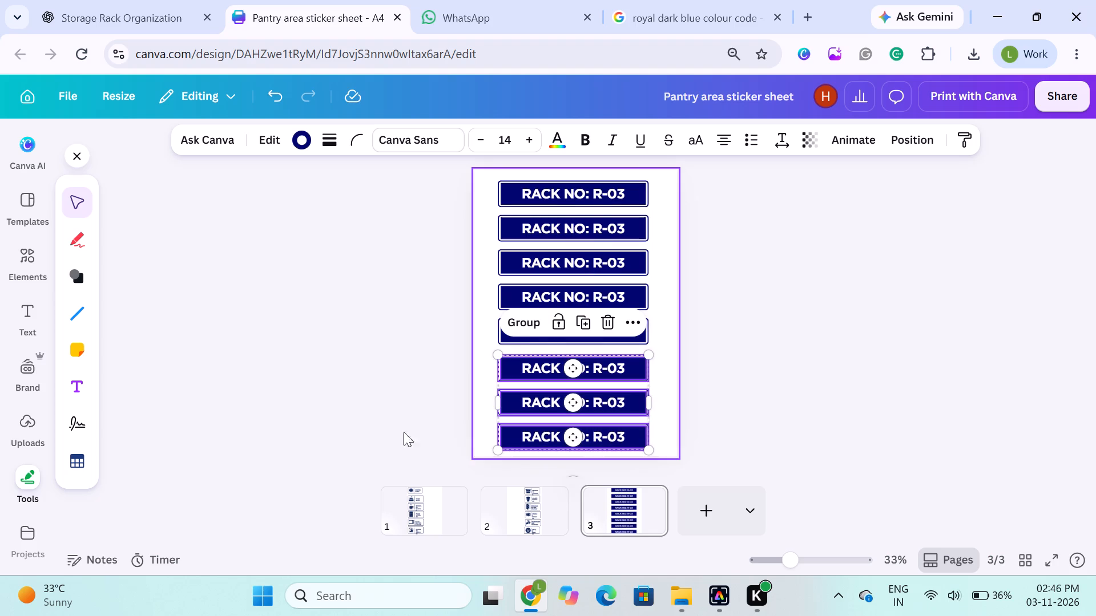
{"action": "left_click", "coordinate": [362, 410]}
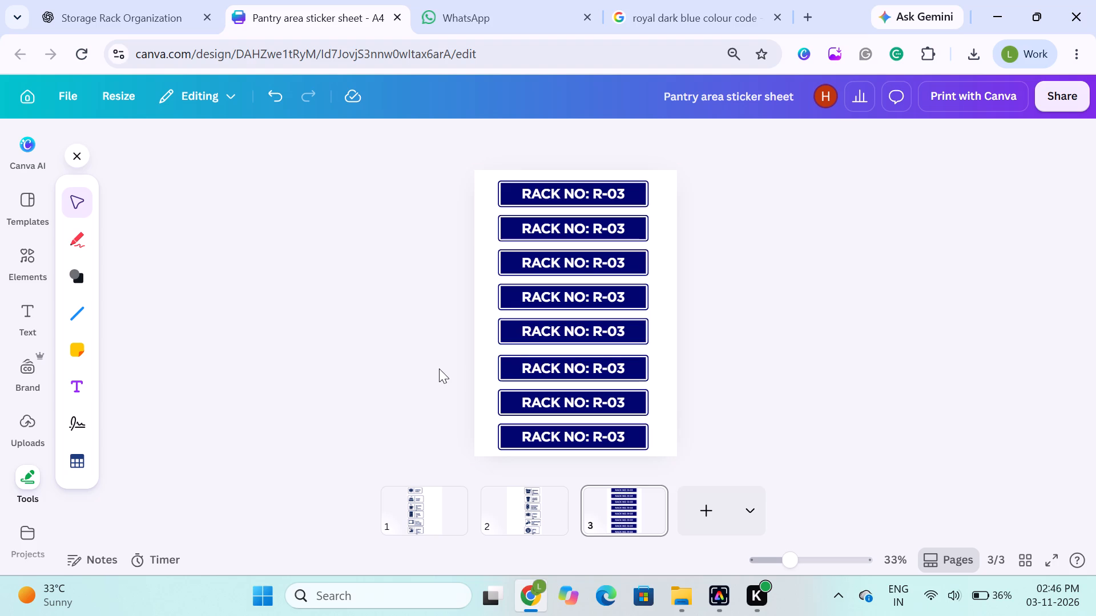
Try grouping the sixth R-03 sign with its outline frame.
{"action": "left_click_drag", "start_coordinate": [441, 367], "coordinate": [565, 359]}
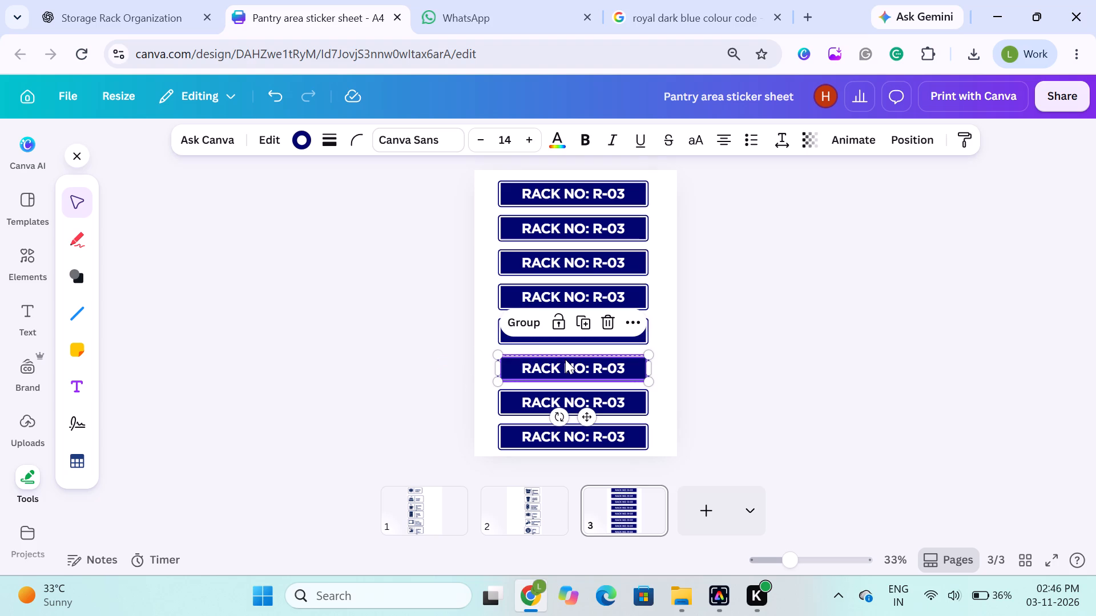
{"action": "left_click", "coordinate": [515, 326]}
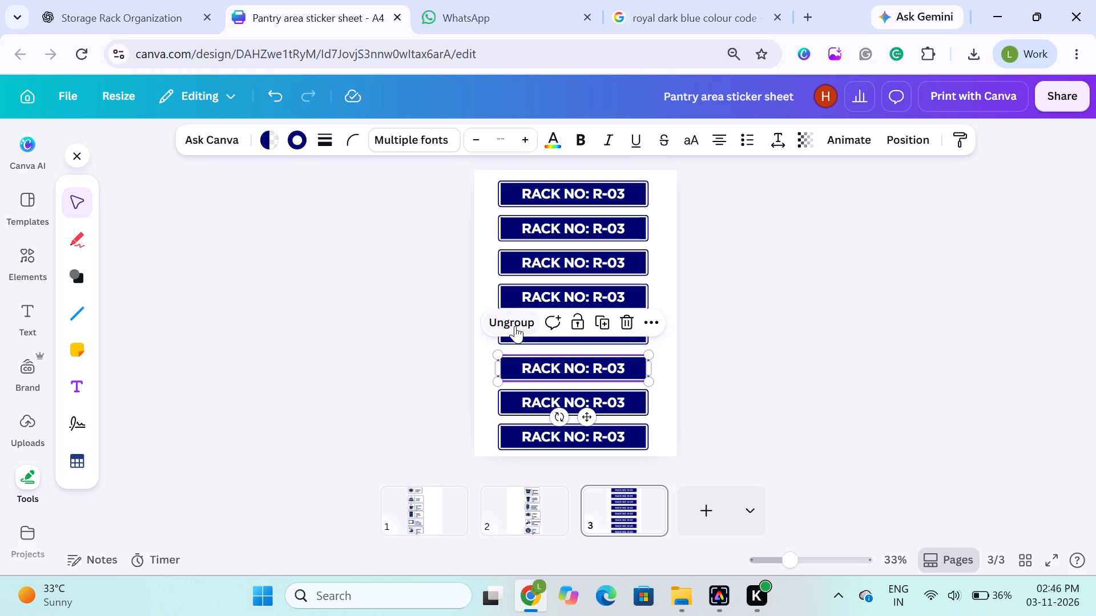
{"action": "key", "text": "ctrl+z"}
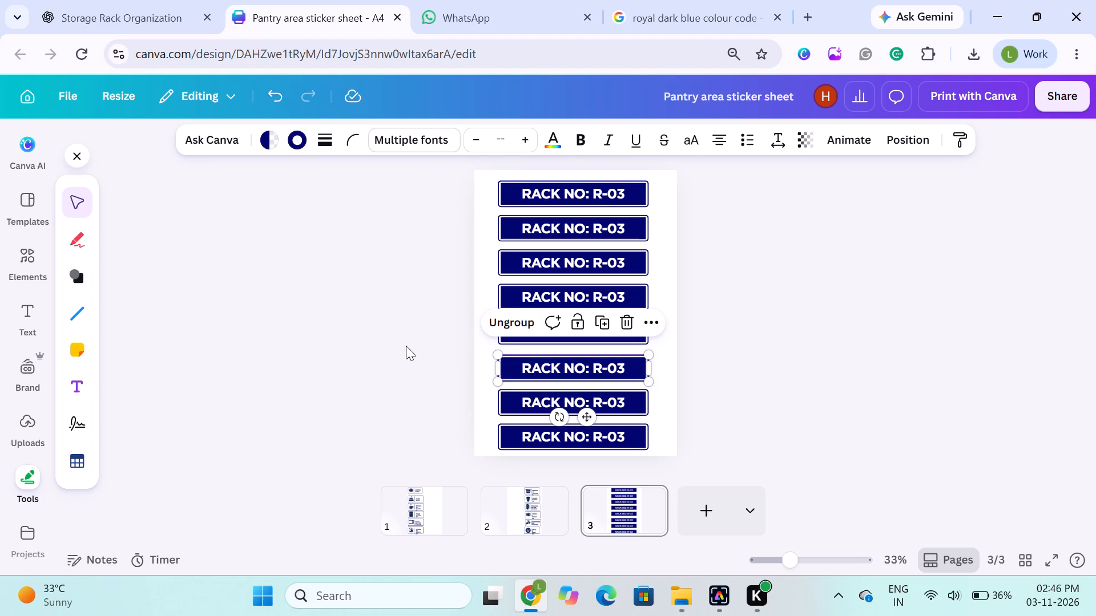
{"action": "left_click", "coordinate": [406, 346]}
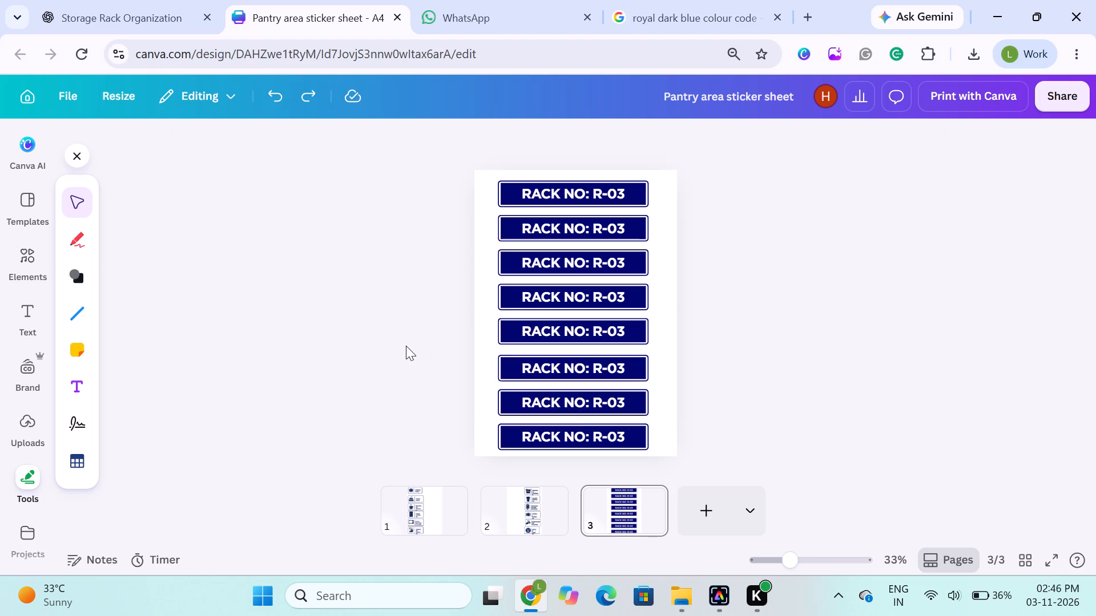
Change the rack number on the topmost sign to R-01.
{"action": "left_click", "coordinate": [570, 370]}
{"action": "double_click", "coordinate": [570, 370]}
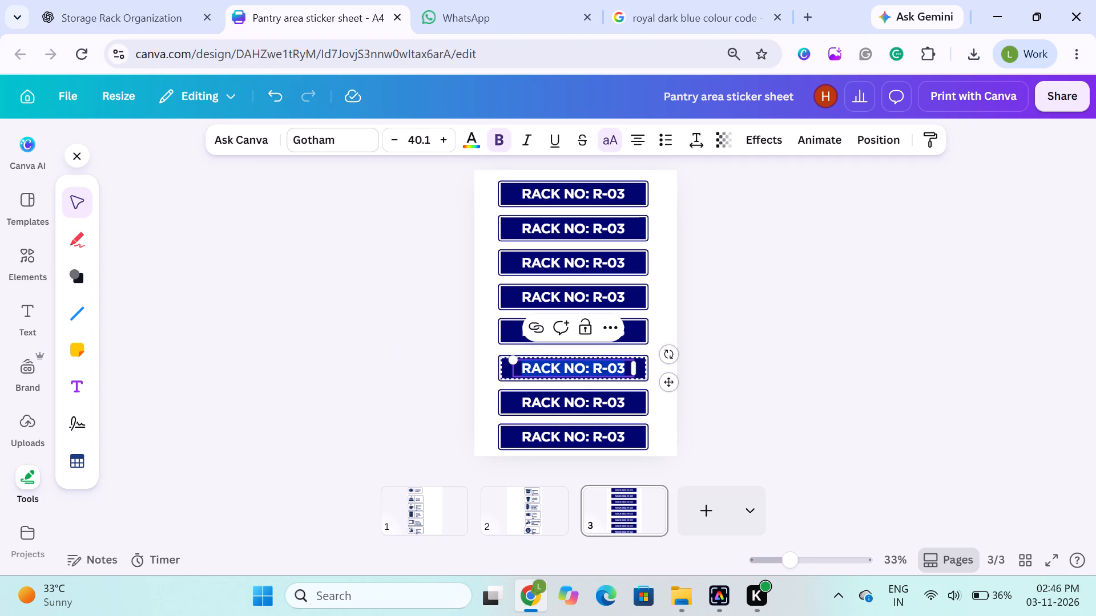
{"action": "double_click", "coordinate": [607, 193]}
{"action": "left_click", "coordinate": [622, 192]}
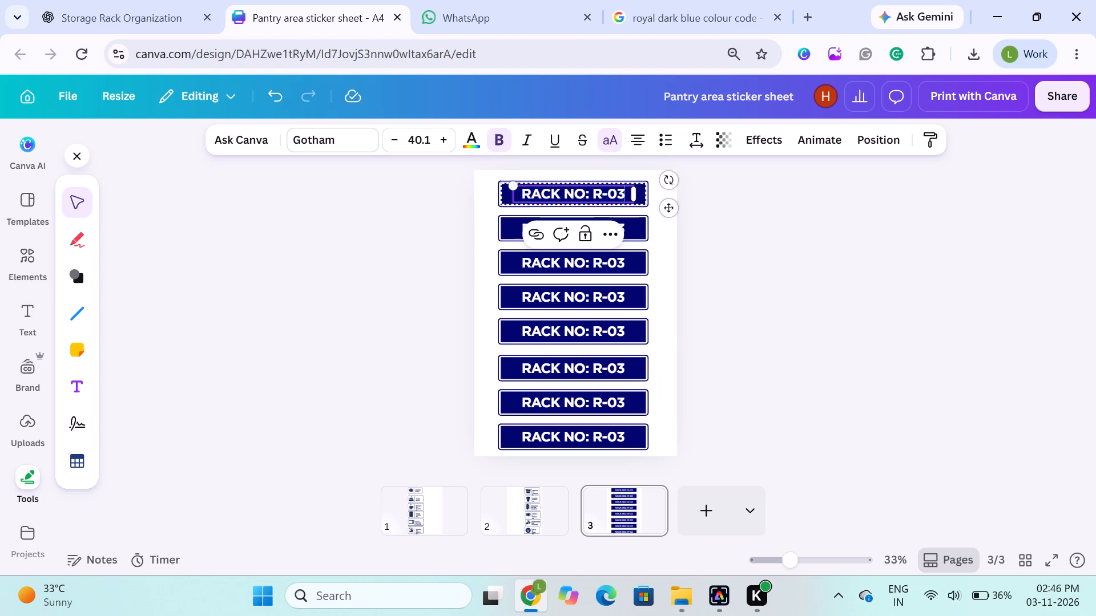
{"action": "key", "text": "BackSpace"}
{"action": "key", "text": "1"}
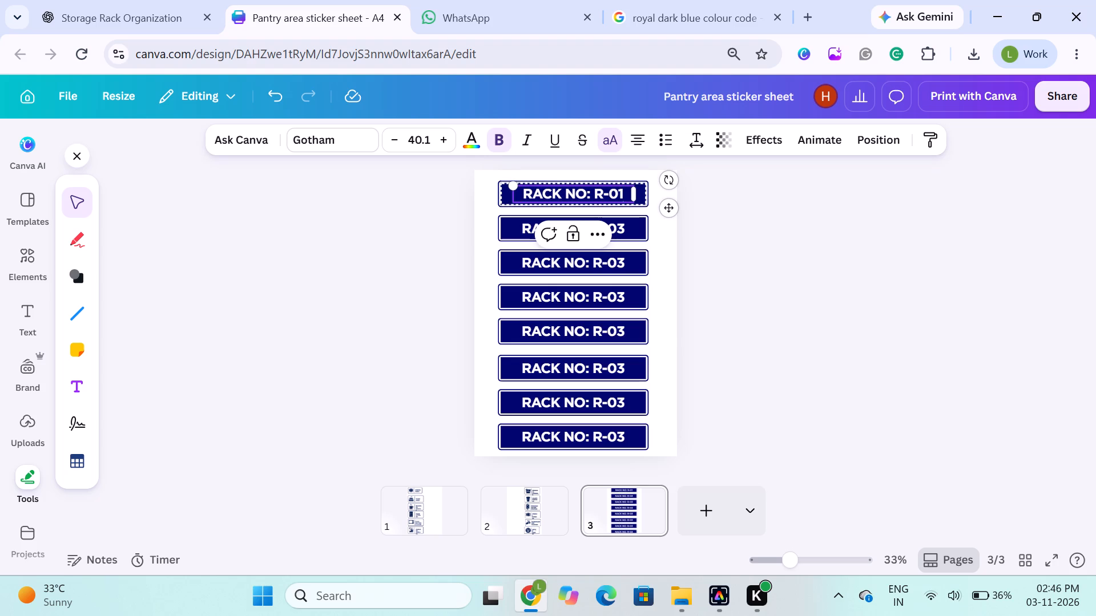
Change the rack number on the second sign from the top to R-02.
{"action": "left_click", "coordinate": [712, 265]}
{"action": "double_click", "coordinate": [618, 231]}
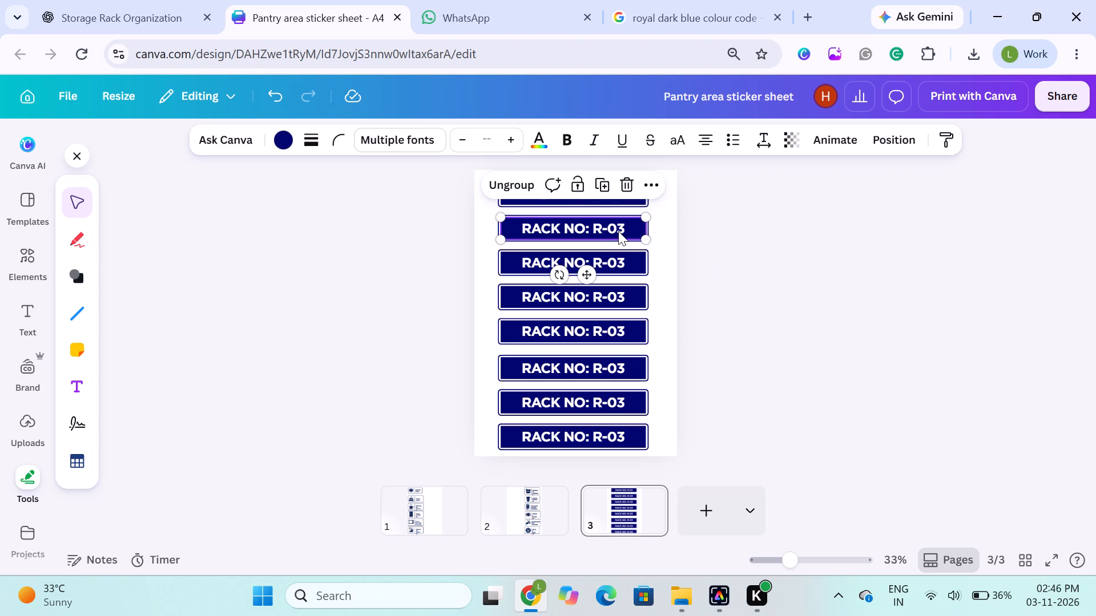
{"action": "key", "text": "BackSpace"}
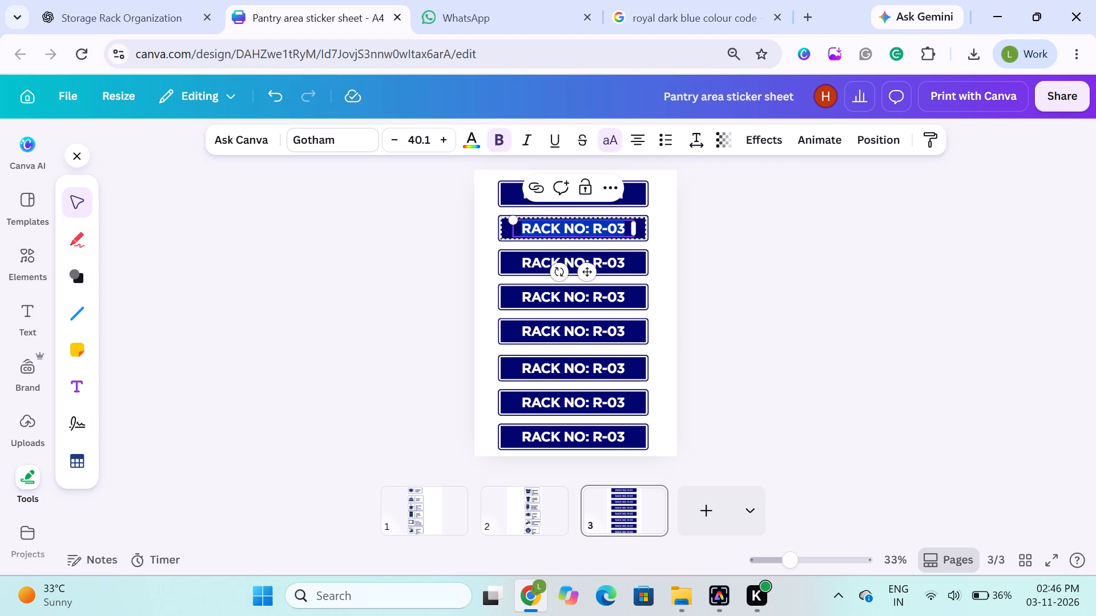
{"action": "key", "text": "2"}
{"action": "key", "text": "ctrl+z"}
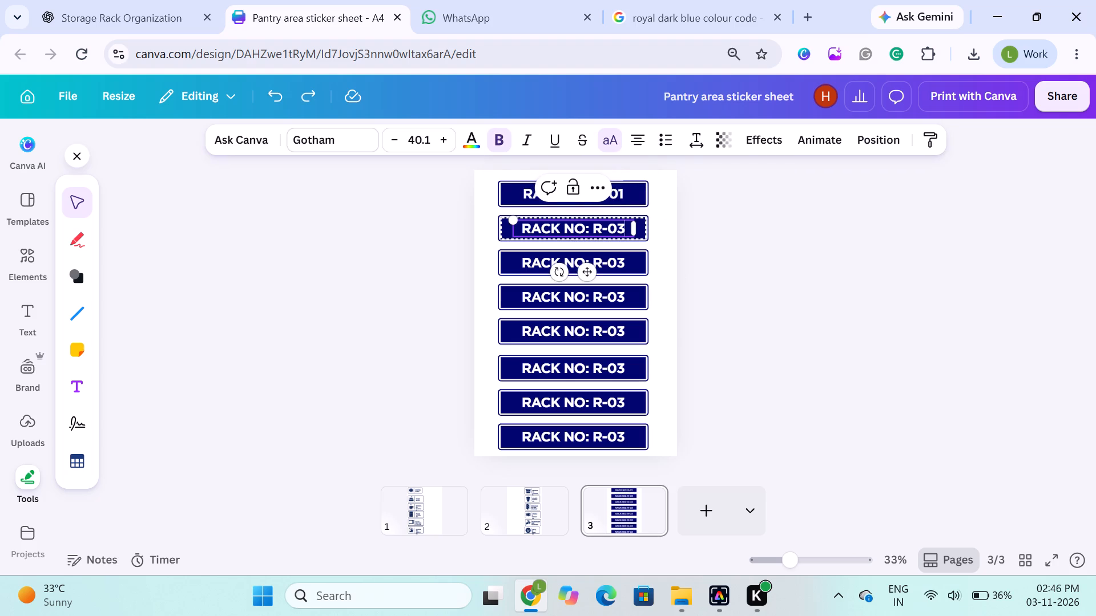
{"action": "key", "text": "BackSpace"}
{"action": "key", "text": "2"}
{"action": "left_click", "coordinate": [703, 300]}
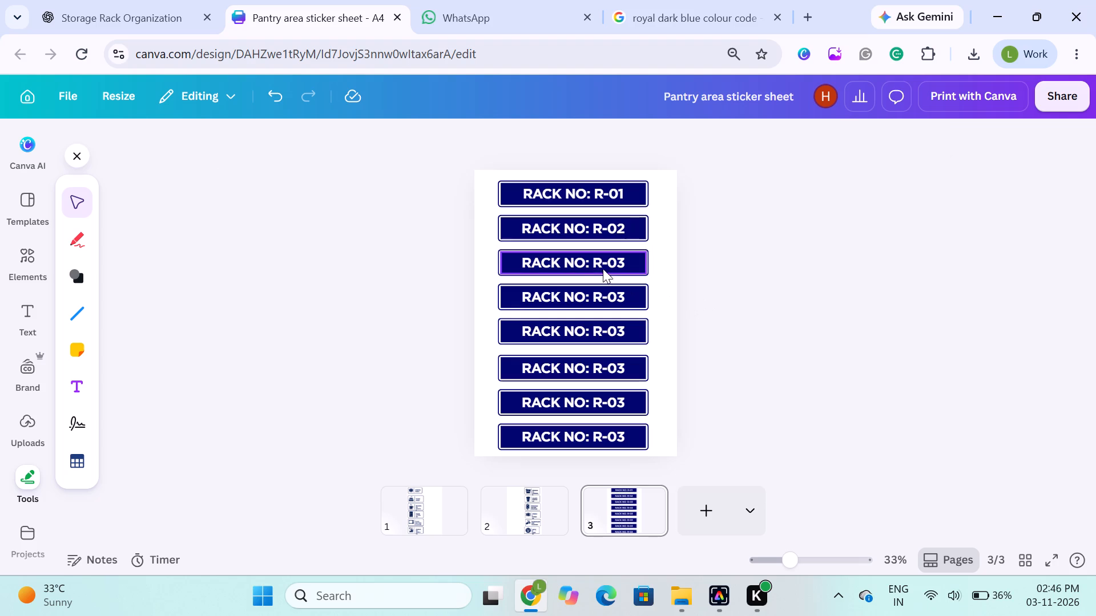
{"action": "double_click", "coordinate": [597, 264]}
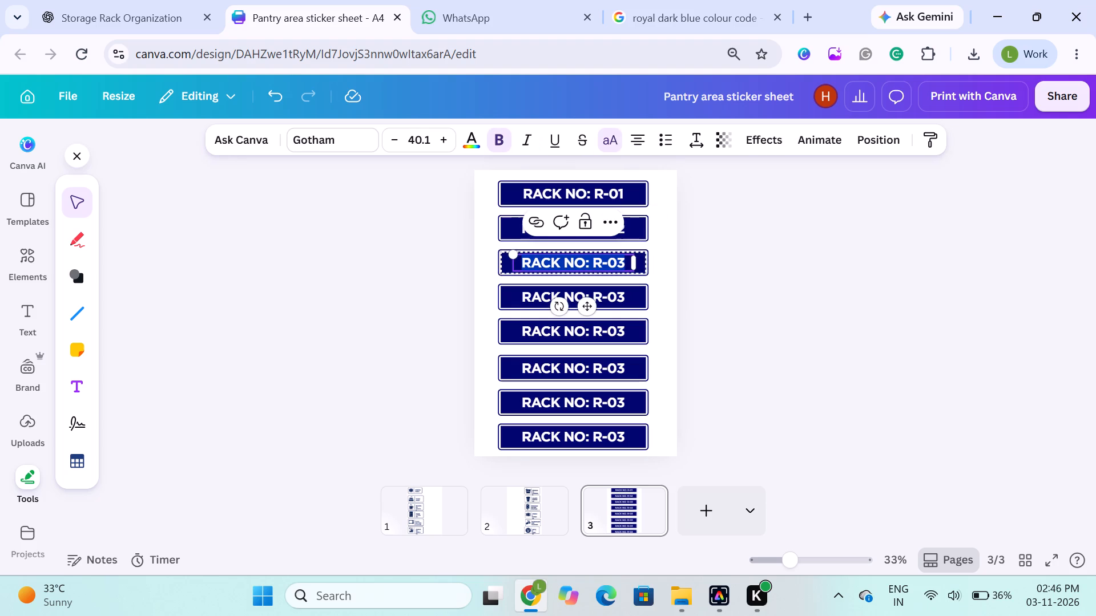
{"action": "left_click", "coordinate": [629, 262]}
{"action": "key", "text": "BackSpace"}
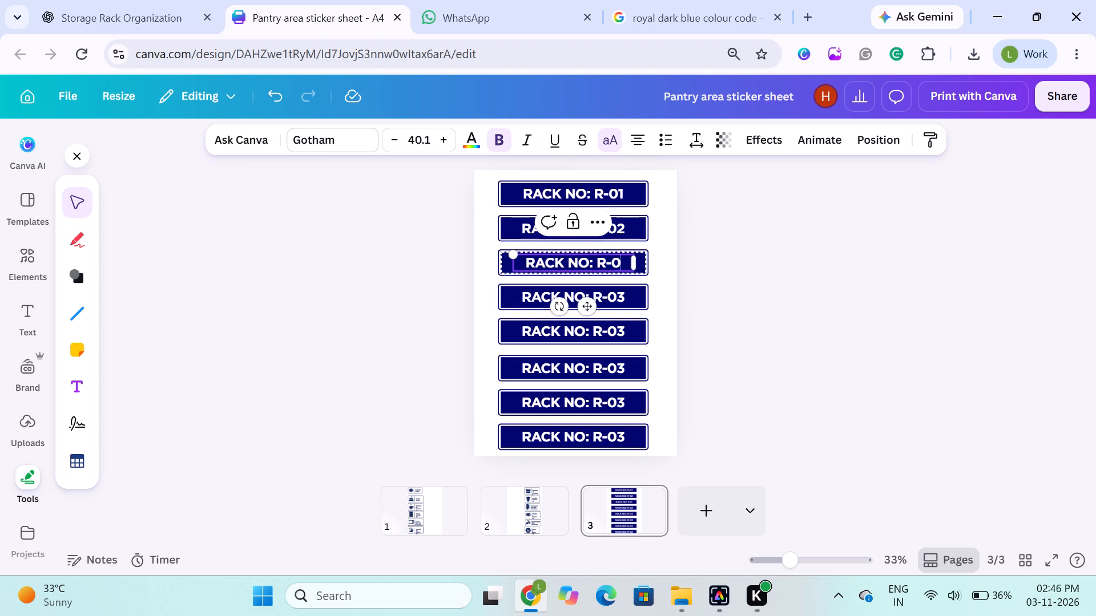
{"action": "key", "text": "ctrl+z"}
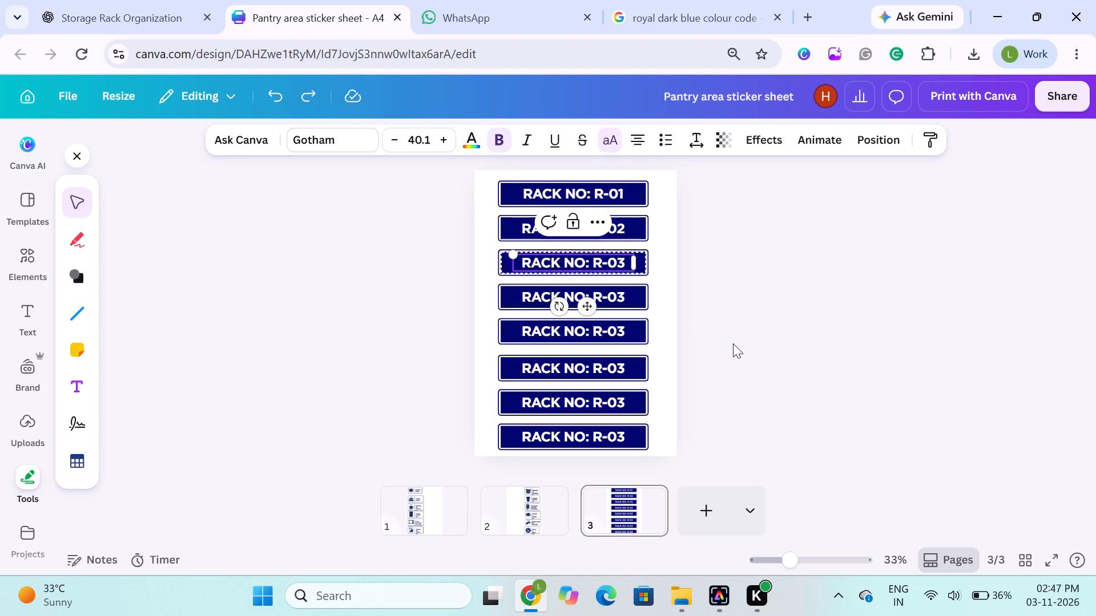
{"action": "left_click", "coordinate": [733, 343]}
Change the rack number on the fourth sign from the top to R-04.
{"action": "double_click", "coordinate": [607, 289]}
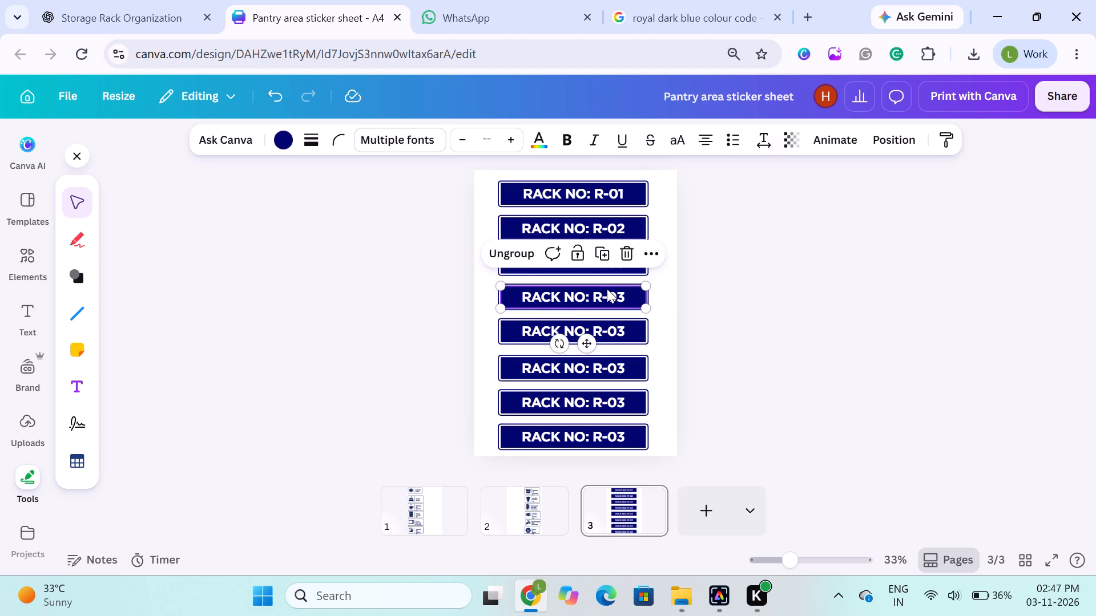
{"action": "left_click", "coordinate": [618, 295]}
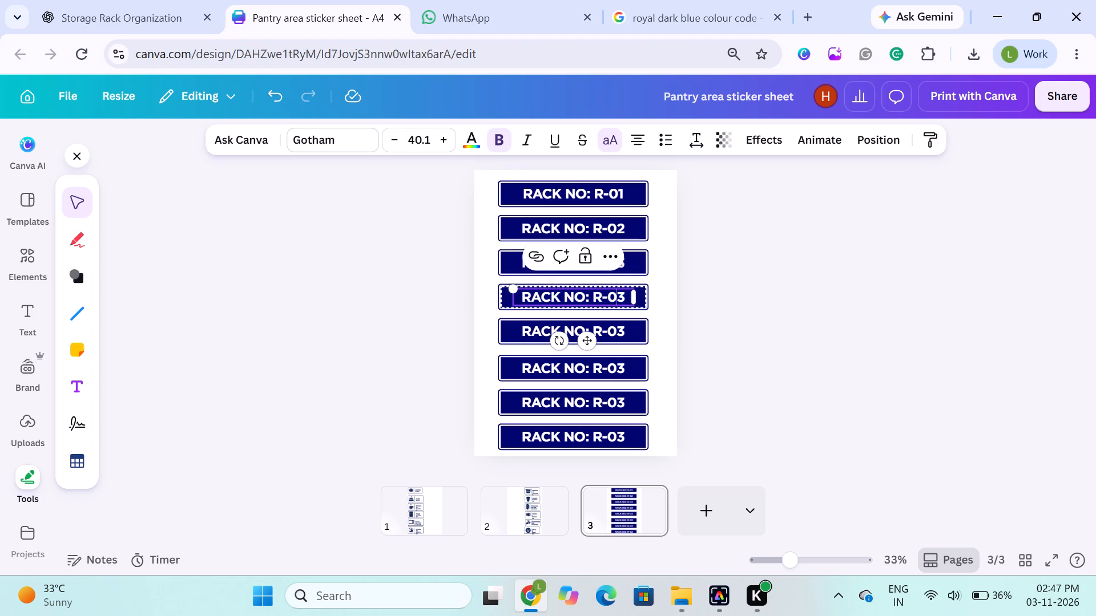
{"action": "key", "text": "Right"}
{"action": "key", "text": "BackSpace"}
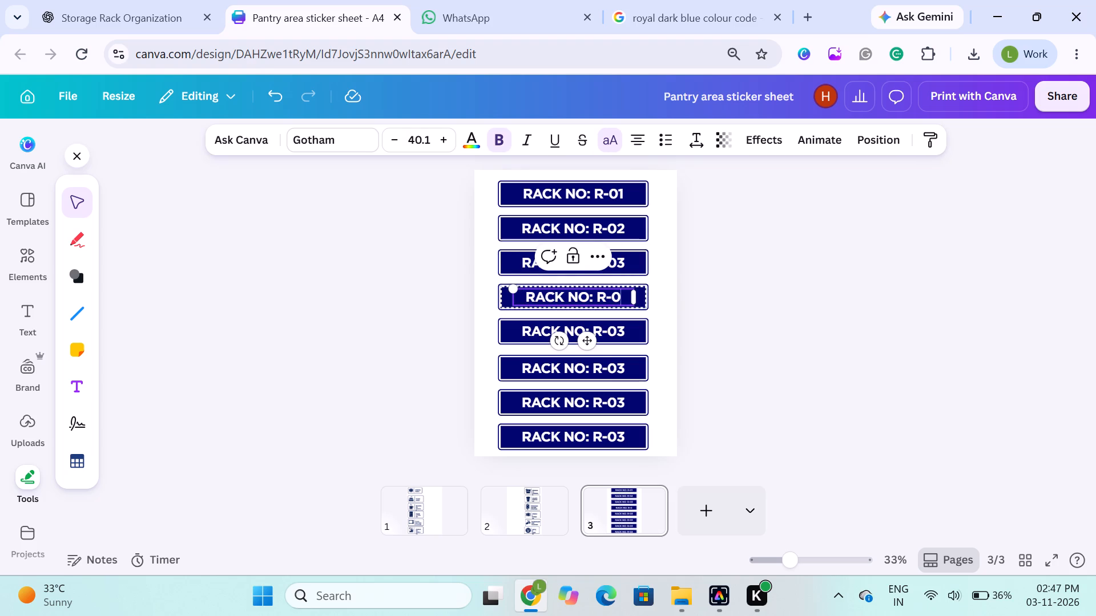
{"action": "key", "text": "4"}
{"action": "left_click", "coordinate": [692, 364]}
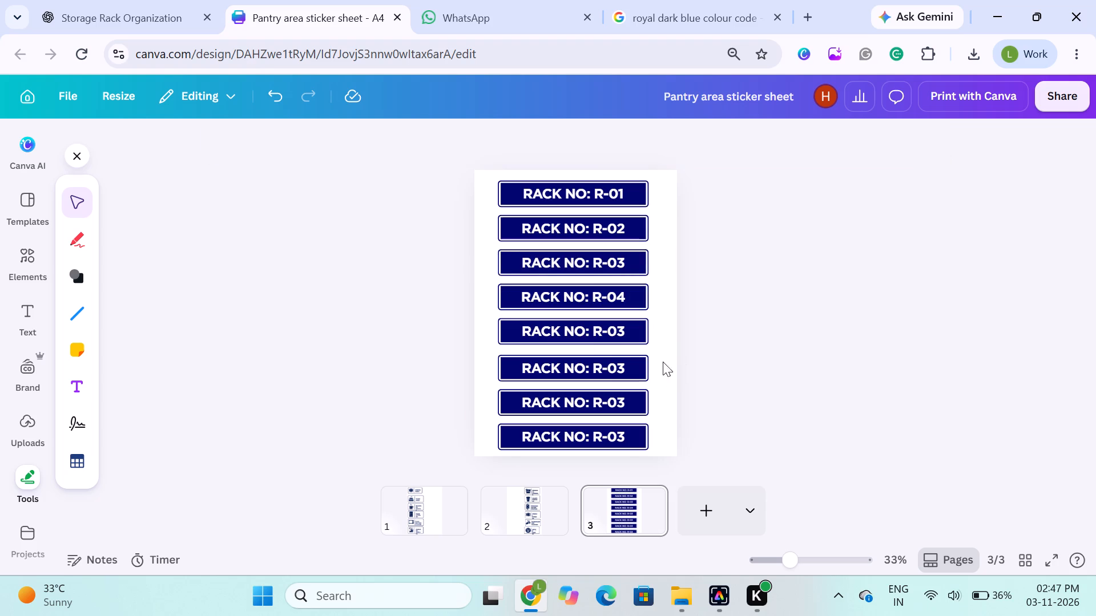
Change the rack number on the fifth sign from the top to R-01, restarting the numbering sequence.
{"action": "double_click", "coordinate": [602, 322]}
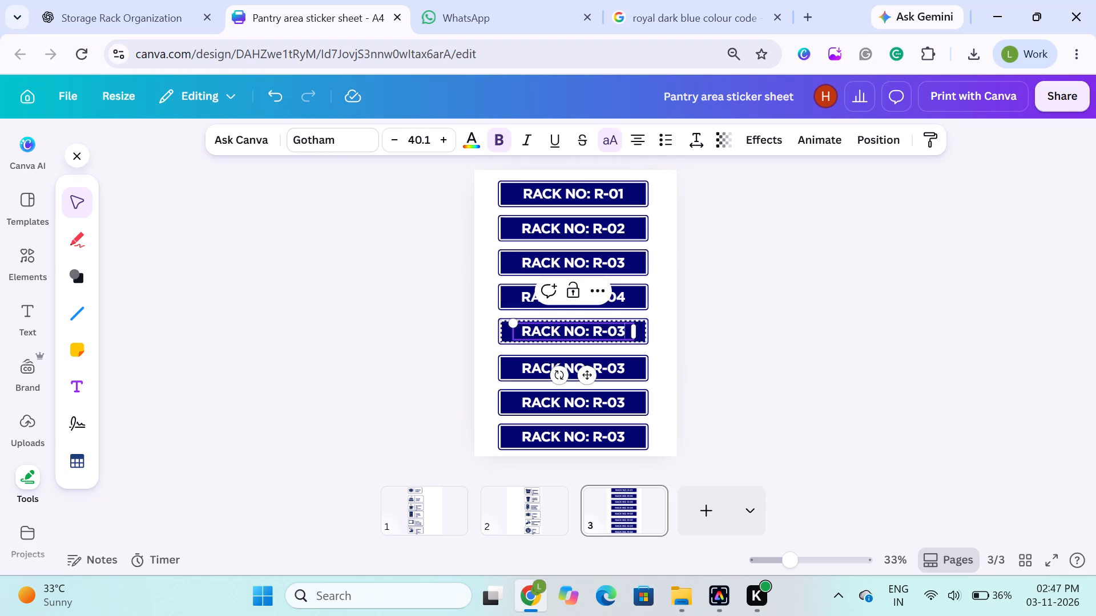
{"action": "left_click", "coordinate": [623, 332]}
{"action": "key", "text": "BackSpace"}
{"action": "key", "text": "5"}
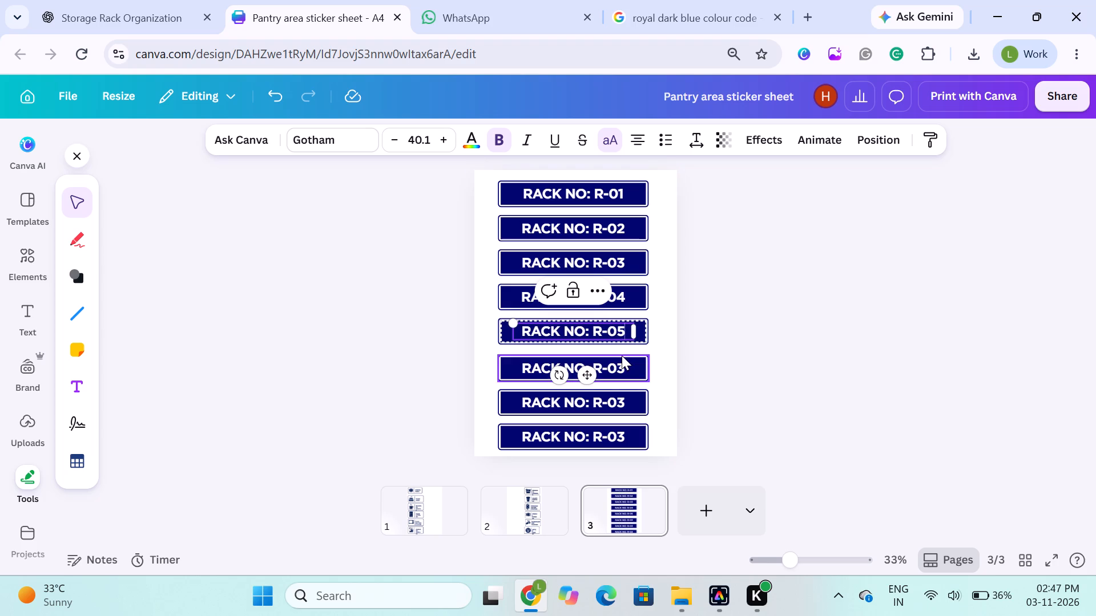
{"action": "key", "text": "BackSpace"}
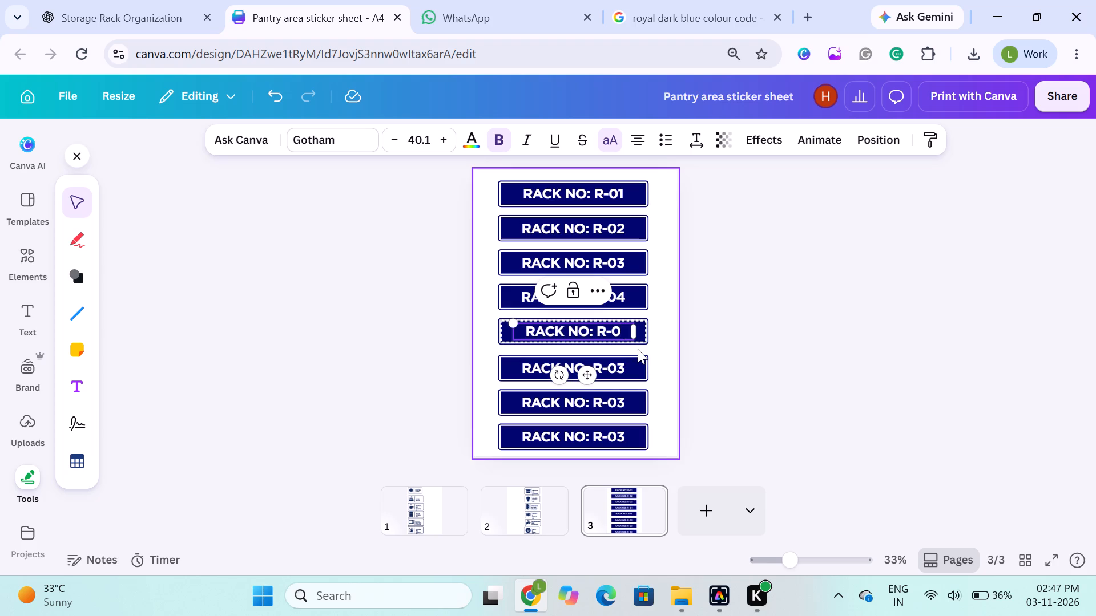
{"action": "key", "text": "1"}
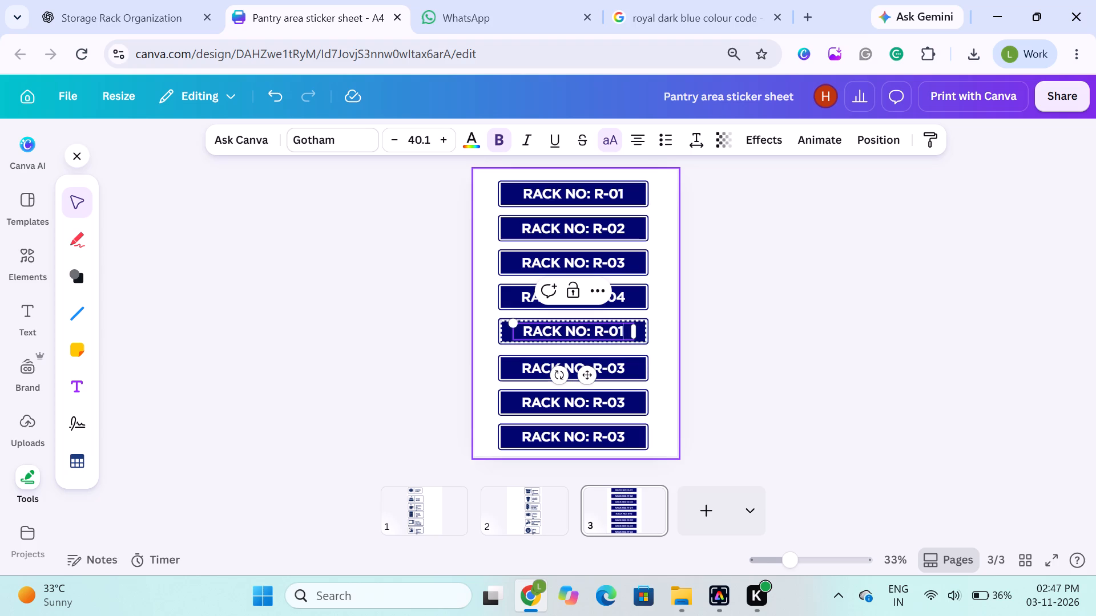
Change the rack number on the sixth sign from the top to R-02.
{"action": "double_click", "coordinate": [619, 368]}
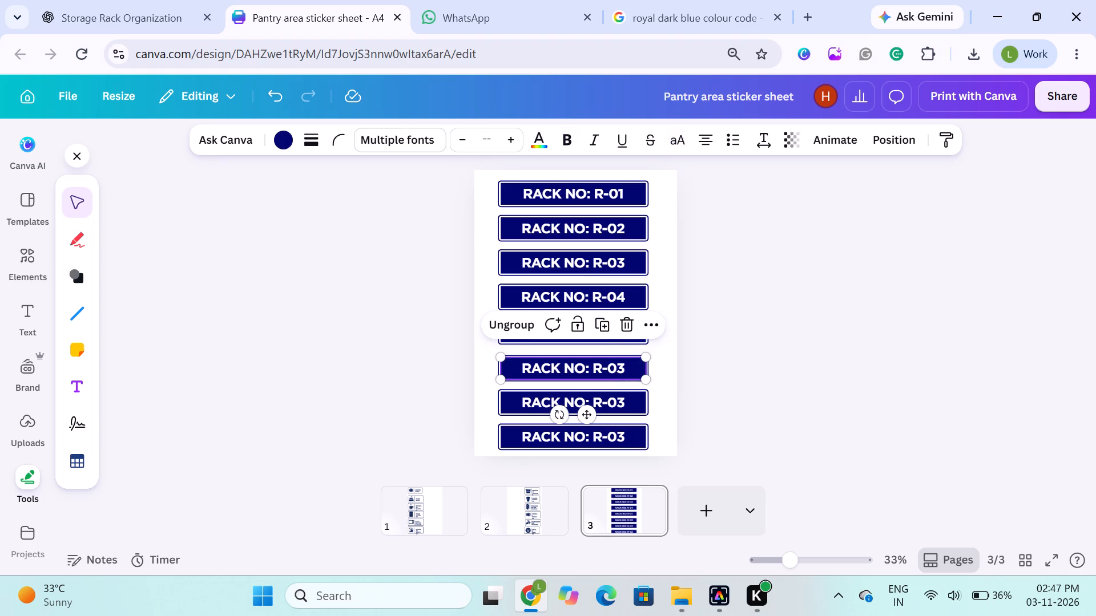
{"action": "left_click", "coordinate": [619, 368]}
{"action": "double_click", "coordinate": [619, 368]}
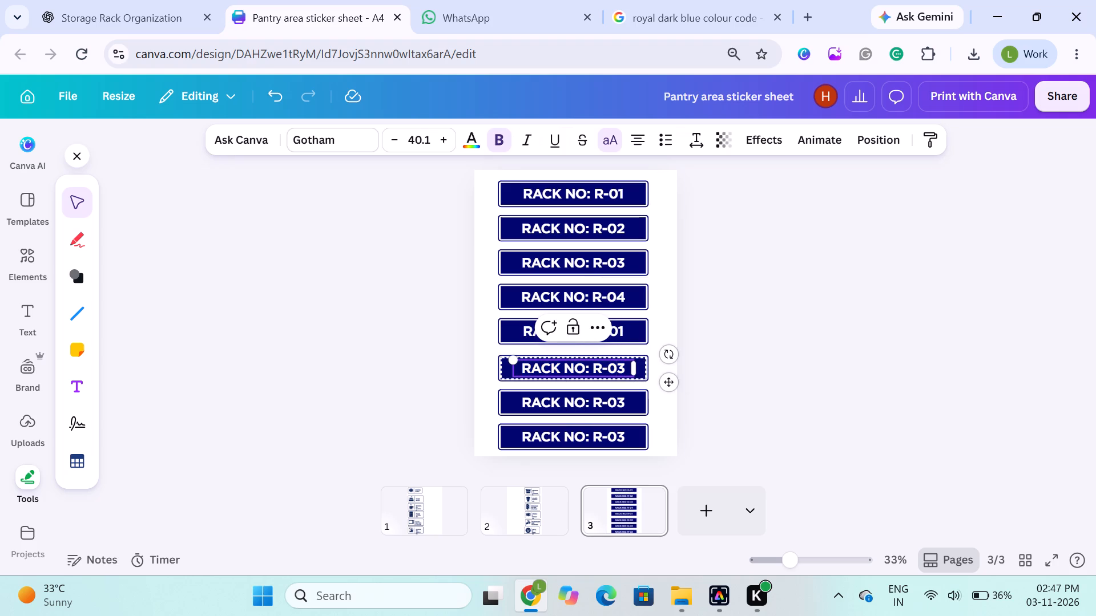
{"action": "key", "text": "Right"}
{"action": "key", "text": "BackSpace"}
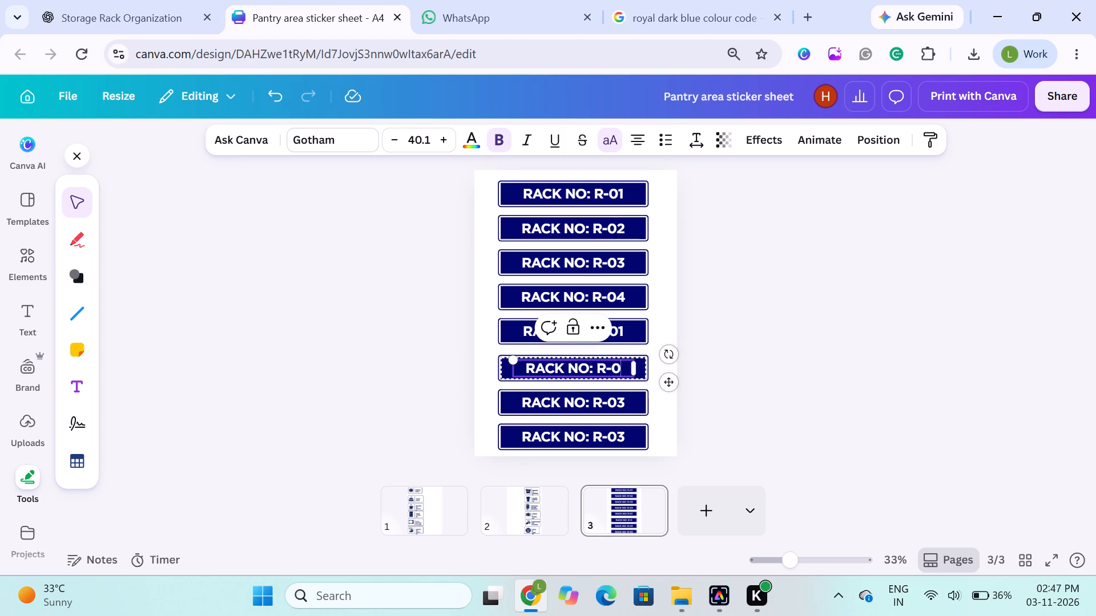
{"action": "key", "text": "2"}
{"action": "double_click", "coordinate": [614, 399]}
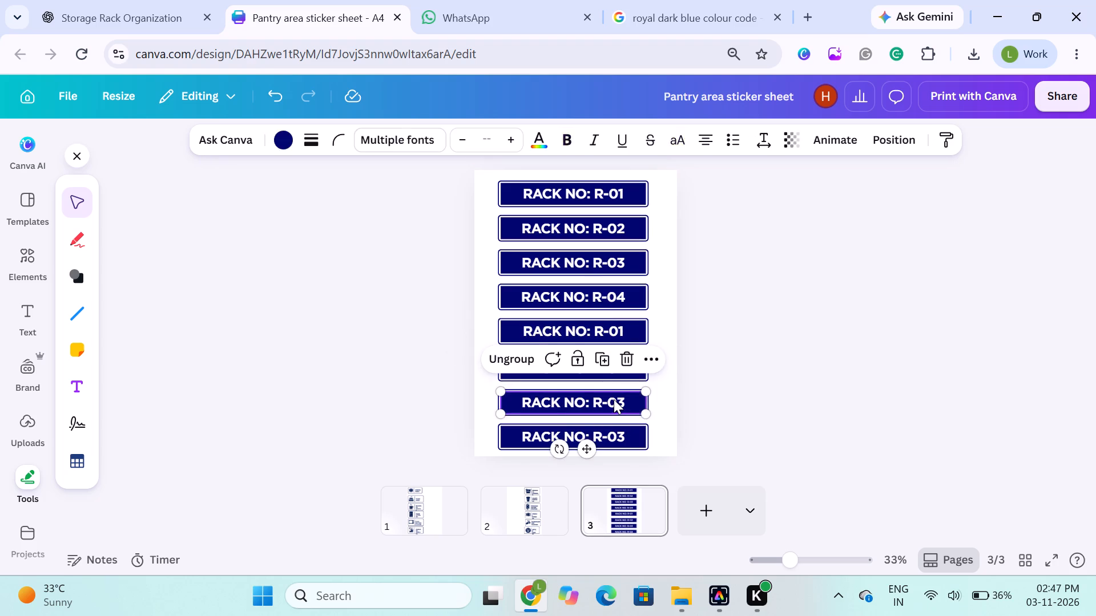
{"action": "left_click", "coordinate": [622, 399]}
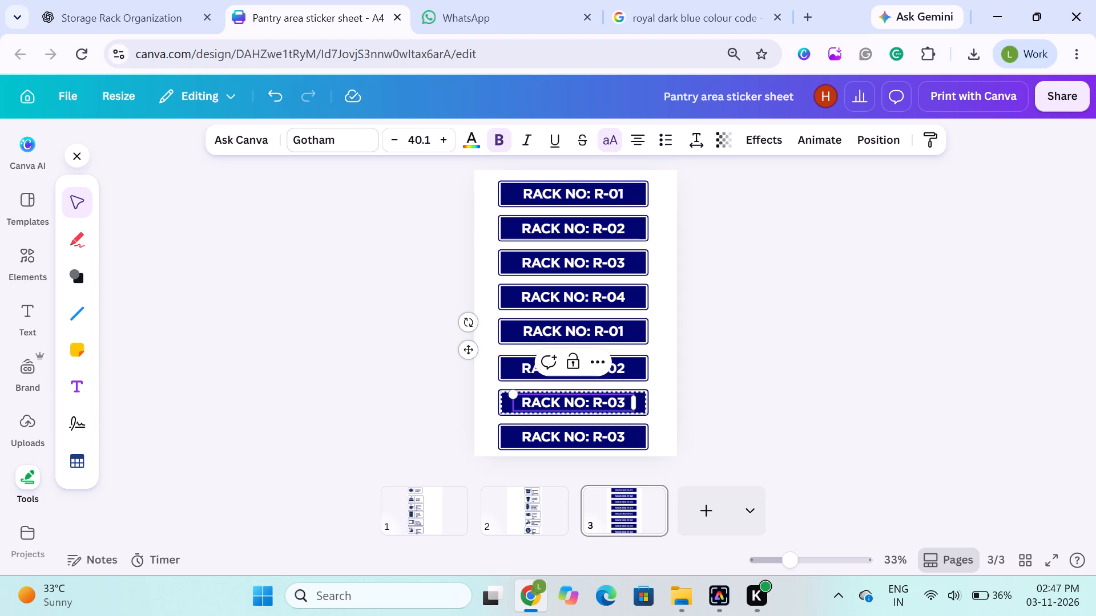
Change the rack number on the bottommost sign to R-04.
{"action": "double_click", "coordinate": [619, 436]}
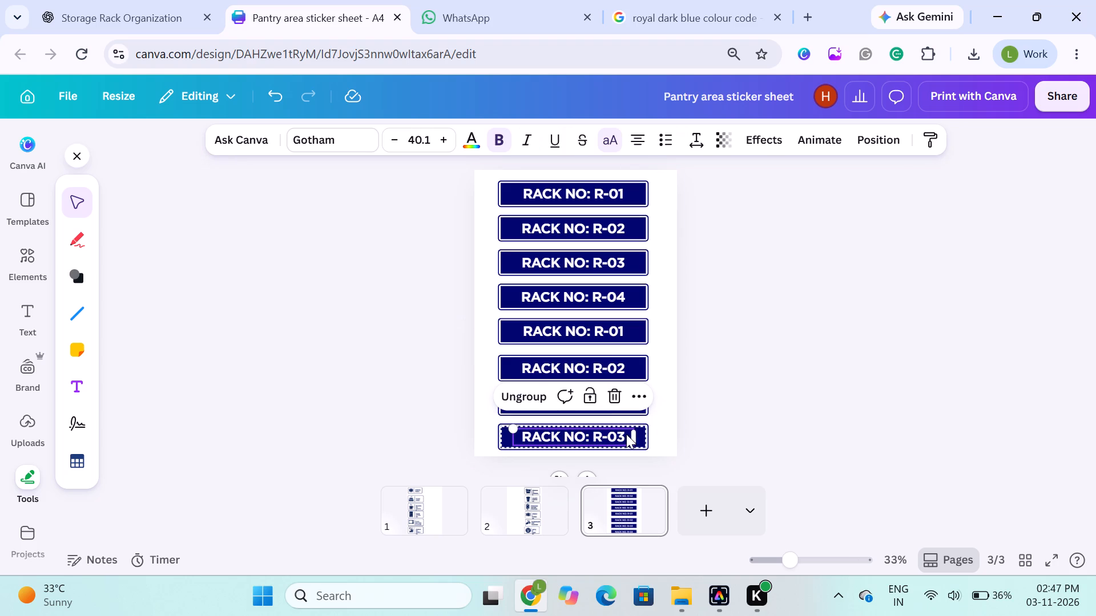
{"action": "double_click", "coordinate": [618, 435]}
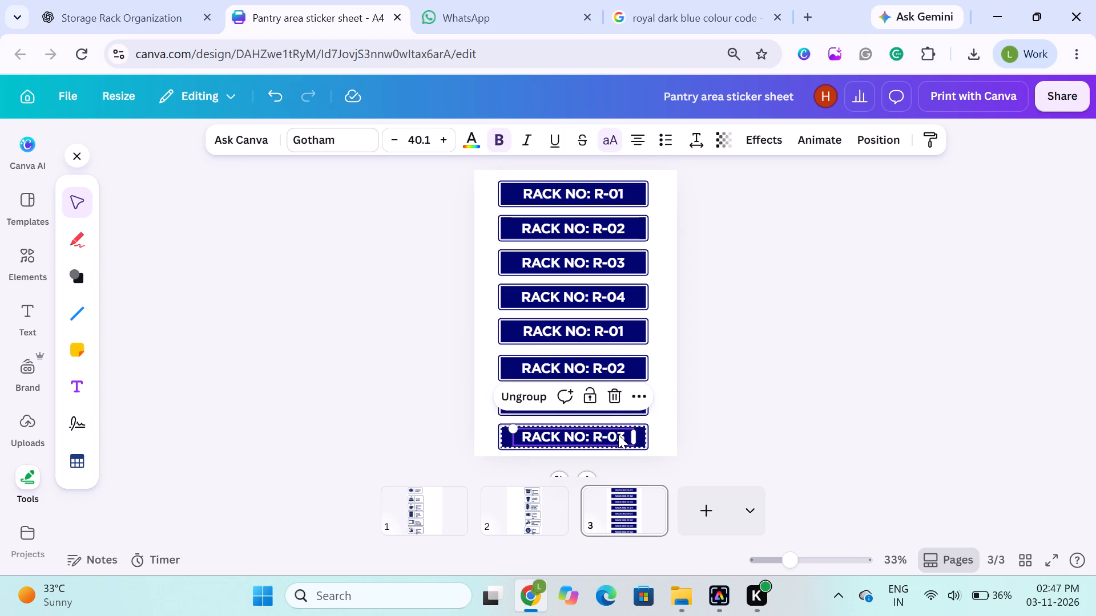
{"action": "left_click", "coordinate": [618, 435]}
{"action": "key", "text": "Right"}
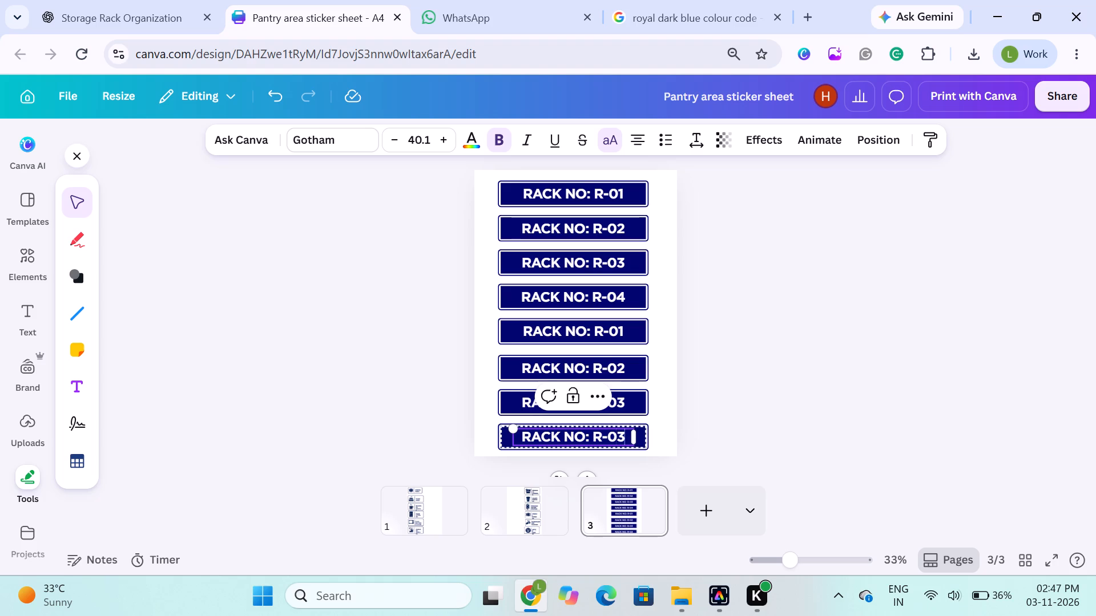
{"action": "key", "text": "BackSpace"}
{"action": "key", "text": "4"}
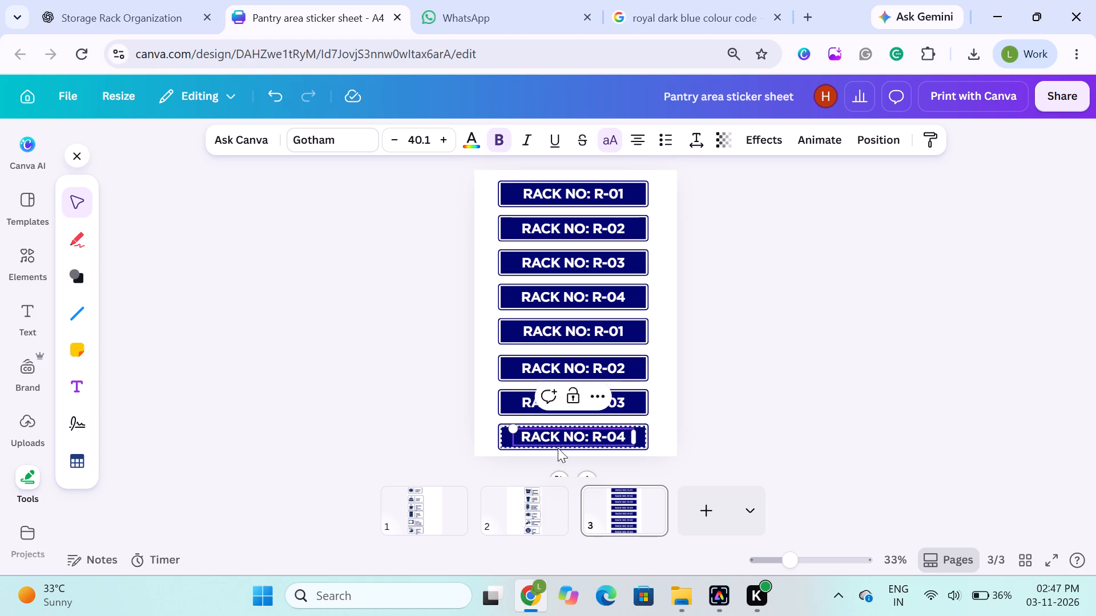
{"action": "left_click", "coordinate": [402, 392]}
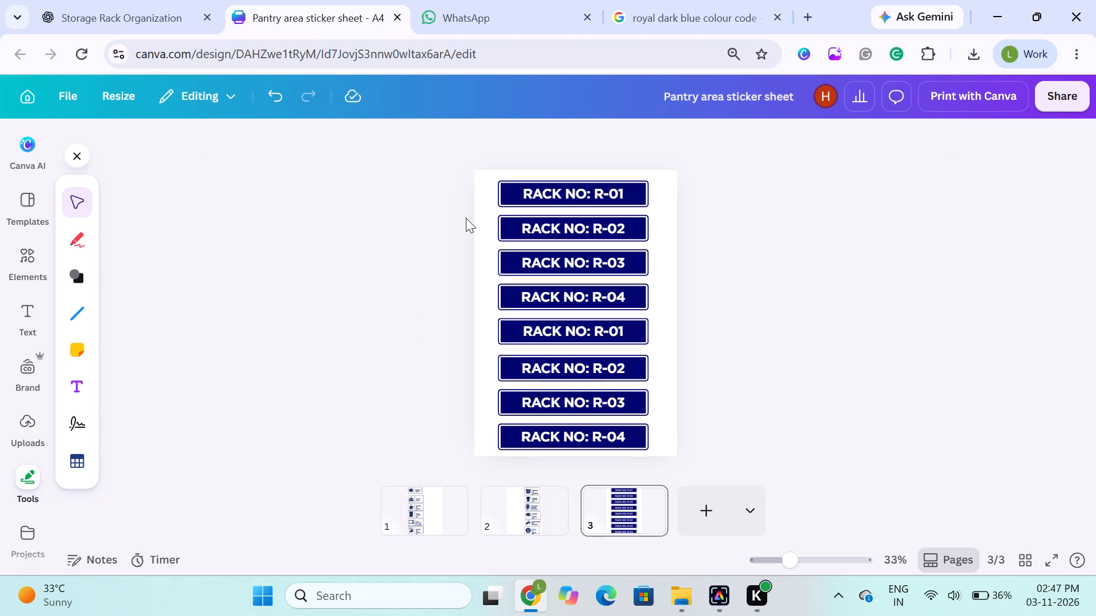
Group all eight rack number signs on page 3 into one object.
{"action": "left_click_drag", "start_coordinate": [432, 177], "coordinate": [551, 196]}
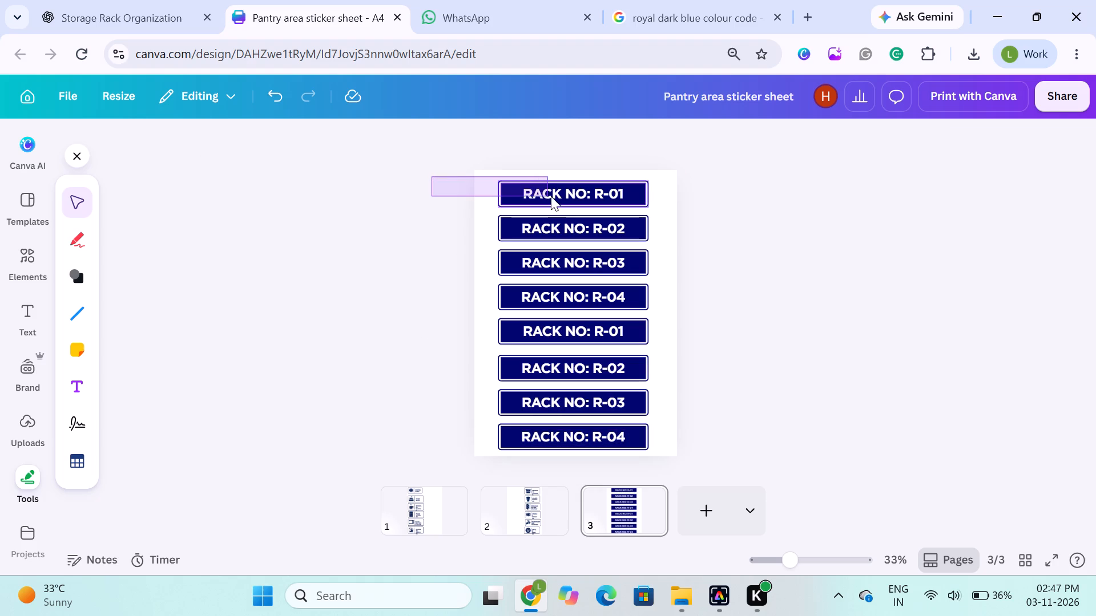
{"action": "left_click_drag", "start_coordinate": [551, 196], "coordinate": [460, 185]}
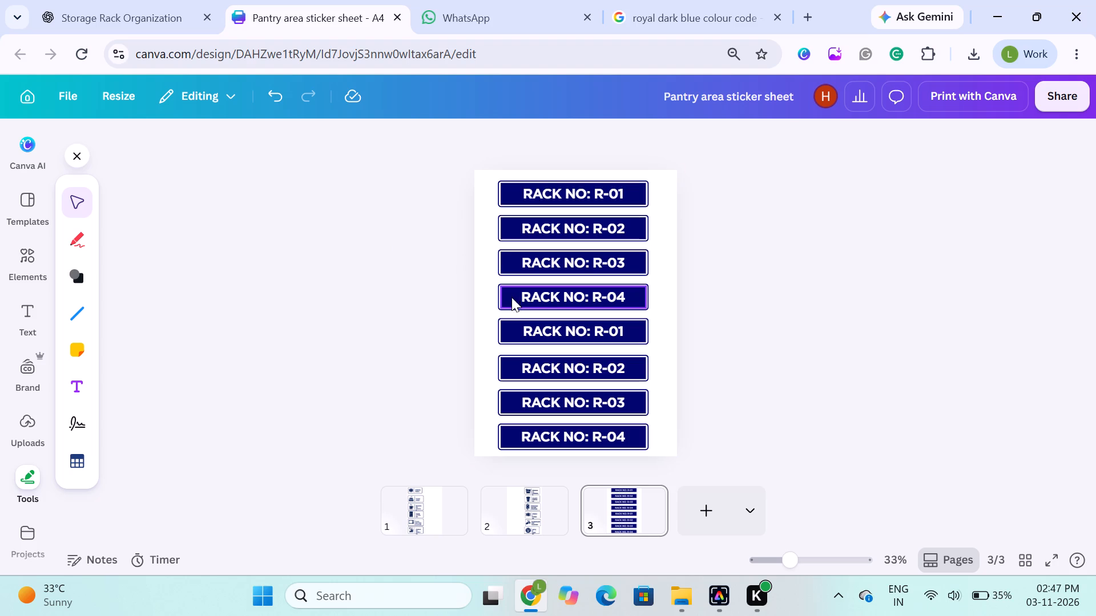
{"action": "left_click_drag", "start_coordinate": [451, 199], "coordinate": [646, 420]}
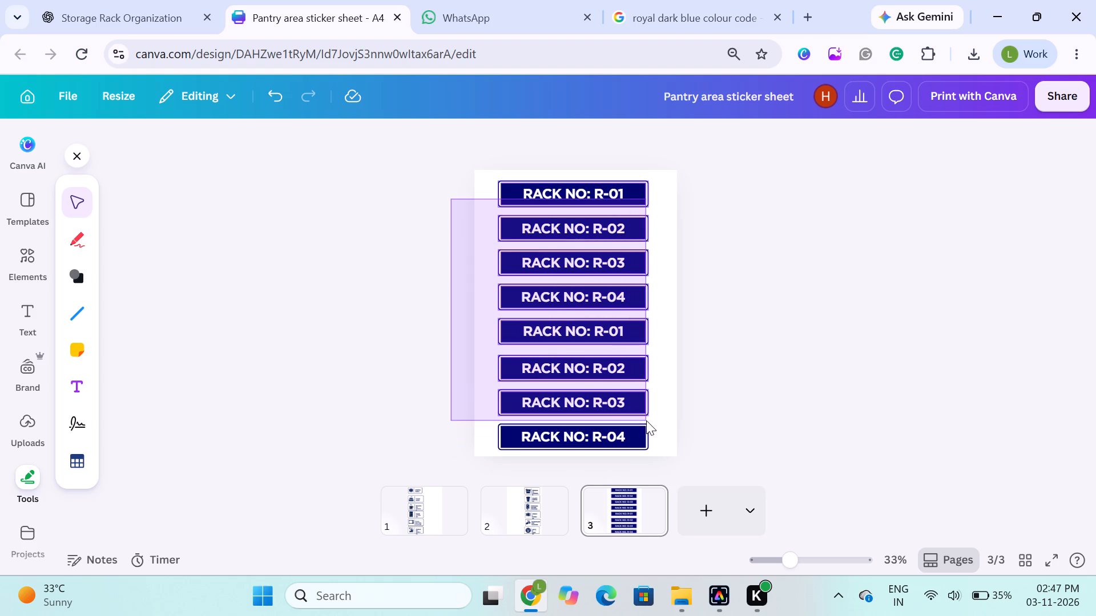
{"action": "left_click_drag", "start_coordinate": [646, 420], "coordinate": [649, 443]}
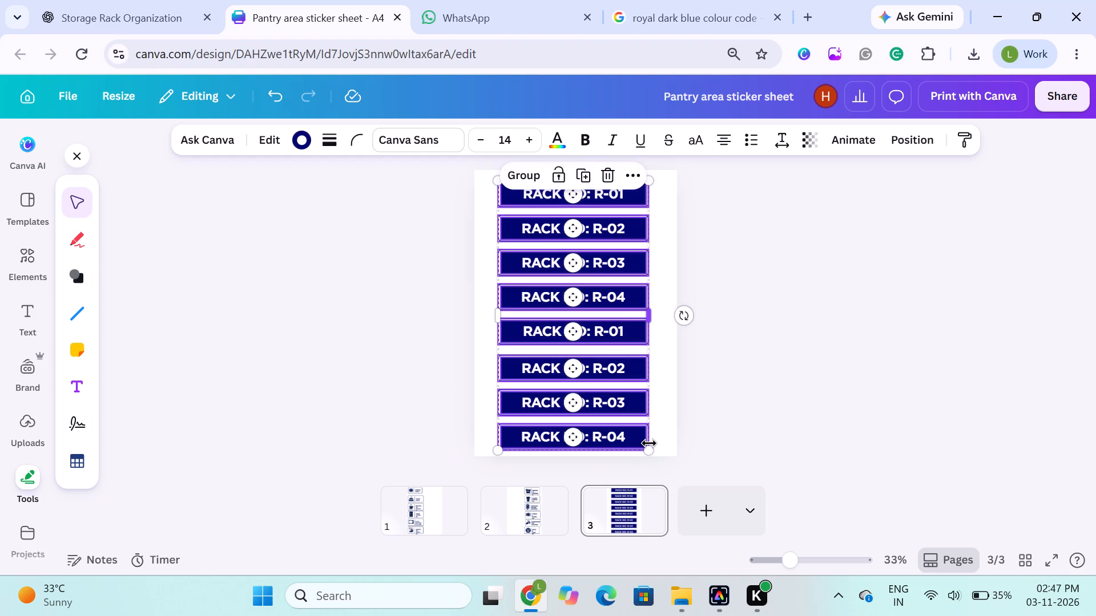
{"action": "left_click", "coordinate": [515, 177]}
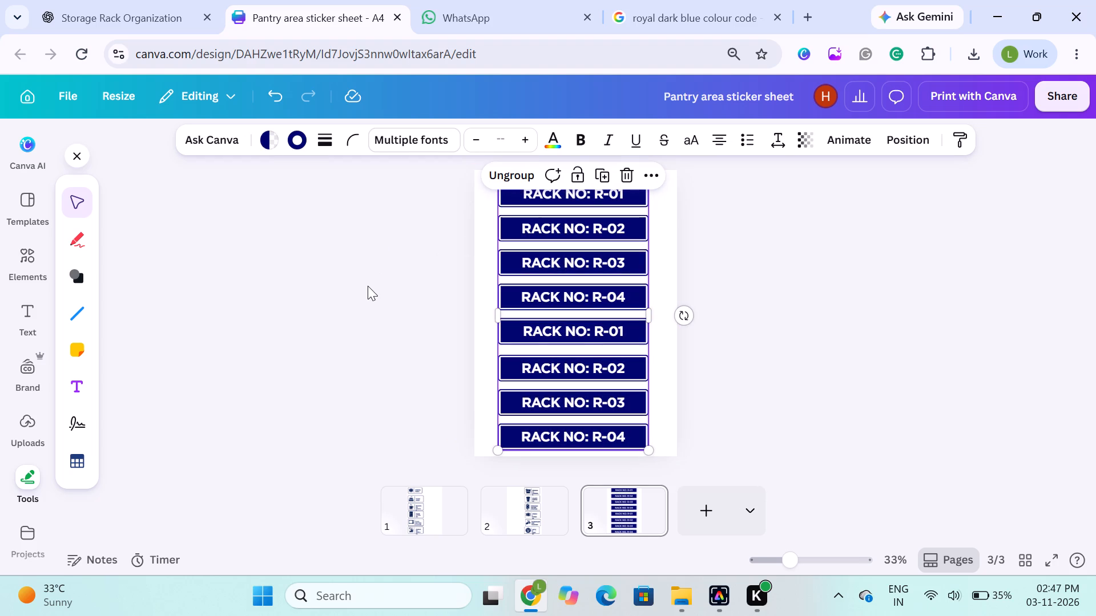
{"action": "left_click", "coordinate": [368, 286]}
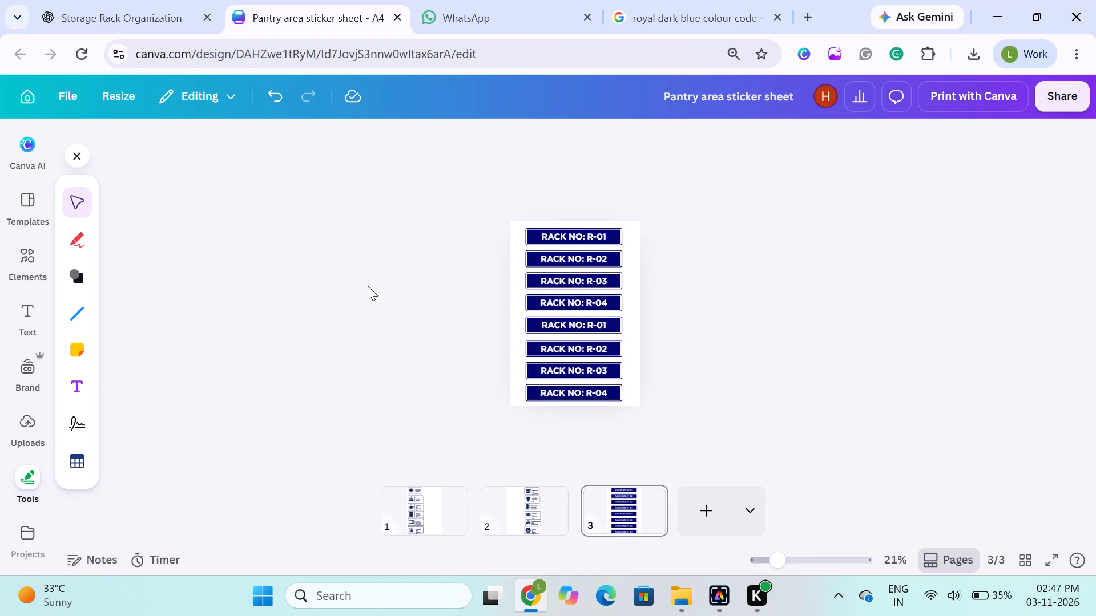
Add a new blank page 4 after the rack signs page.
{"action": "left_click", "coordinate": [716, 533]}
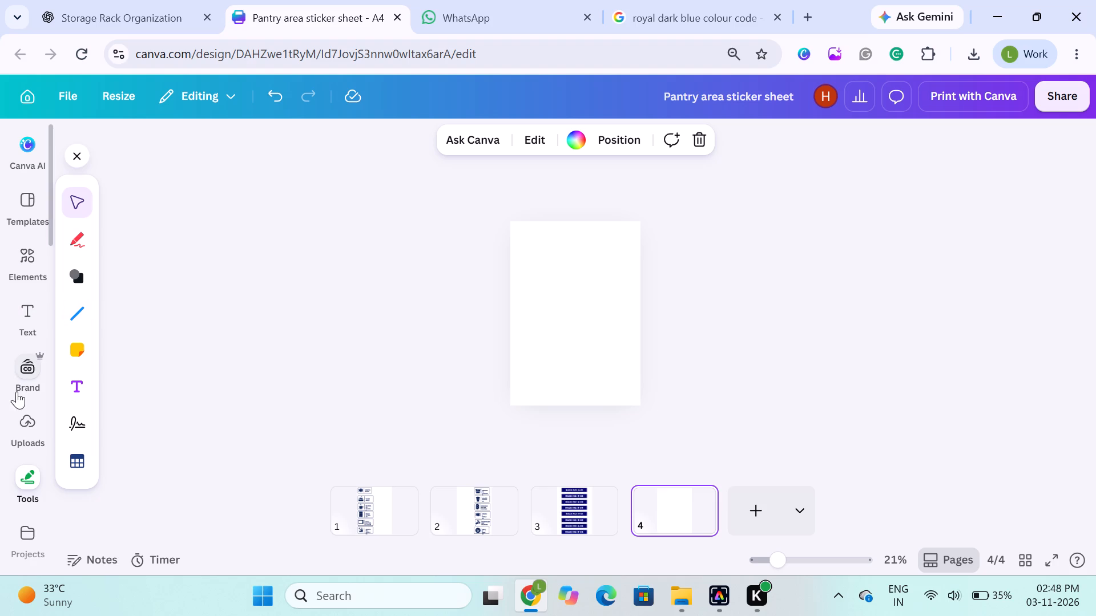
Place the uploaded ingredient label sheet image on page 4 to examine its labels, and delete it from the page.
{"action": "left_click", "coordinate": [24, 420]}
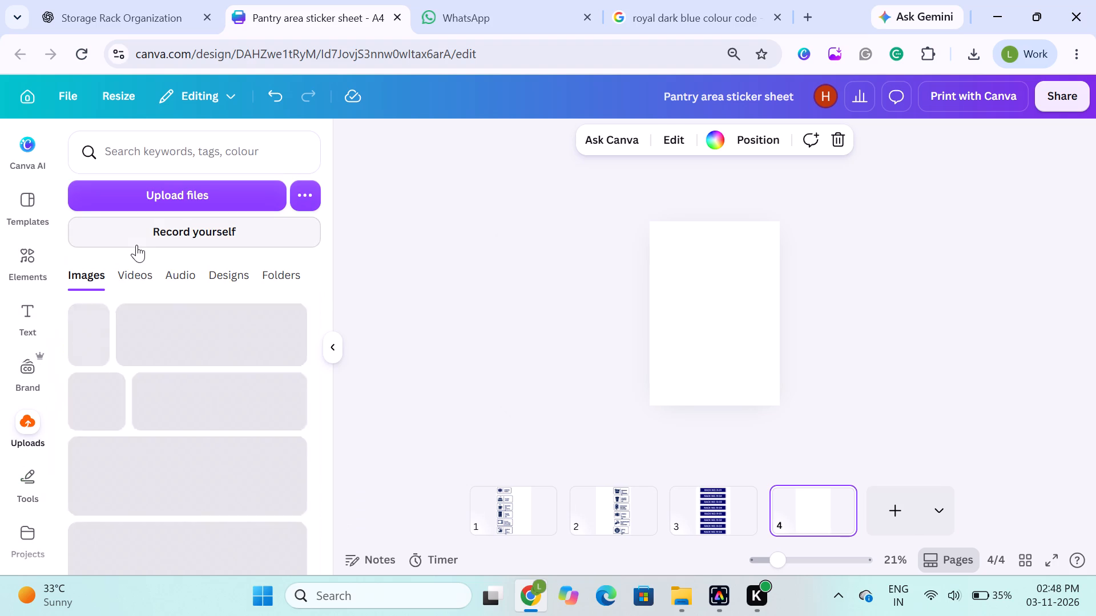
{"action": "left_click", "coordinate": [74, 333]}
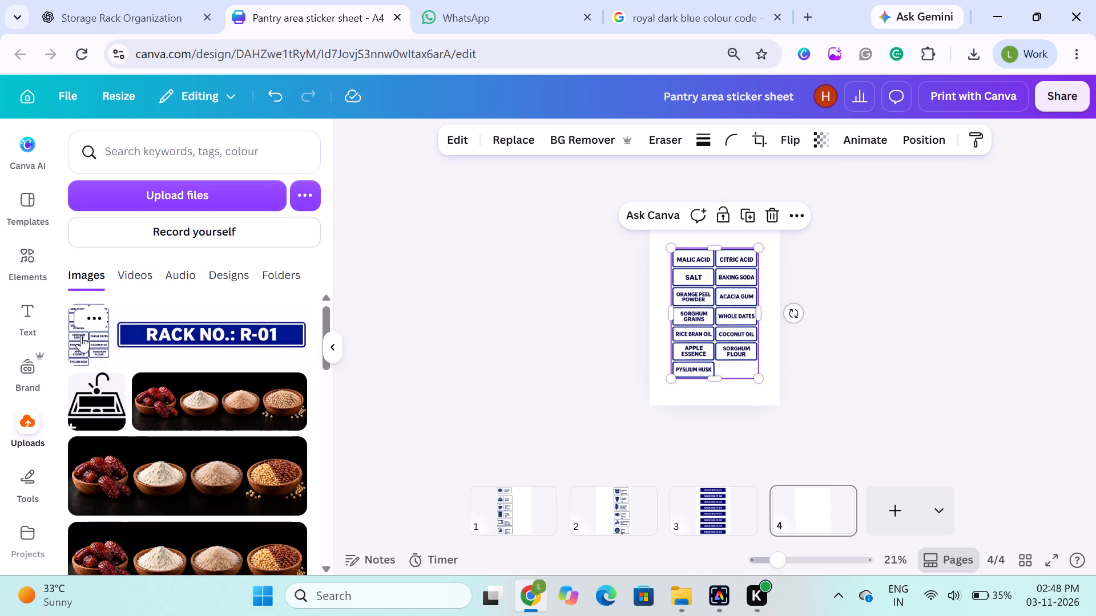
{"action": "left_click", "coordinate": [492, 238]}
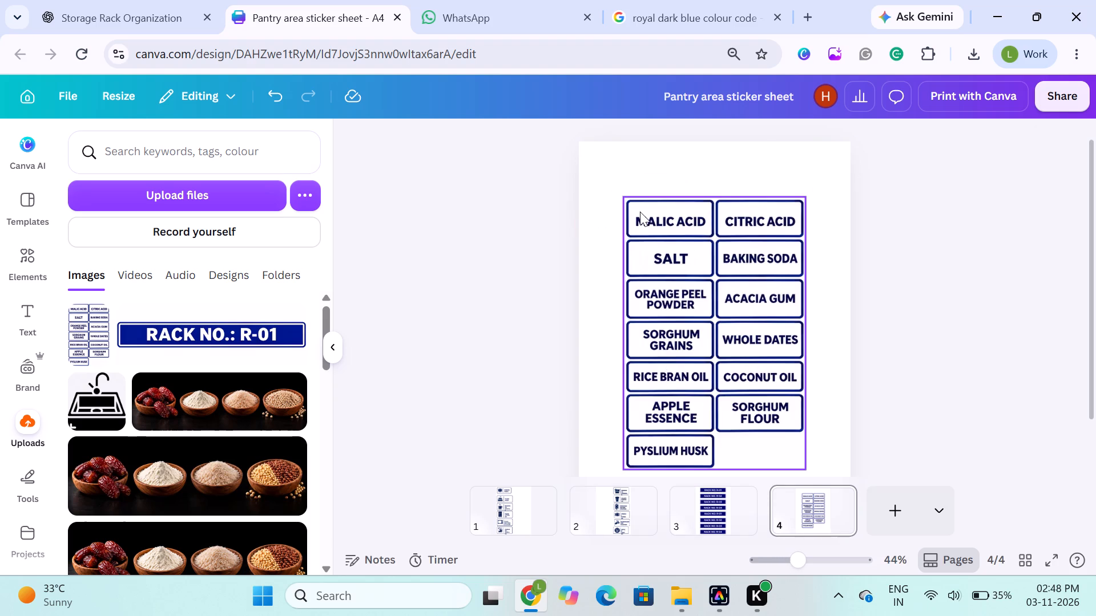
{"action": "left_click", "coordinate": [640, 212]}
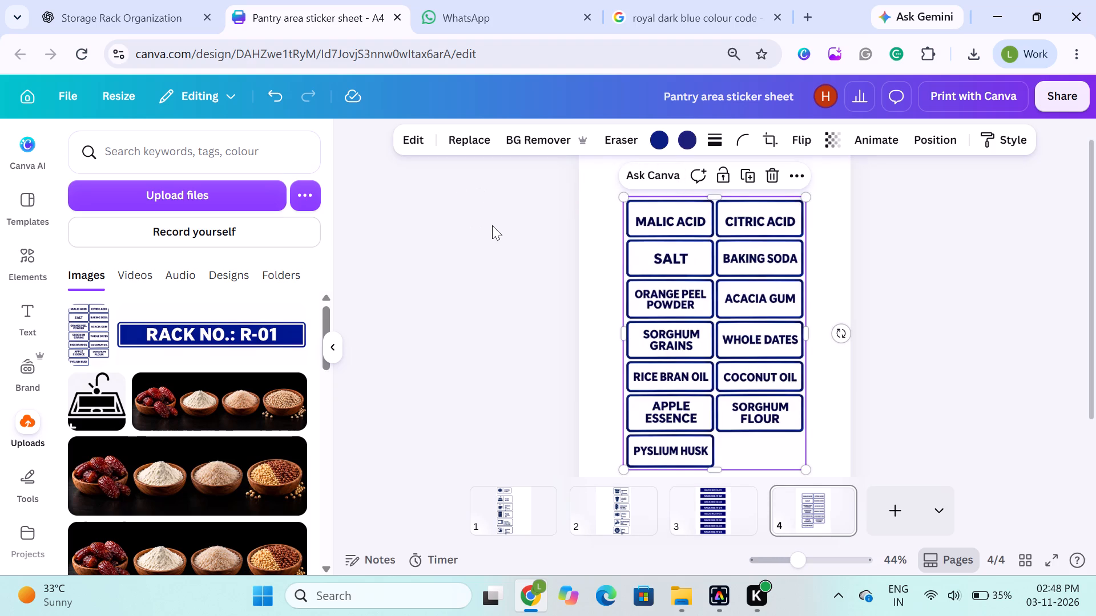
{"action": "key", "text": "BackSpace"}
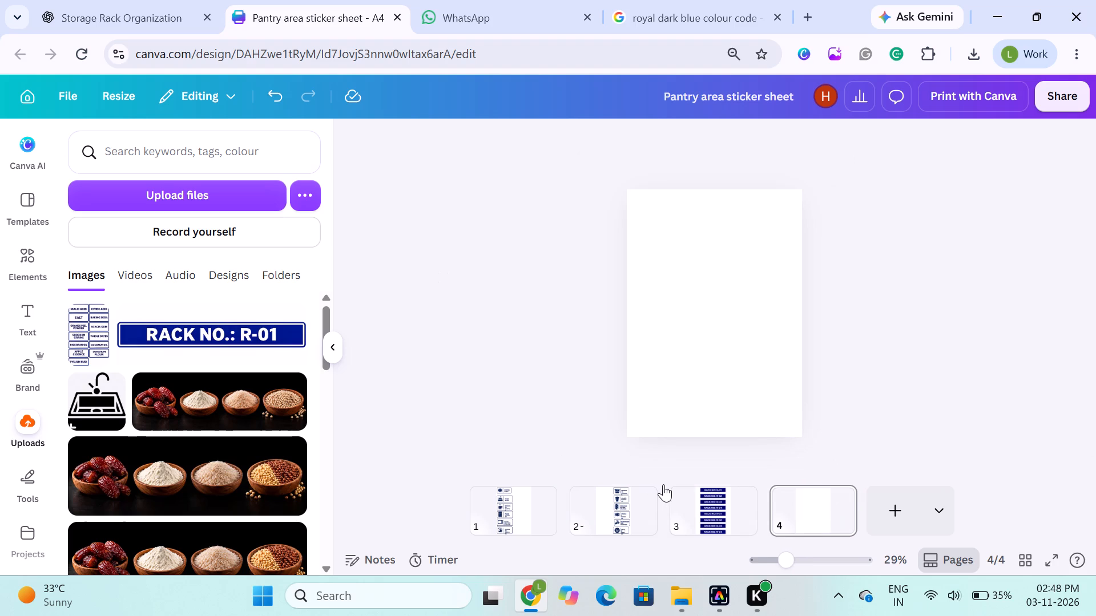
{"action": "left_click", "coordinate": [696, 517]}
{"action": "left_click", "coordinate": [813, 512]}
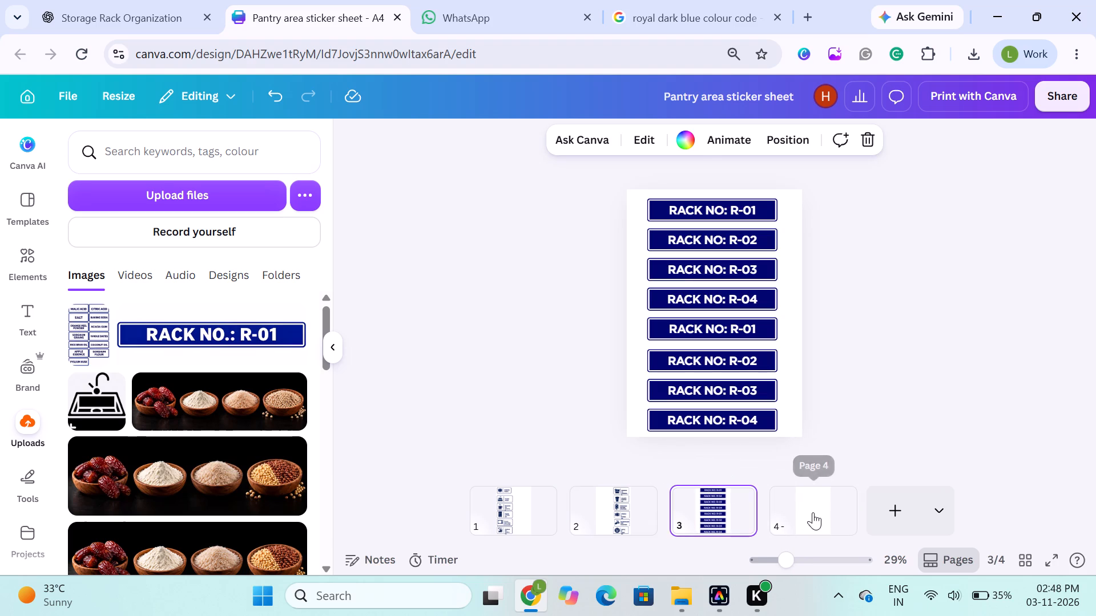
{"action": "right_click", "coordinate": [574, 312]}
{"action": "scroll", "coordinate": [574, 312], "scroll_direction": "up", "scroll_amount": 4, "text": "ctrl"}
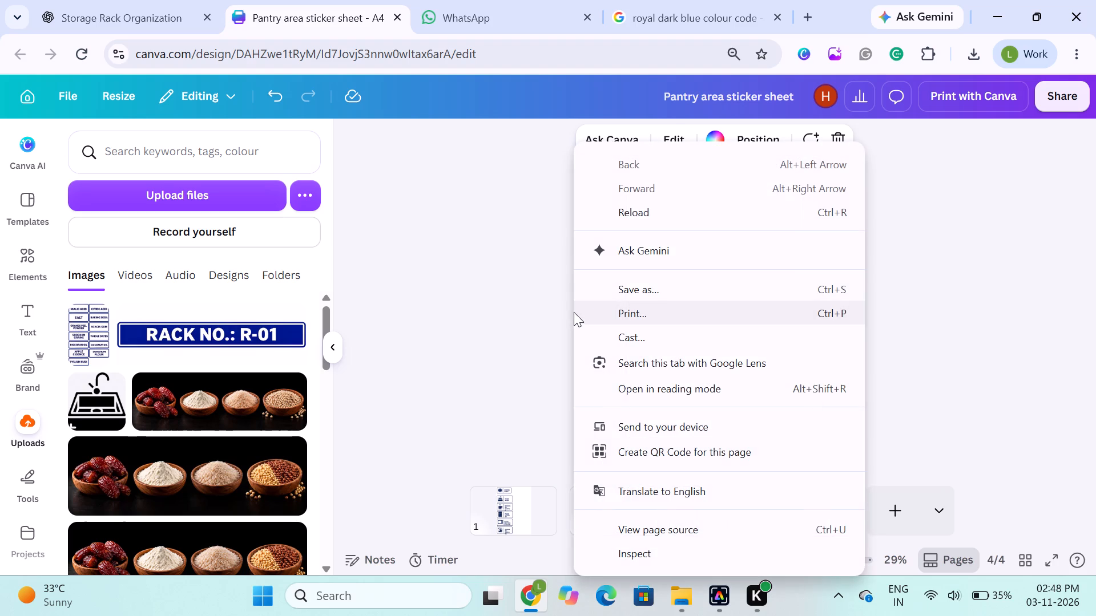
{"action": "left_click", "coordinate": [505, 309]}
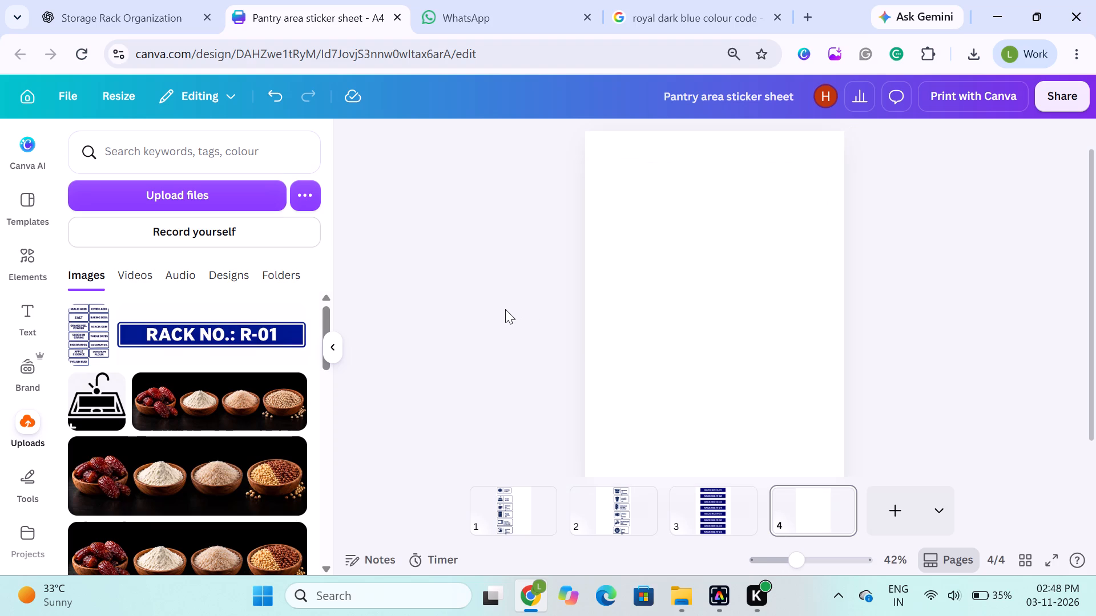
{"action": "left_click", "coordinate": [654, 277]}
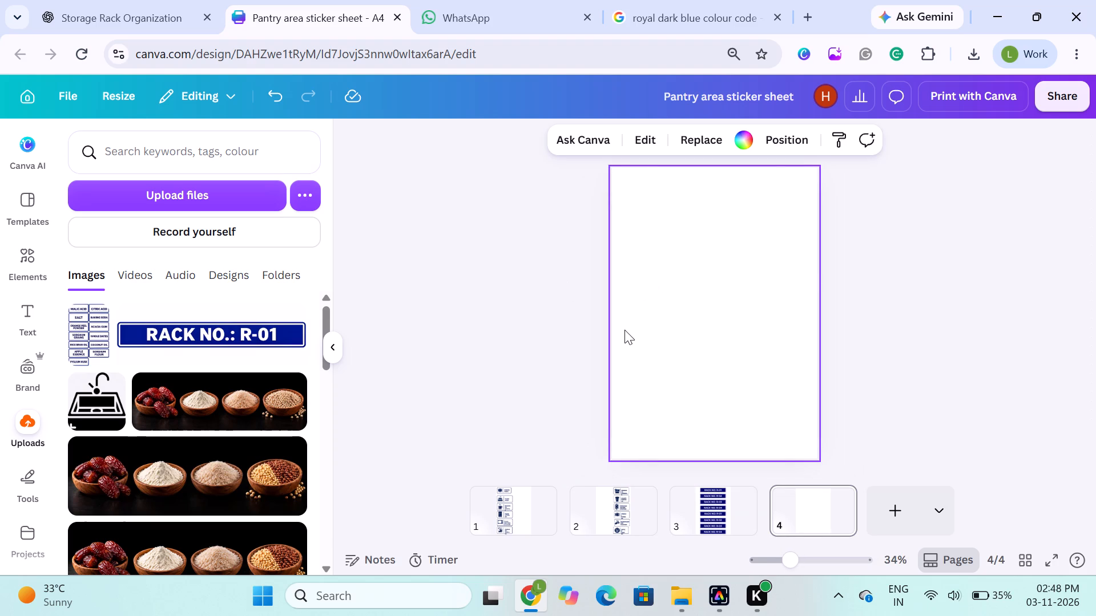
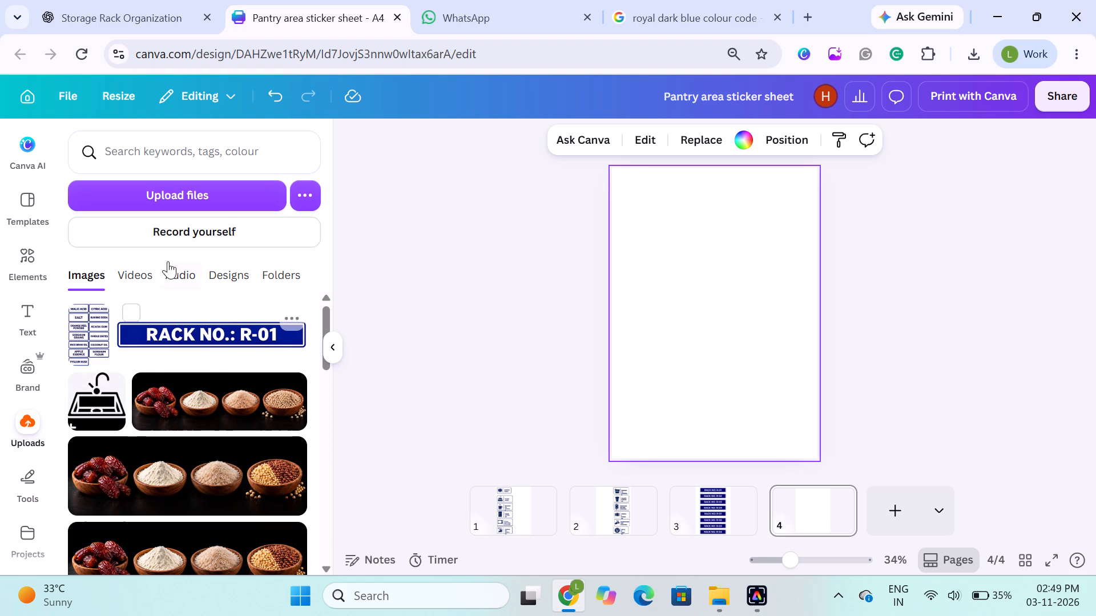
Add a rounded square shape to the blank page 4 as the base for an ingredient label.
{"action": "left_click", "coordinate": [25, 275]}
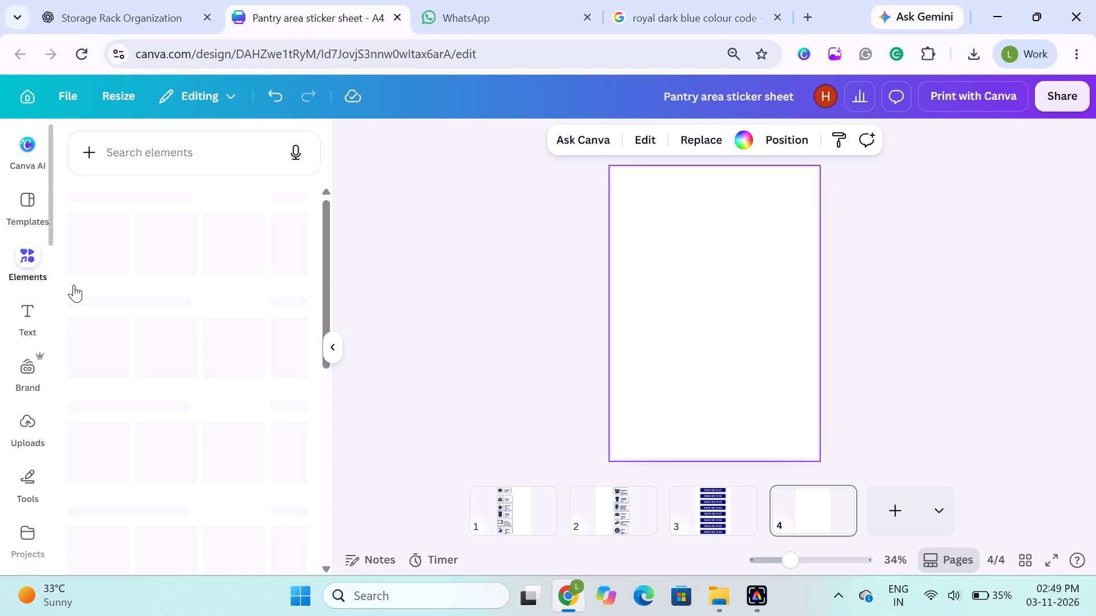
{"action": "left_click", "coordinate": [18, 492]}
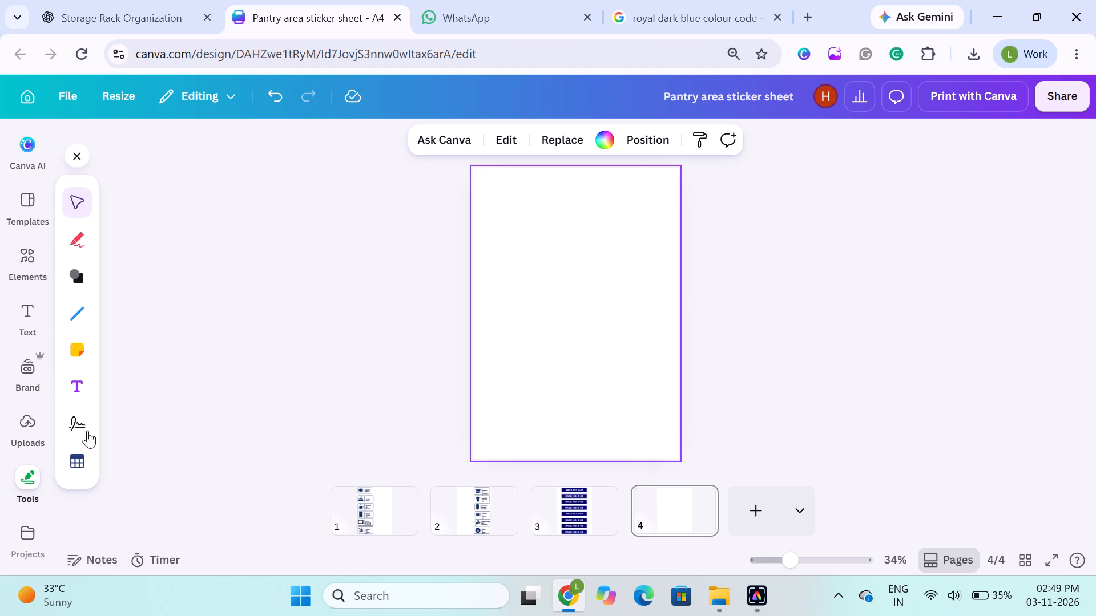
{"action": "left_click", "coordinate": [80, 286]}
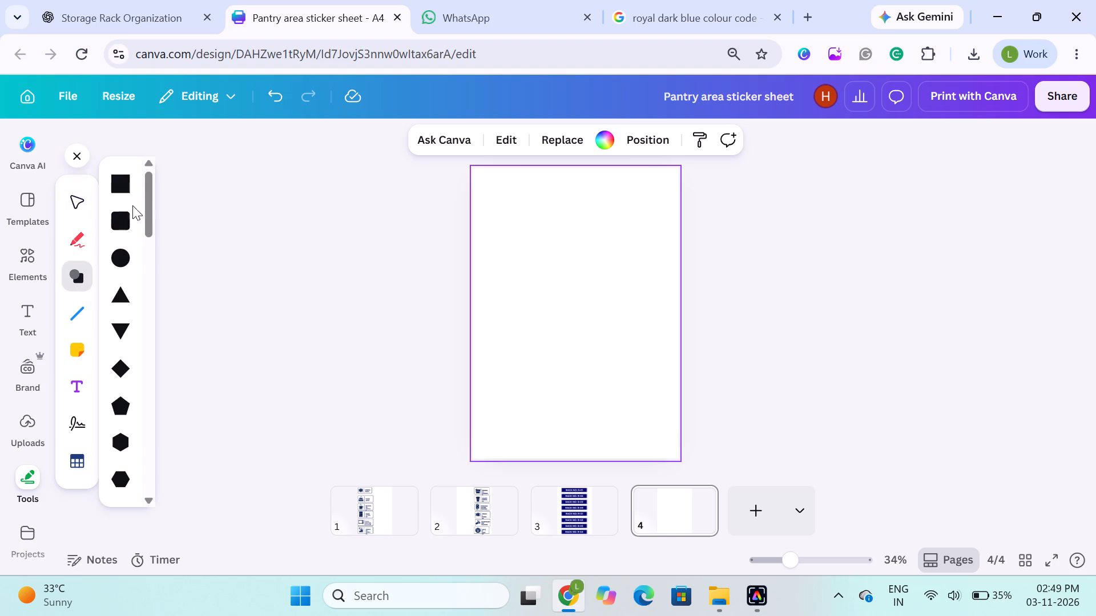
{"action": "left_click", "coordinate": [121, 221]}
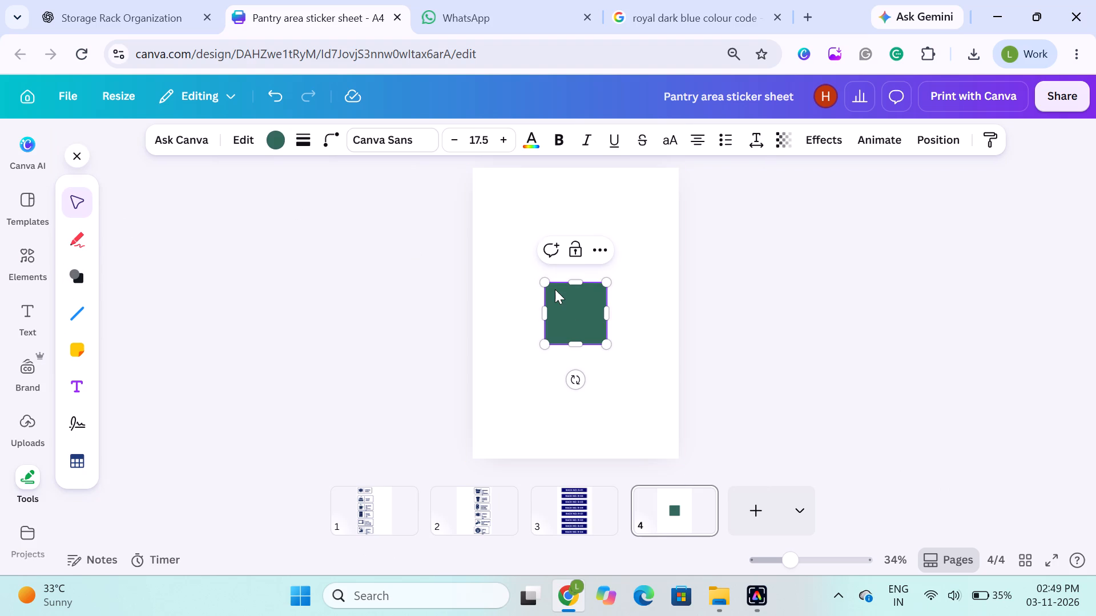
Add a solid border with a stroke weight of 6 to the green rounded square on page 4.
{"action": "left_click", "coordinate": [321, 143]}
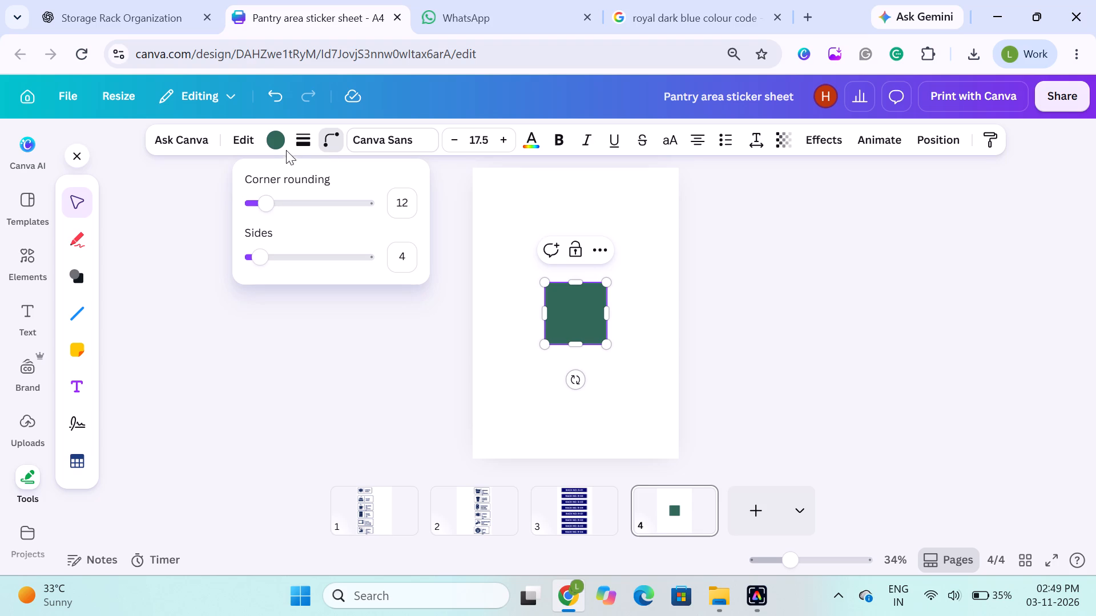
{"action": "left_click", "coordinate": [293, 145]}
{"action": "left_click_drag", "start_coordinate": [202, 249], "coordinate": [208, 250]}
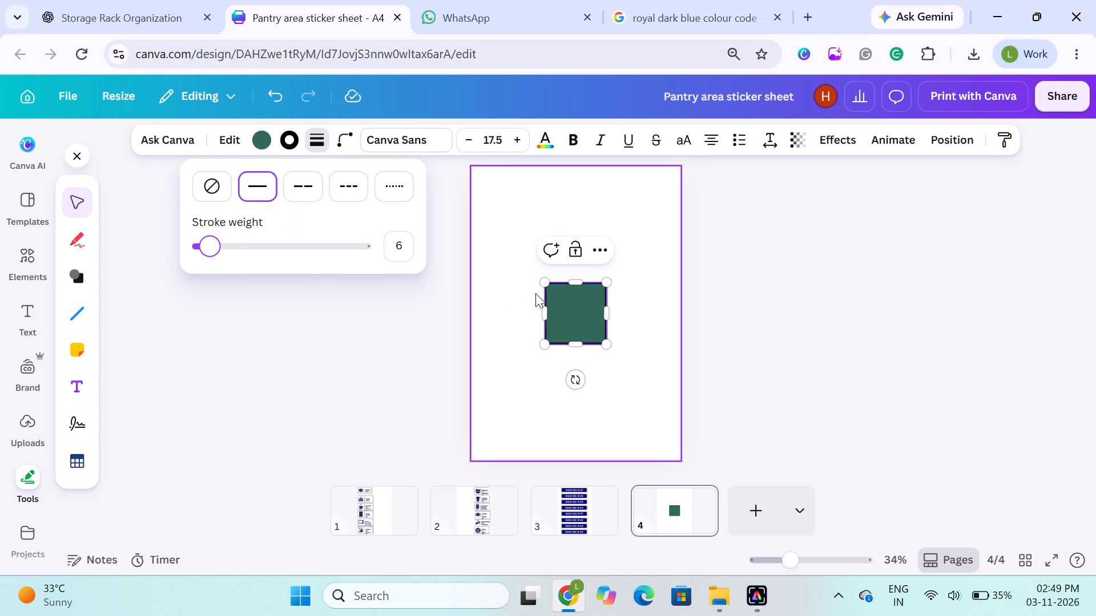
Reshape the green square into a wide, shallow label bar and place it near the top-left corner of page 4.
{"action": "left_click_drag", "start_coordinate": [541, 307], "coordinate": [477, 307]}
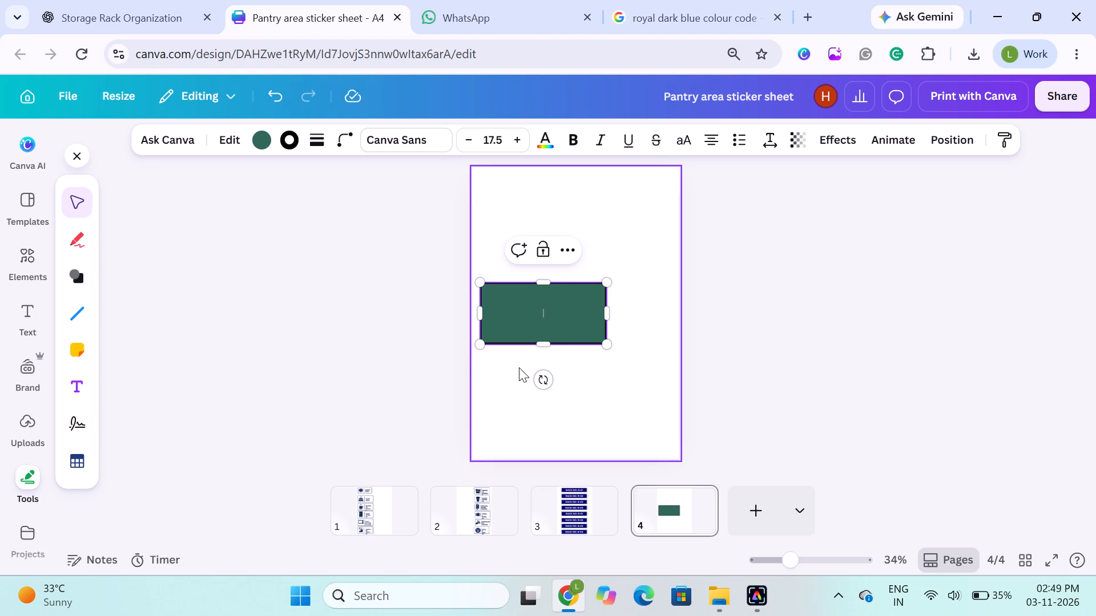
{"action": "left_click_drag", "start_coordinate": [546, 344], "coordinate": [536, 303]}
{"action": "left_click", "coordinate": [332, 307]}
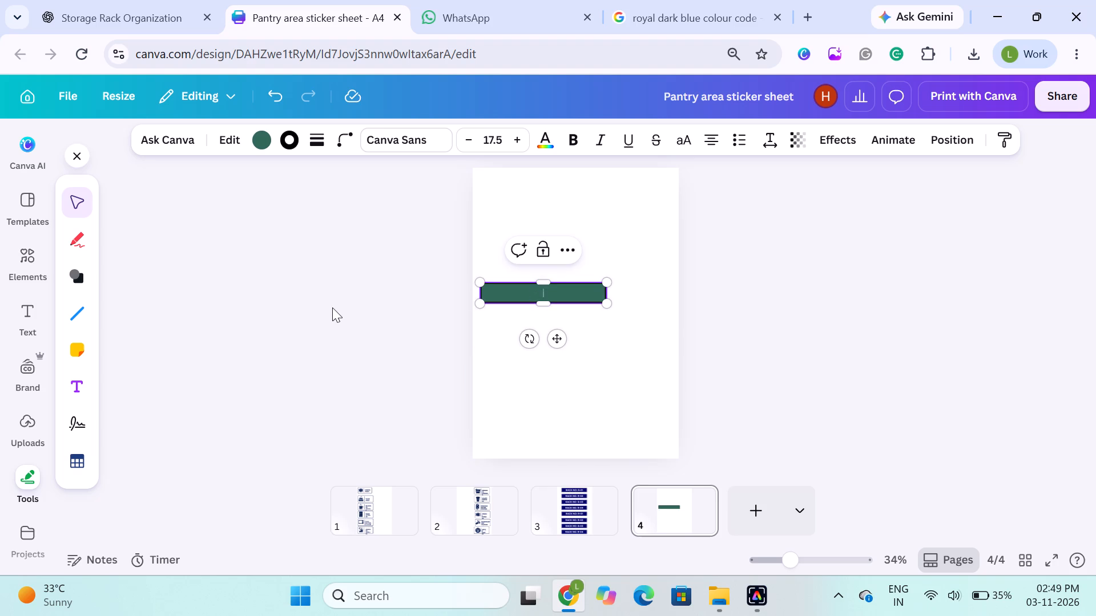
{"action": "left_click_drag", "start_coordinate": [545, 290], "coordinate": [534, 206]}
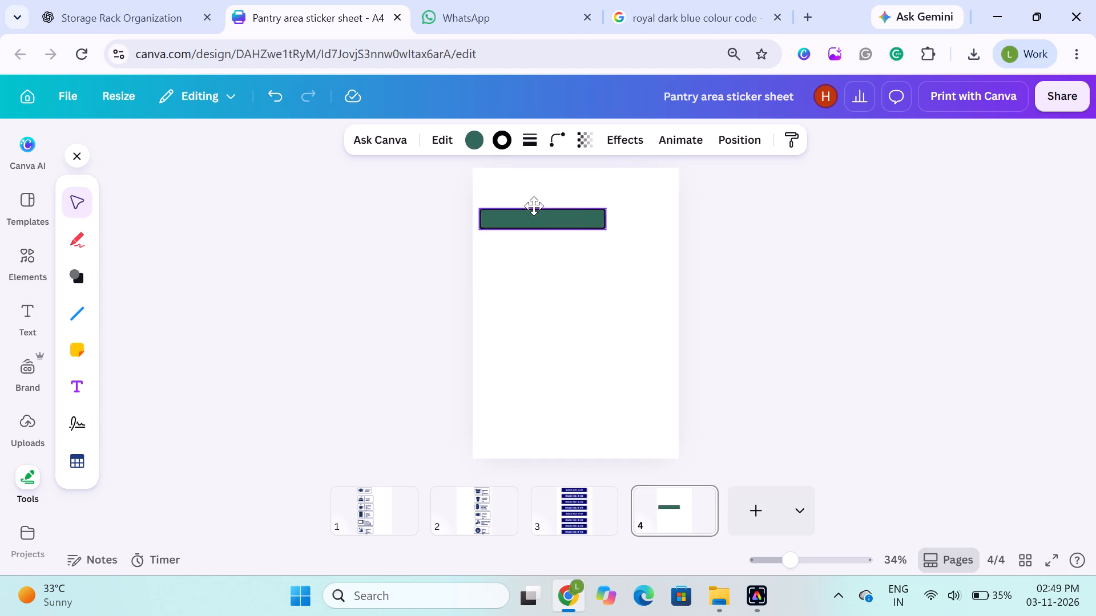
{"action": "left_click_drag", "start_coordinate": [534, 206], "coordinate": [543, 191]}
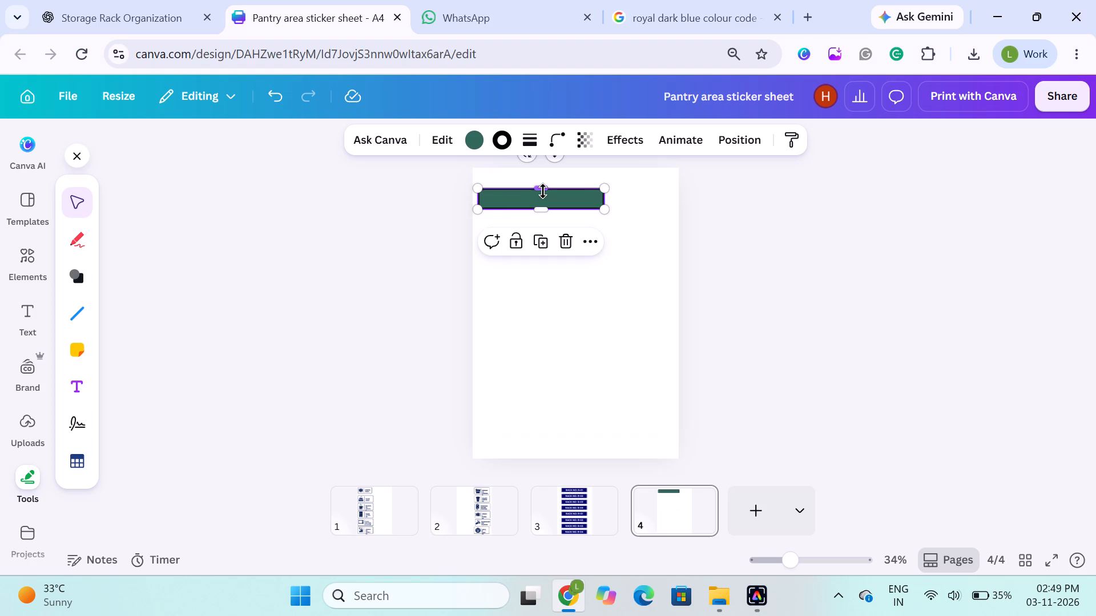
{"action": "scroll", "coordinate": [543, 191], "scroll_direction": "up", "scroll_amount": 1}
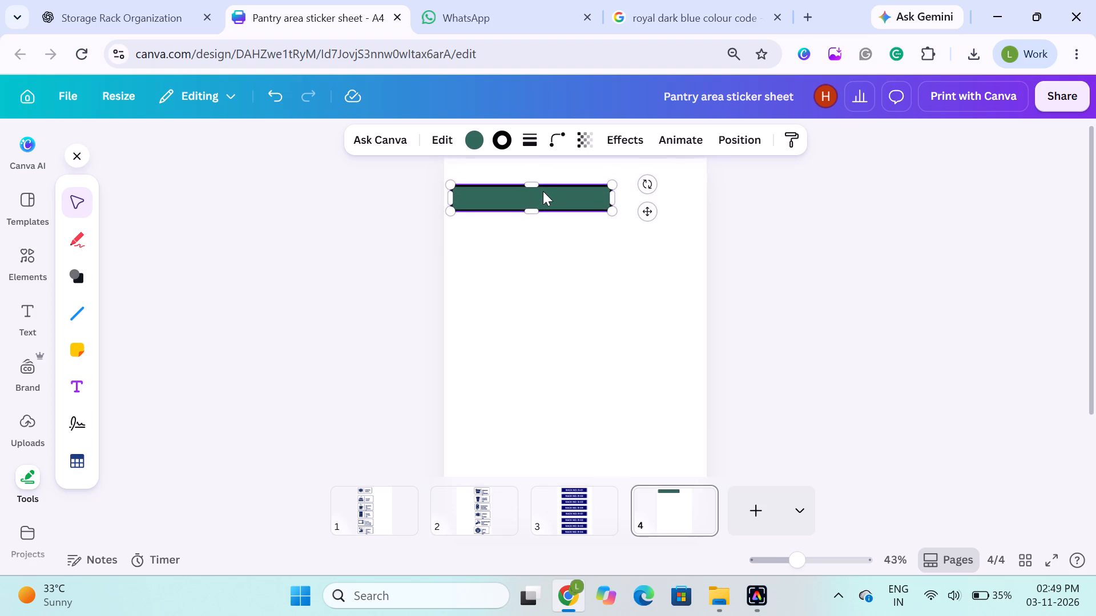
{"action": "scroll", "coordinate": [543, 191], "scroll_direction": "up", "scroll_amount": 1}
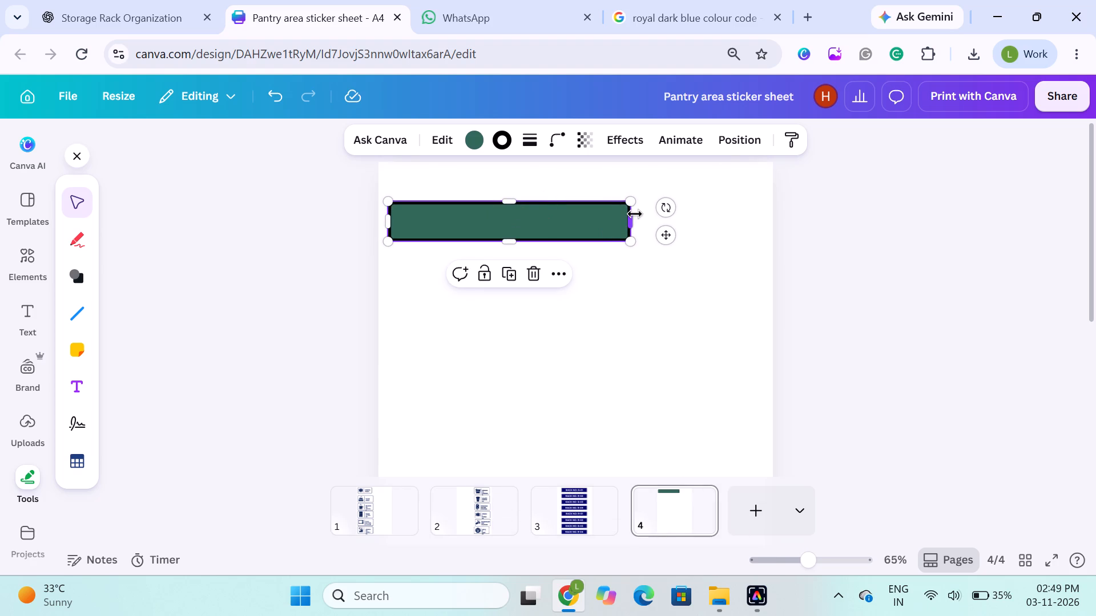
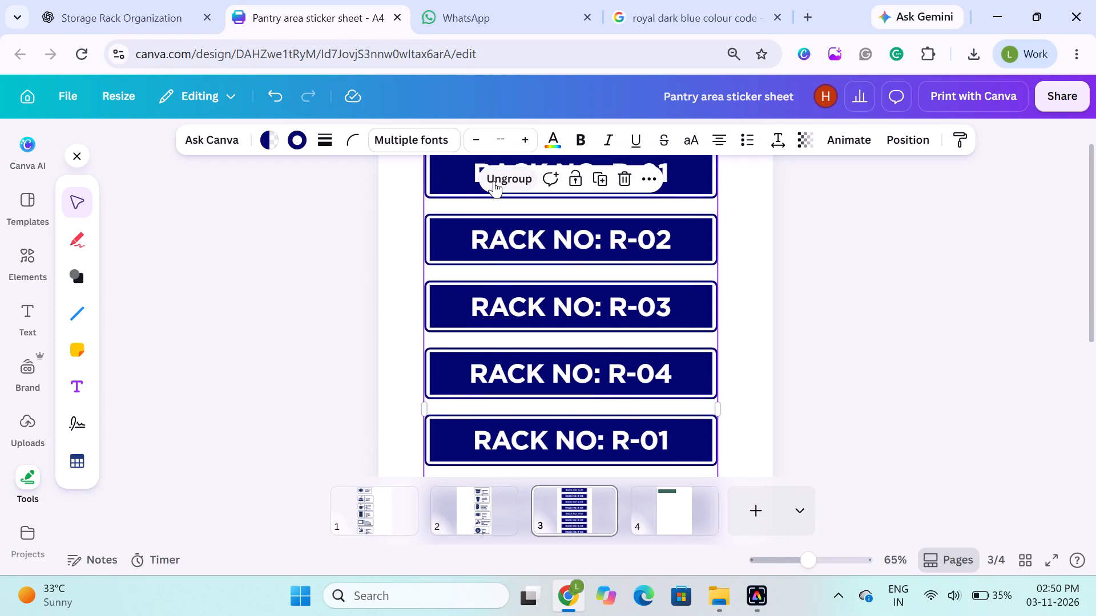
Ungroup the rack number signs on page 3 and select the text of the topmost RACK NO: R-01 sign.
{"action": "left_click", "coordinate": [491, 171]}
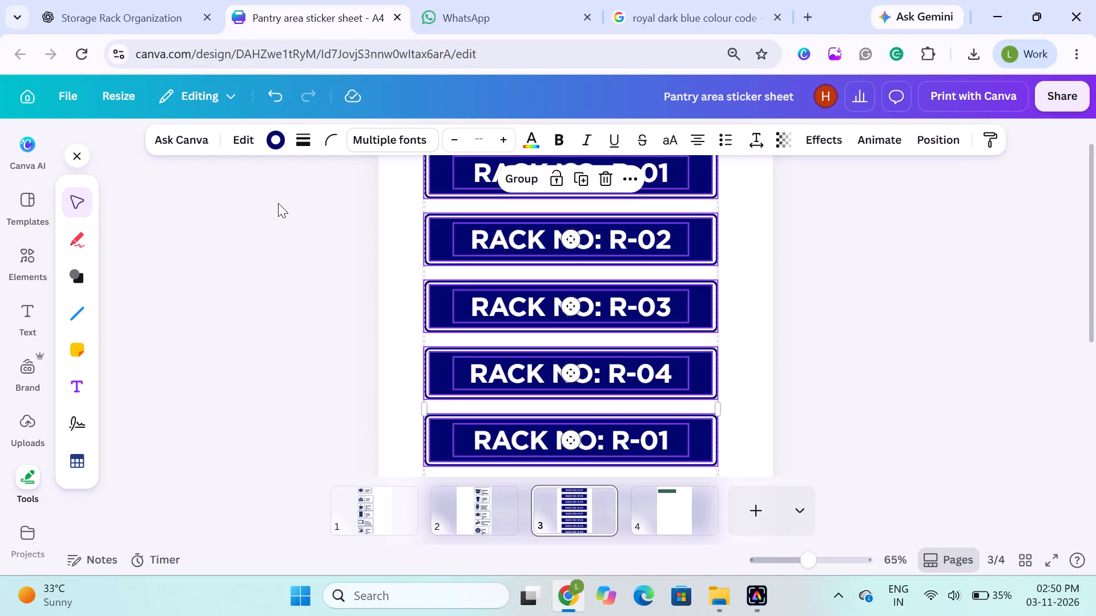
{"action": "left_click", "coordinate": [278, 203]}
{"action": "left_click", "coordinate": [505, 174]}
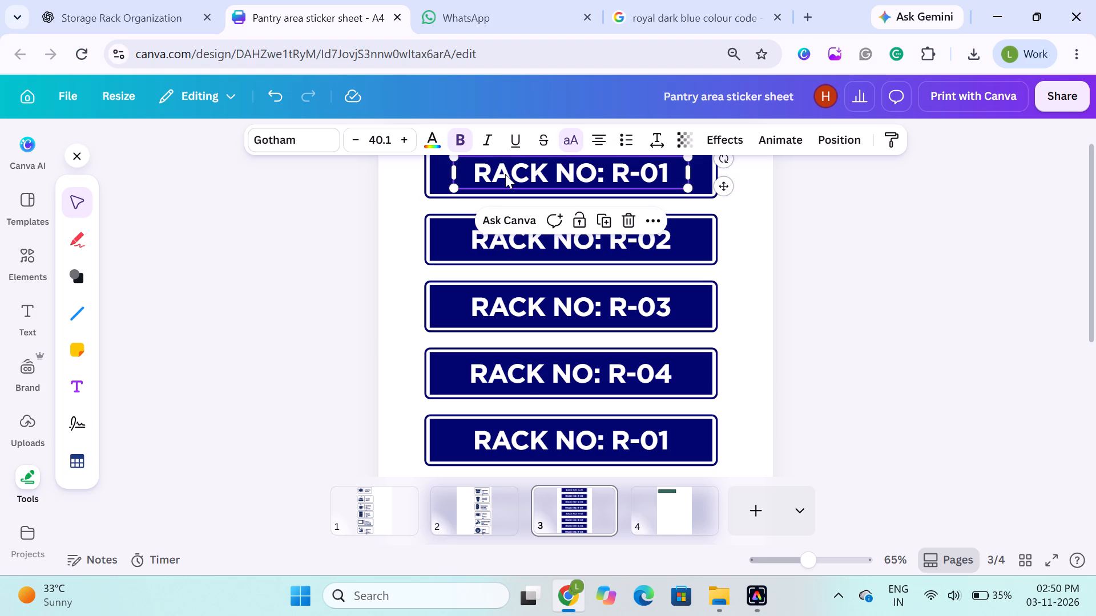
Check the font family and weight used for the RACK NO text on the page 3 signs.
{"action": "left_click", "coordinate": [580, 242]}
{"action": "left_click", "coordinate": [570, 306]}
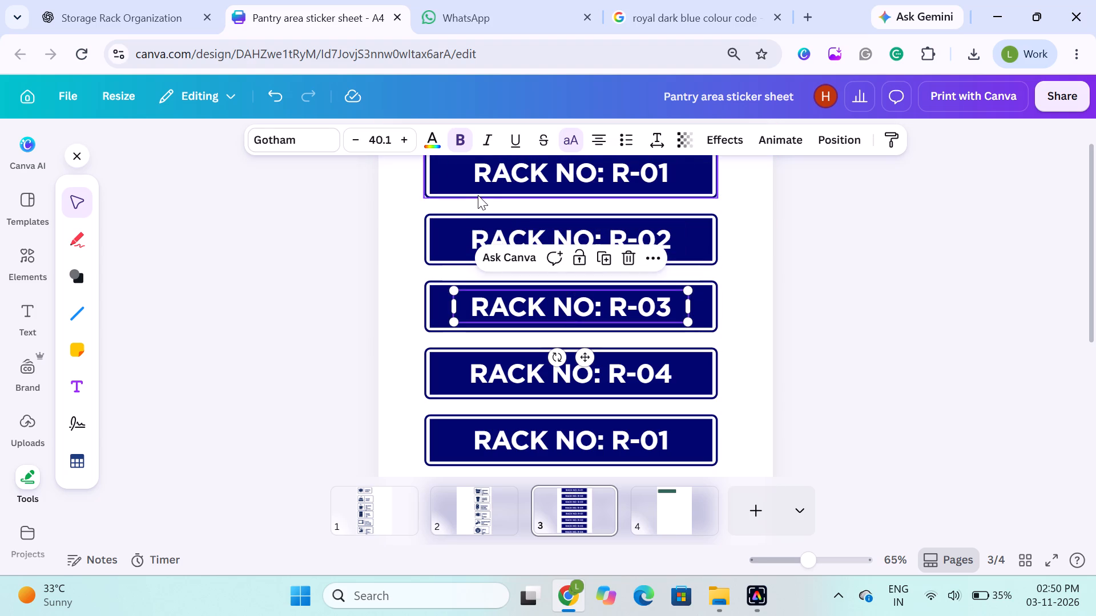
{"action": "left_click", "coordinate": [498, 175]}
{"action": "left_click", "coordinate": [297, 145]}
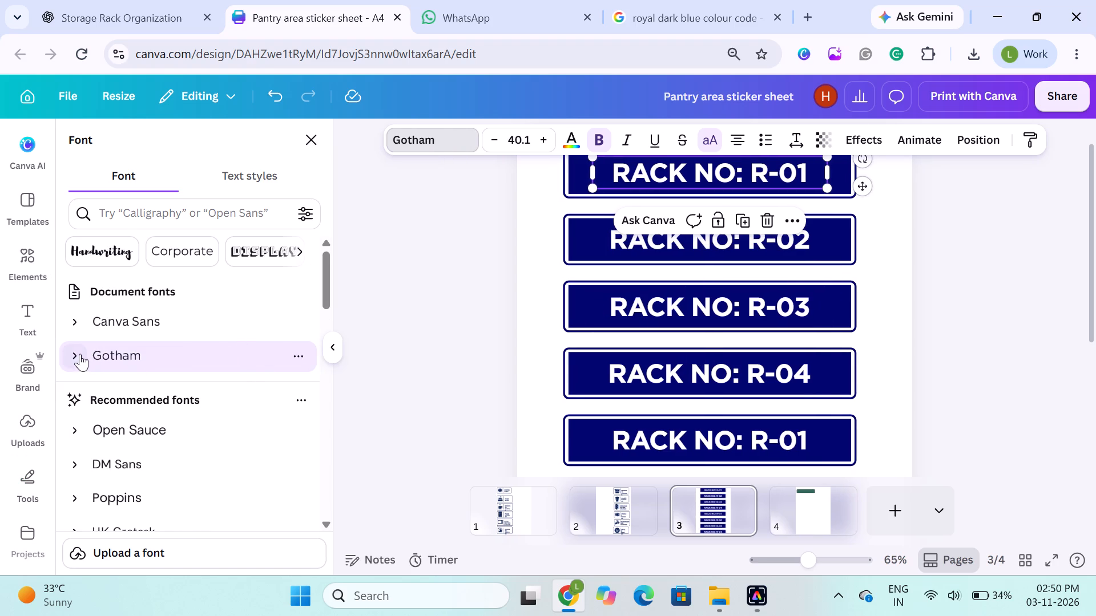
{"action": "left_click", "coordinate": [75, 353]}
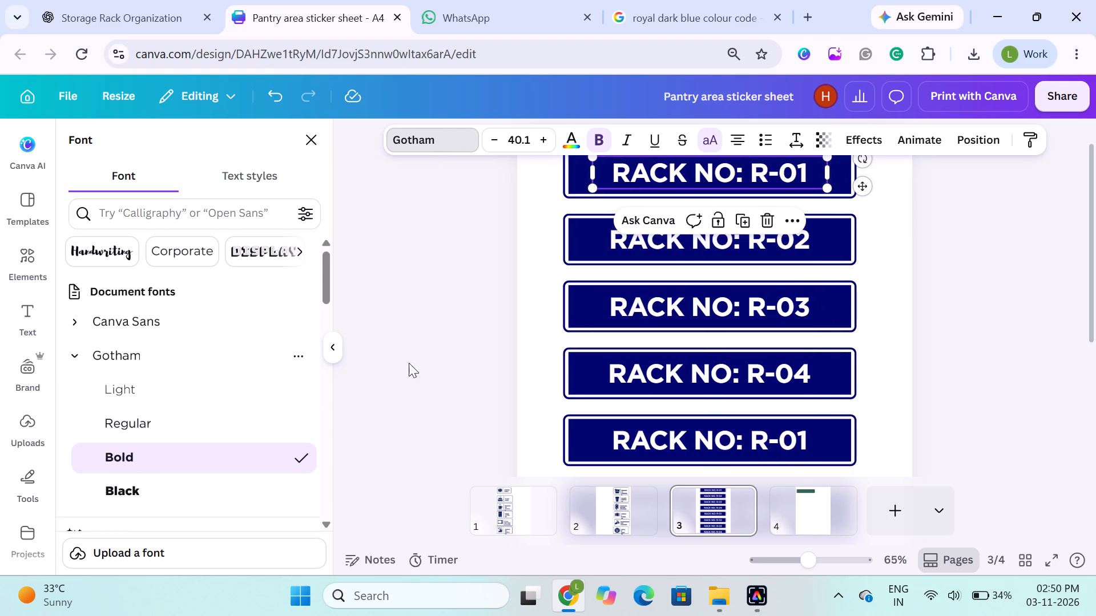
{"action": "left_click", "coordinate": [409, 363]}
{"action": "scroll", "coordinate": [409, 363], "scroll_direction": "down", "scroll_amount": 1}
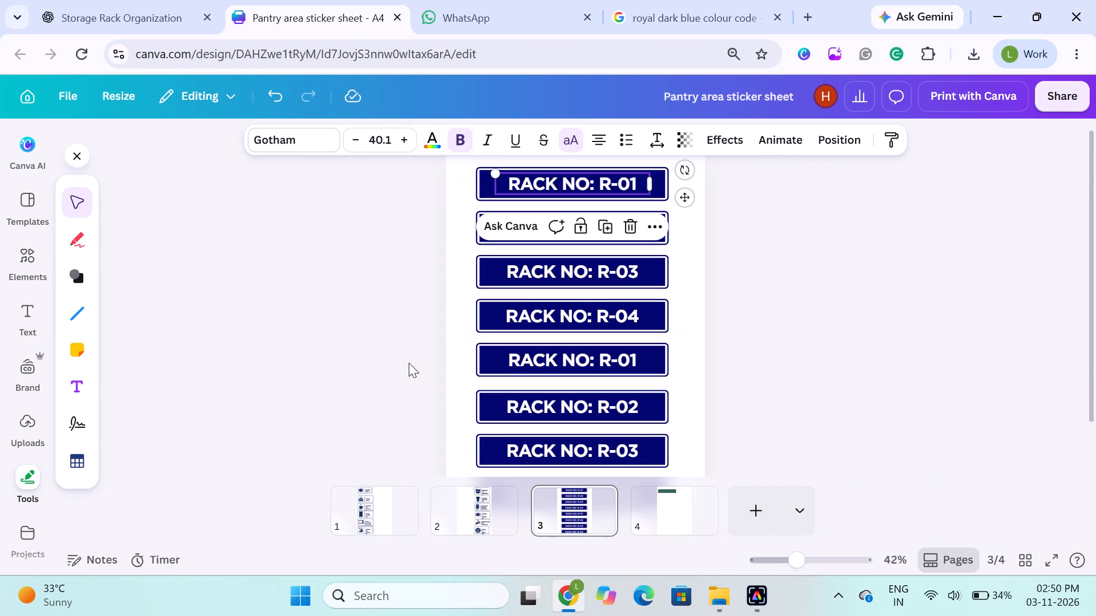
{"action": "left_click", "coordinate": [316, 323]}
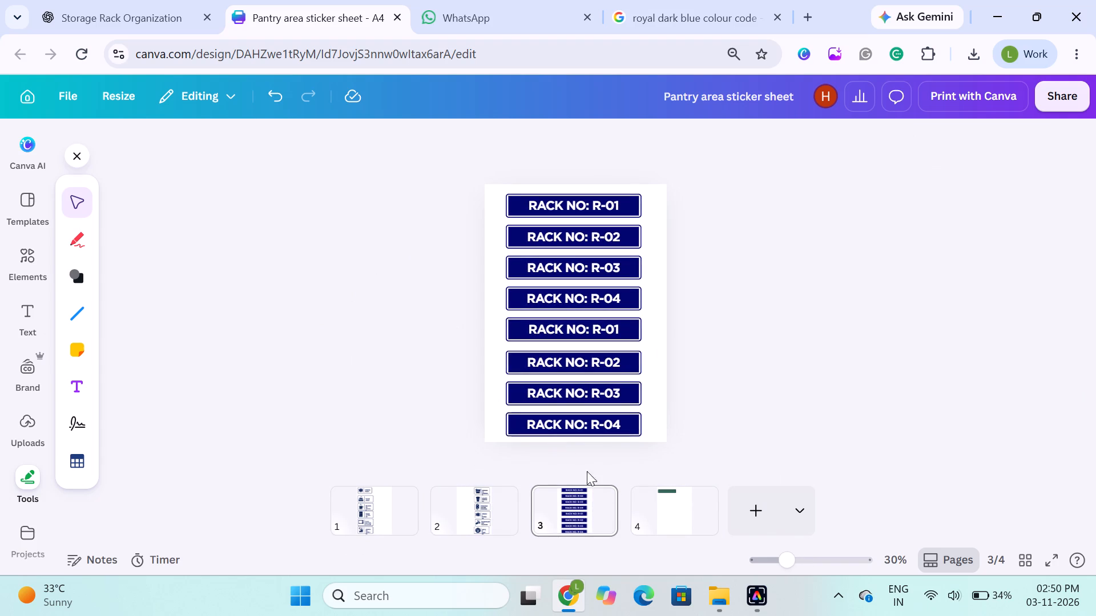
Resize the green rounded rectangle on page 4 to a width of 10 and a height slightly over 2.6.
{"action": "left_click", "coordinate": [658, 509]}
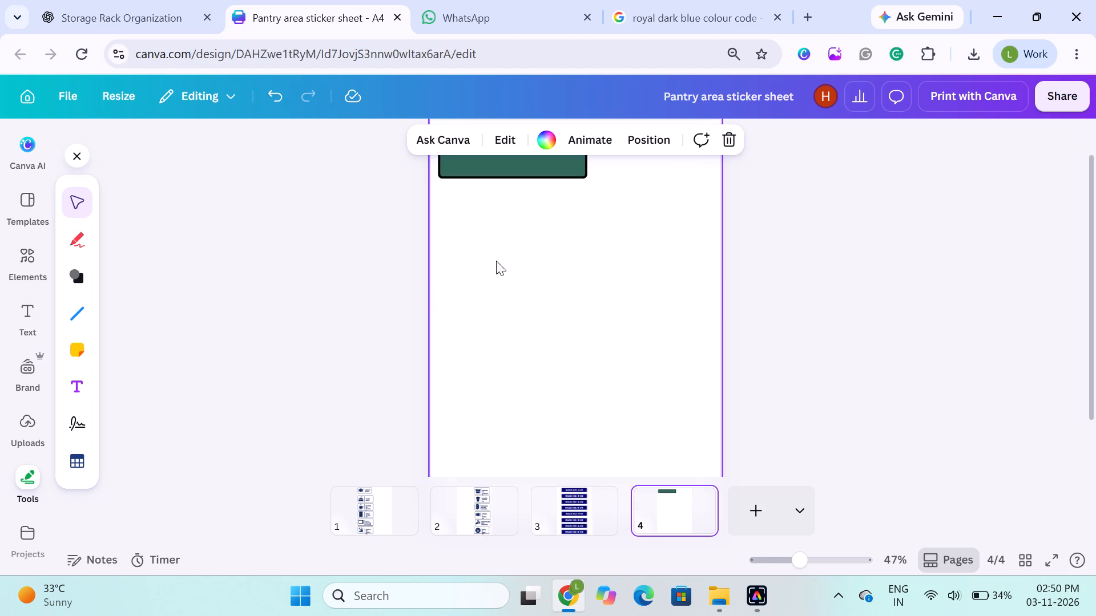
{"action": "scroll", "coordinate": [609, 164], "scroll_direction": "up", "scroll_amount": 2}
{"action": "left_click", "coordinate": [553, 221]}
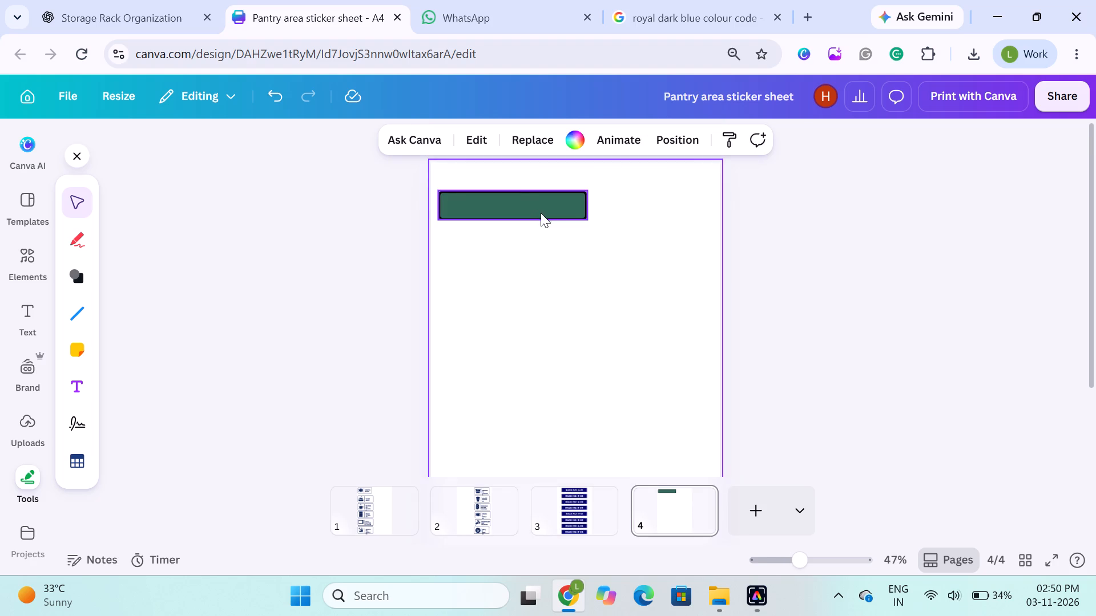
{"action": "left_click", "coordinate": [537, 211]}
{"action": "left_click_drag", "start_coordinate": [588, 188], "coordinate": [575, 190]}
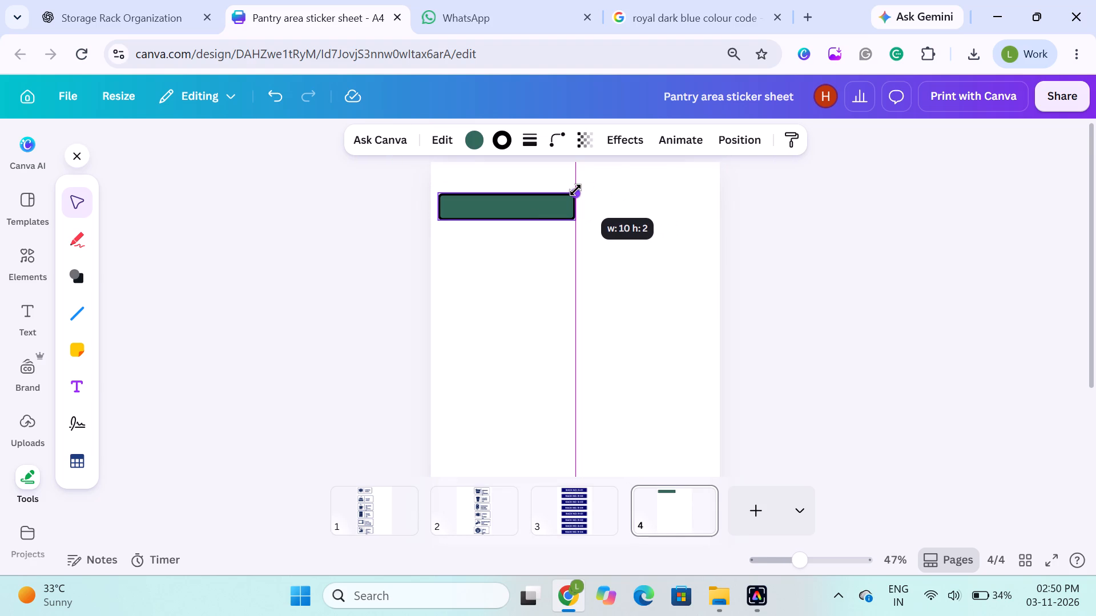
{"action": "left_click_drag", "start_coordinate": [575, 190], "coordinate": [572, 198]}
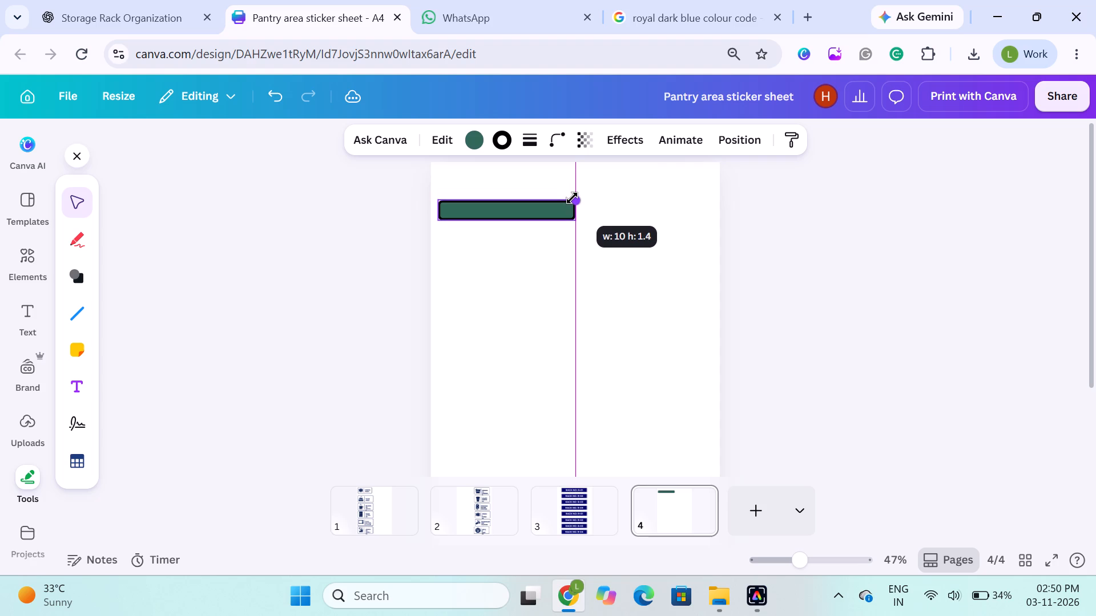
{"action": "left_click_drag", "start_coordinate": [572, 198], "coordinate": [572, 202]}
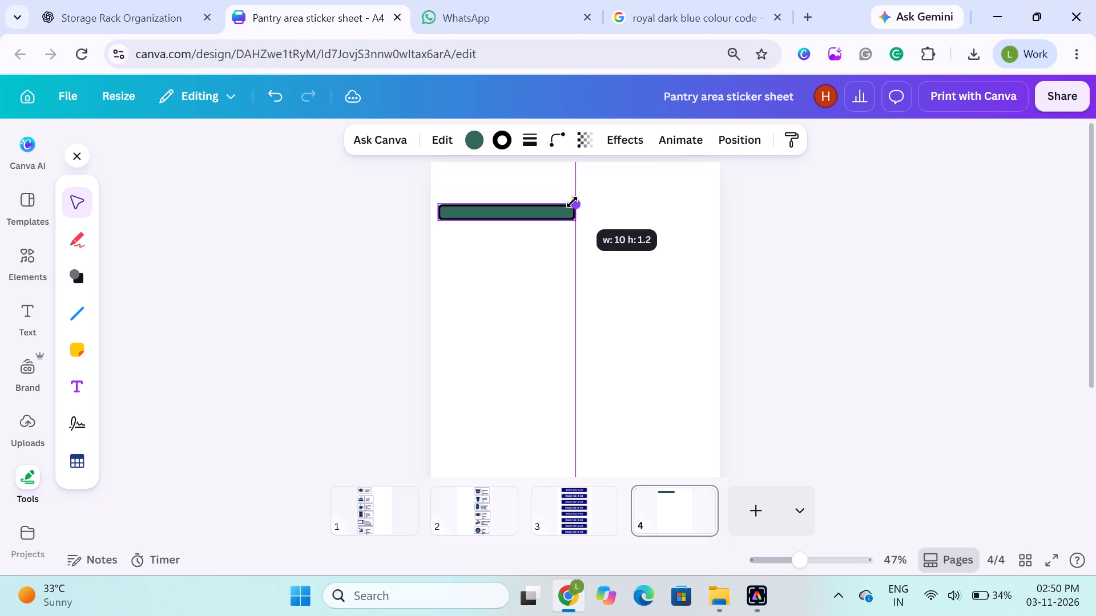
{"action": "left_click_drag", "start_coordinate": [572, 202], "coordinate": [572, 183]}
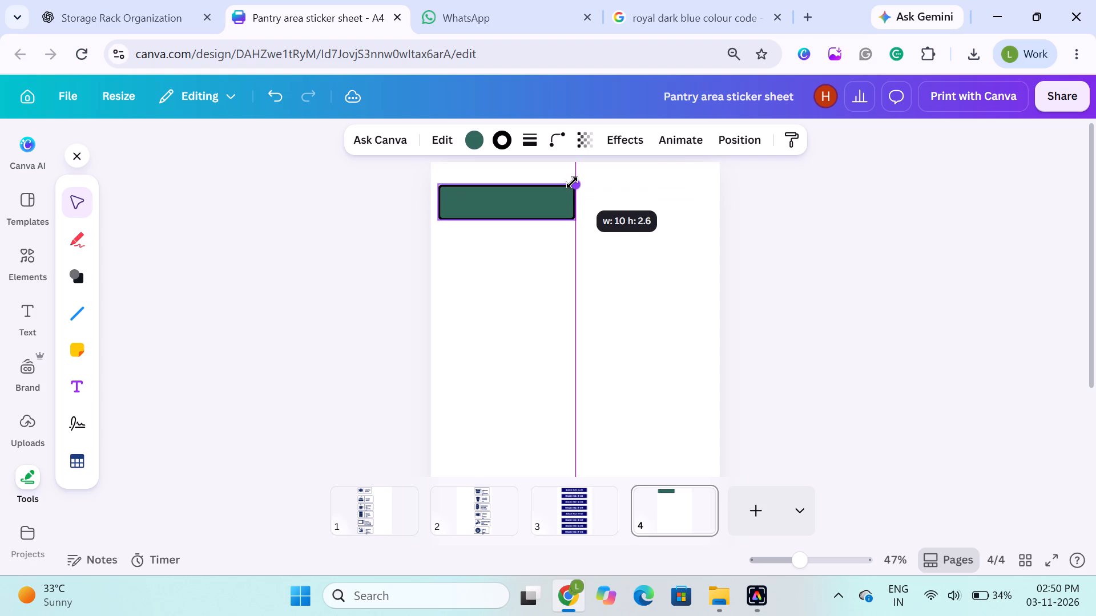
{"action": "left_click_drag", "start_coordinate": [572, 183], "coordinate": [572, 180]}
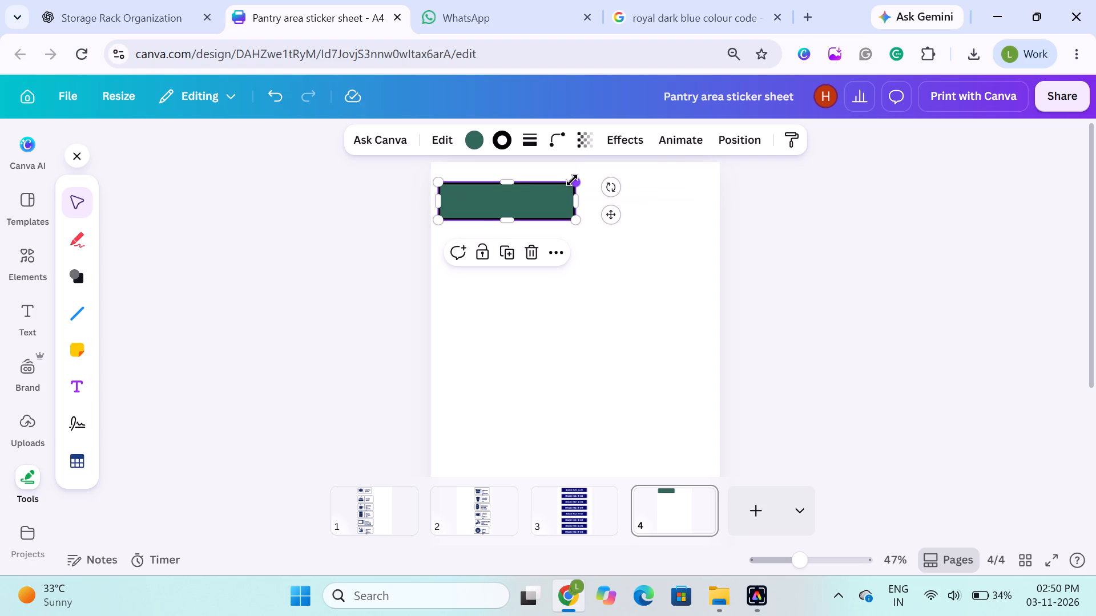
{"action": "left_click", "coordinate": [339, 221]}
{"action": "left_click", "coordinate": [489, 184]}
{"action": "left_click", "coordinate": [366, 253]}
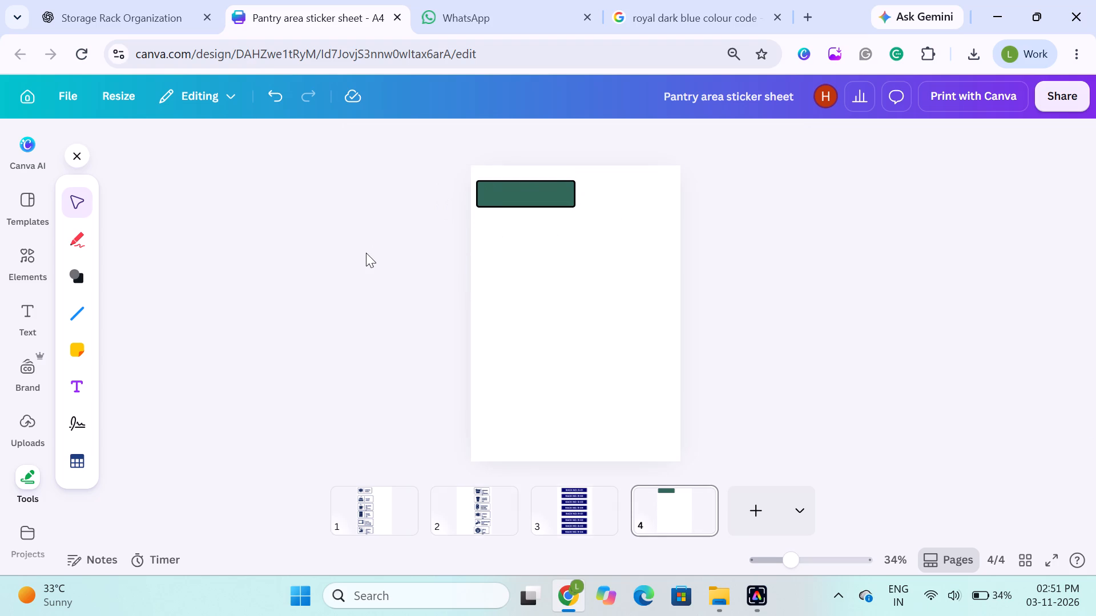
Remove the fill colour from the rounded rectangle on page 4, keeping only its black outline.
{"action": "left_click", "coordinate": [496, 204]}
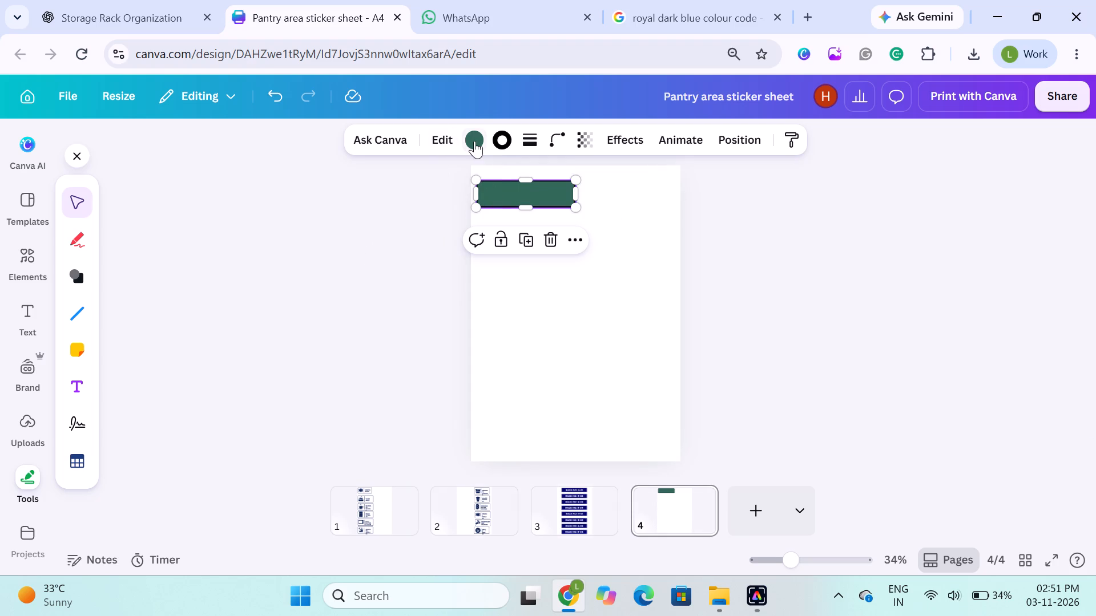
{"action": "left_click", "coordinate": [475, 141]}
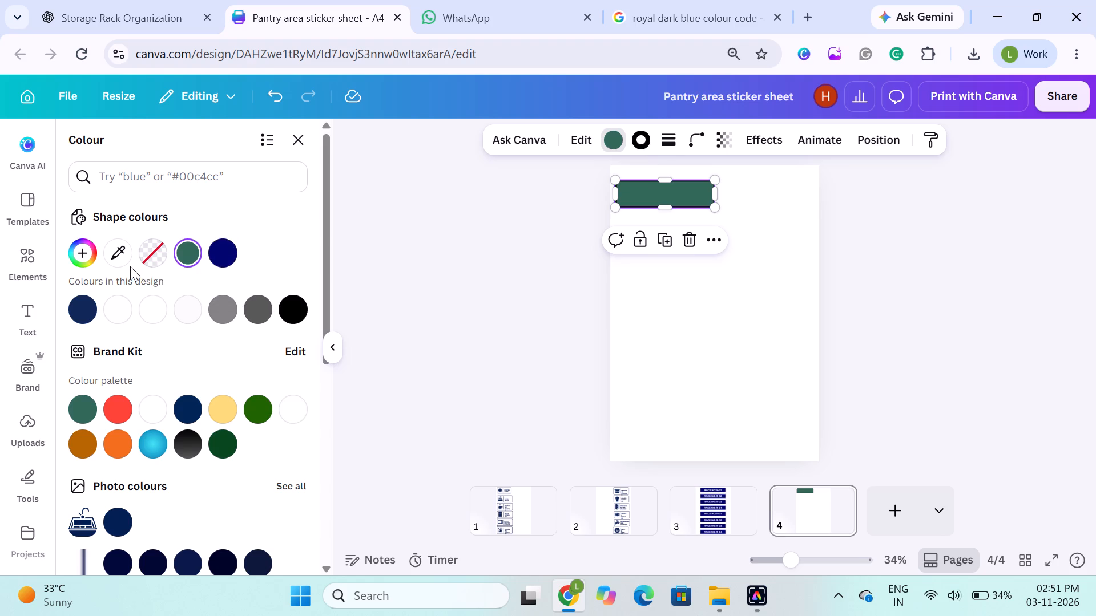
{"action": "left_click", "coordinate": [141, 257]}
{"action": "left_click", "coordinate": [398, 260]}
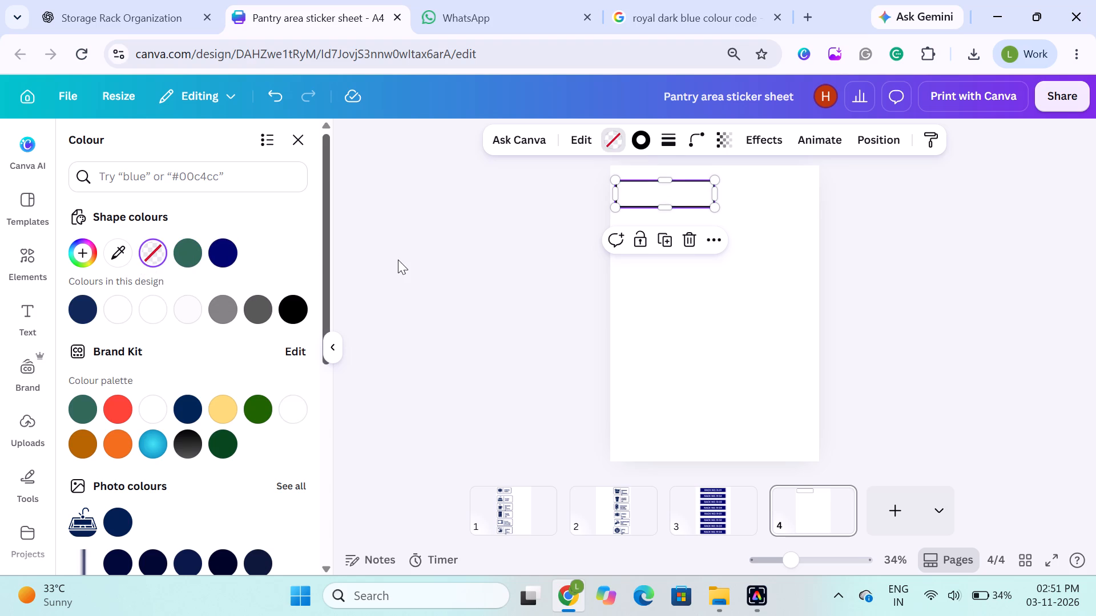
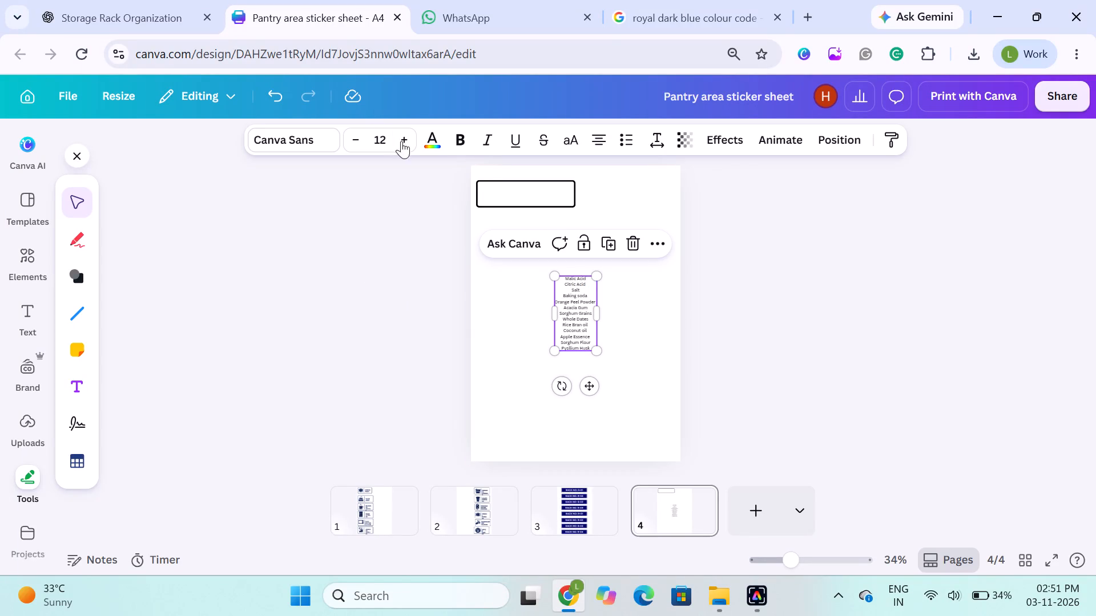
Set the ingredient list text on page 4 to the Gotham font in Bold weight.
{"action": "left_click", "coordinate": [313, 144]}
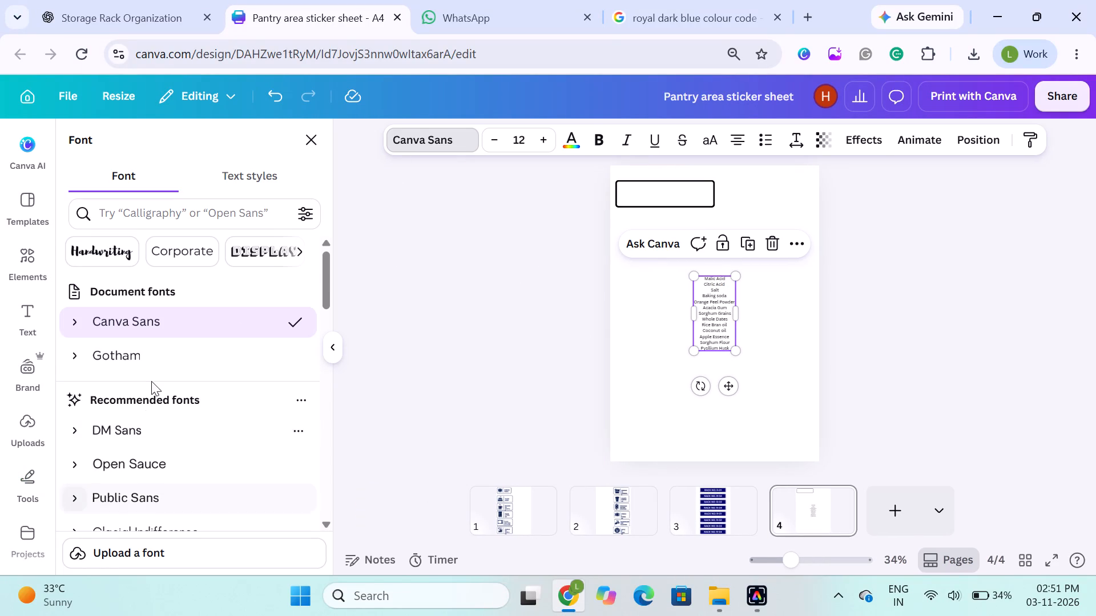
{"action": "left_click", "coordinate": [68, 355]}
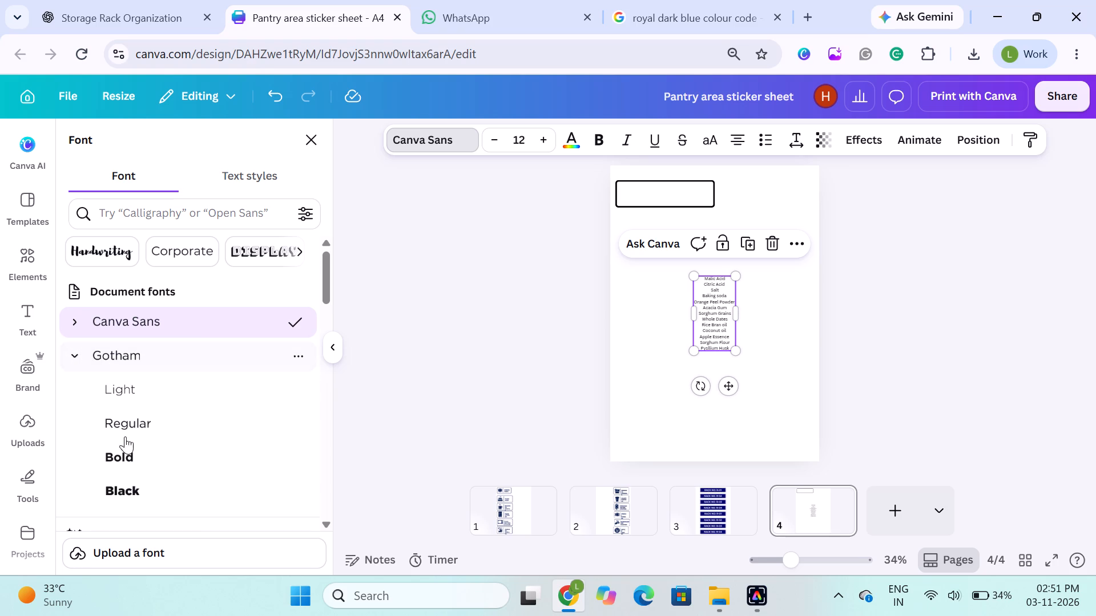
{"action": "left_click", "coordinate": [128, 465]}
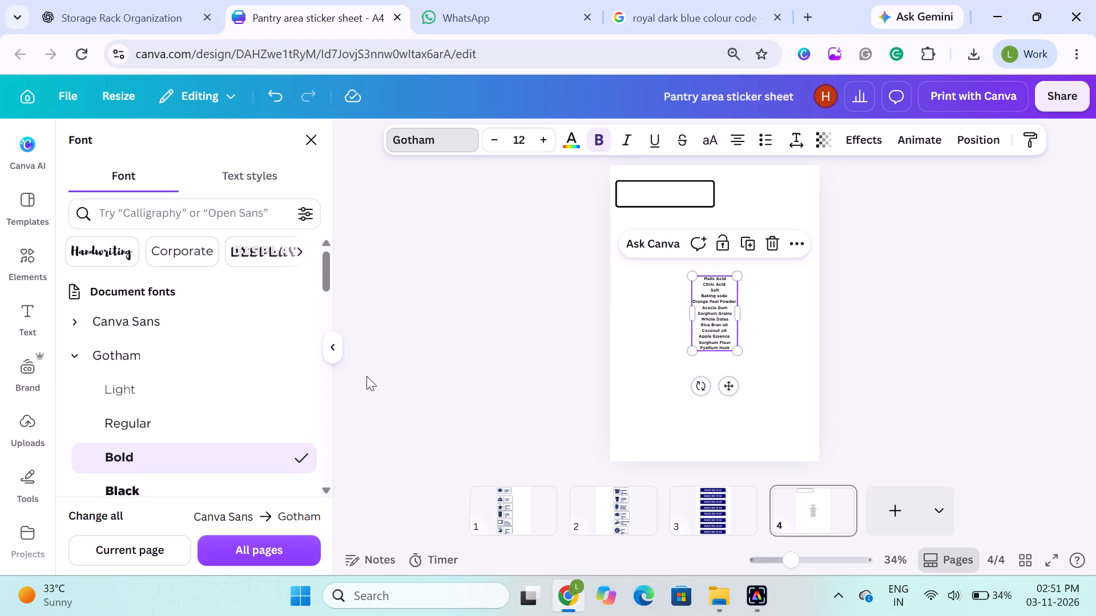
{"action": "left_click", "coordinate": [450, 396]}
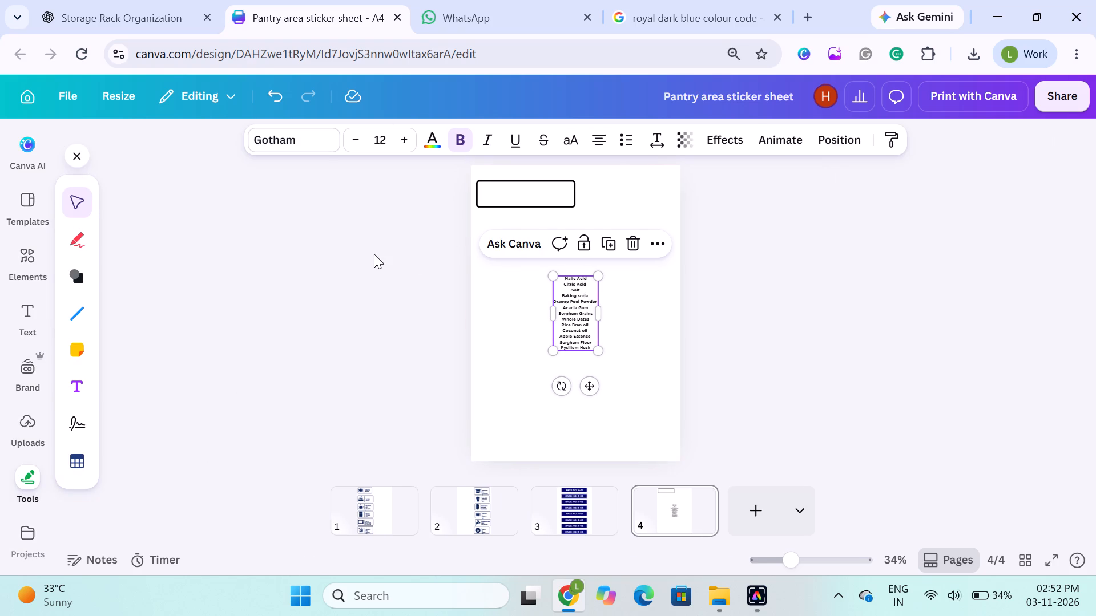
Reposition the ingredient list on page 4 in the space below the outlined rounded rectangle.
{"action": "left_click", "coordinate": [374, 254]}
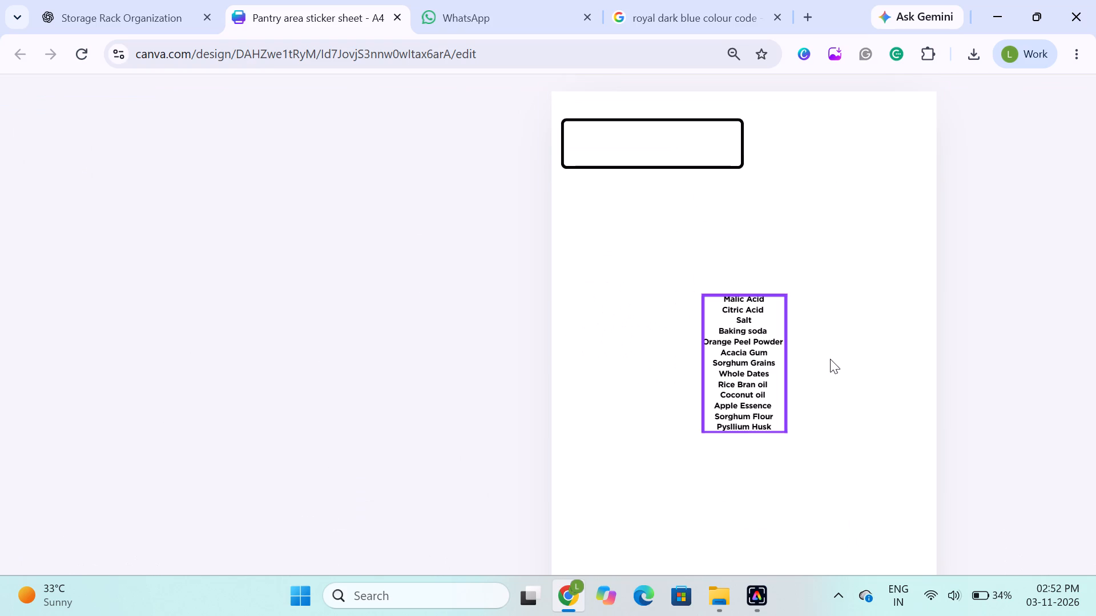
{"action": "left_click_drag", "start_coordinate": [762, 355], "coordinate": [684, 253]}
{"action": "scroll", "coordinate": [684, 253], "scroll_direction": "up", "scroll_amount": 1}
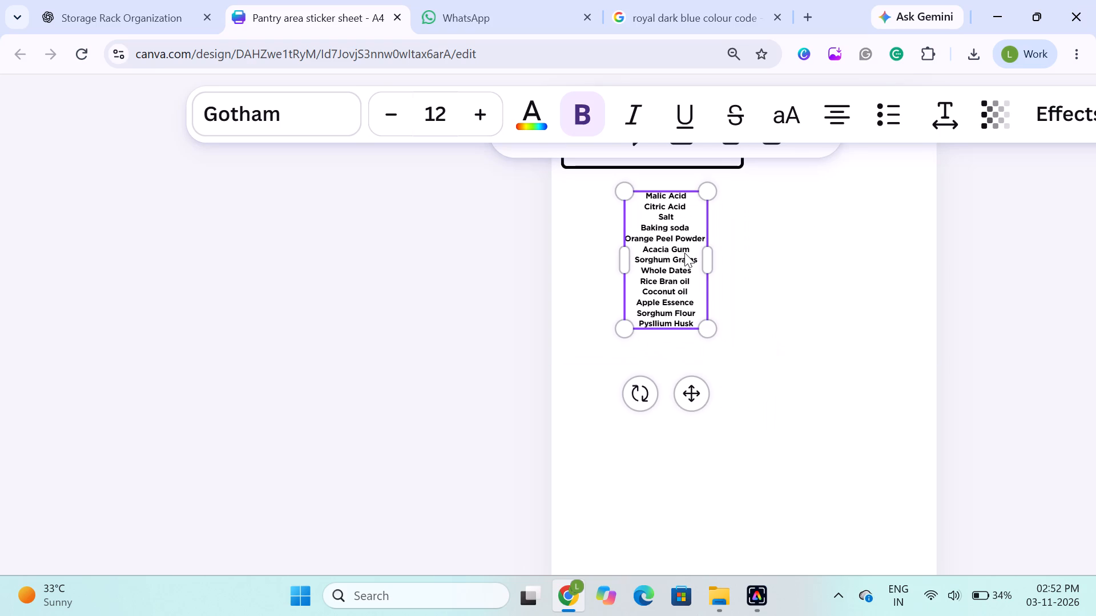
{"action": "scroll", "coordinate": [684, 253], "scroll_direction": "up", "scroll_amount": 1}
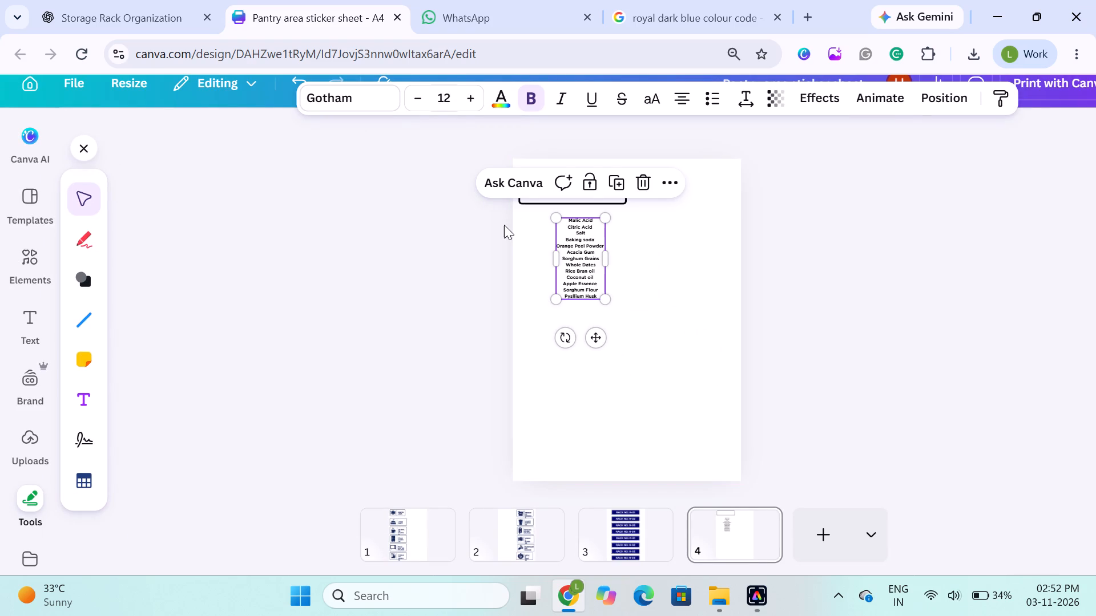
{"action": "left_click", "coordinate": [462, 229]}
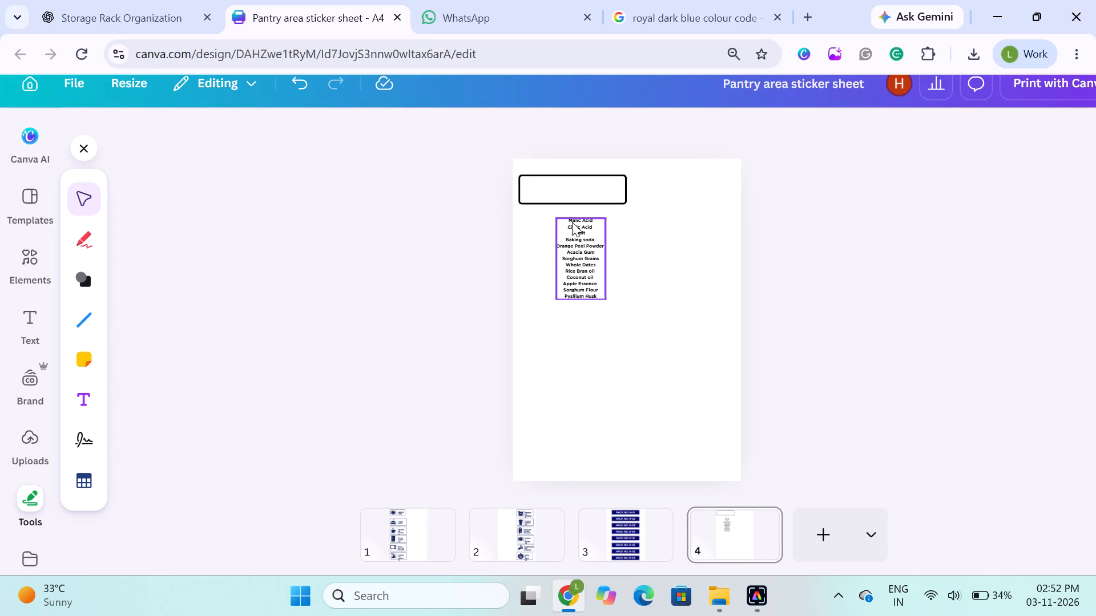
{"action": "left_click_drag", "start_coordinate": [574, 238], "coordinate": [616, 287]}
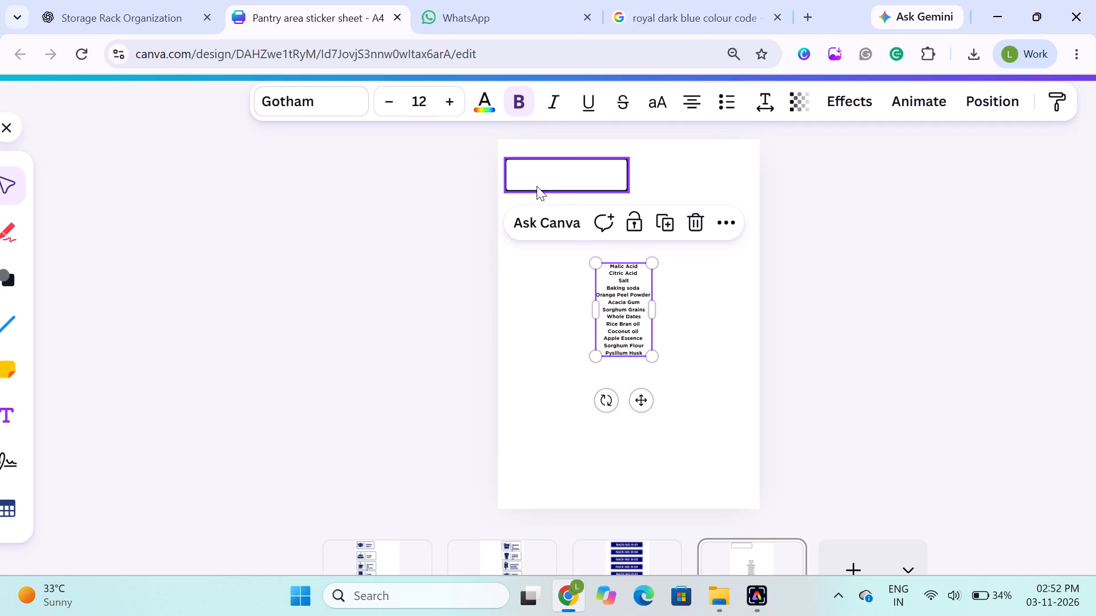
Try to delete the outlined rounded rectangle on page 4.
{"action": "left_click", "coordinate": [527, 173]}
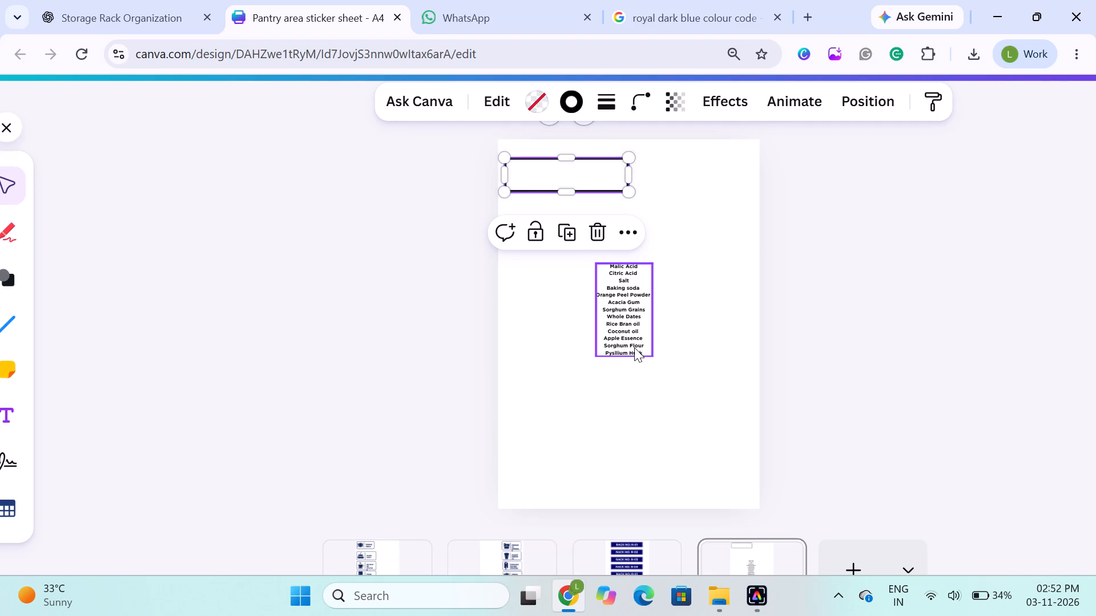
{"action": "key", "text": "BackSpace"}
Undo the recent edits on page 4 until the ingredient list is removed, leaving only the outlined rectangle.
{"action": "key", "text": "ctrl+z"}
{"action": "key", "text": "ctrl+z"}
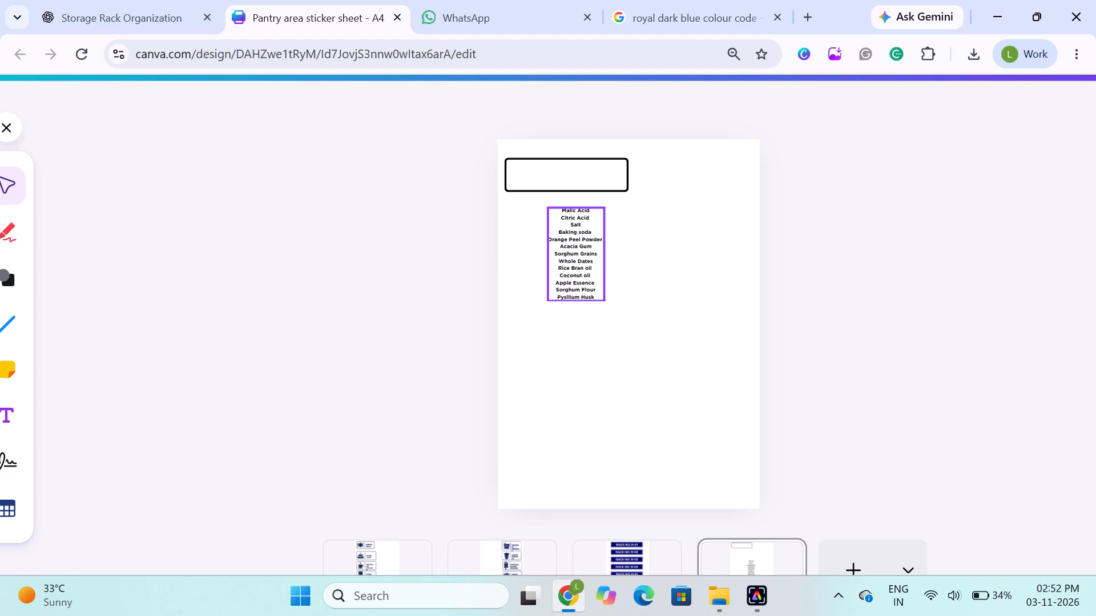
{"action": "key", "text": "ctrl+z"}
{"action": "key", "text": "ctrl+z"}
{"action": "key", "text": "ctrl+z"}
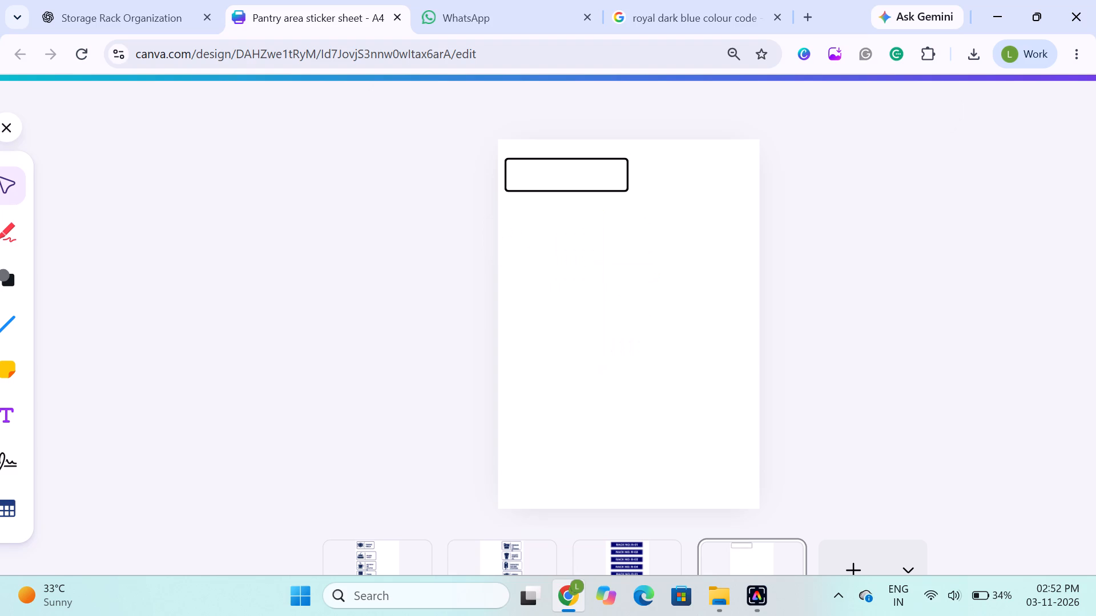
{"action": "left_click", "coordinate": [431, 240]}
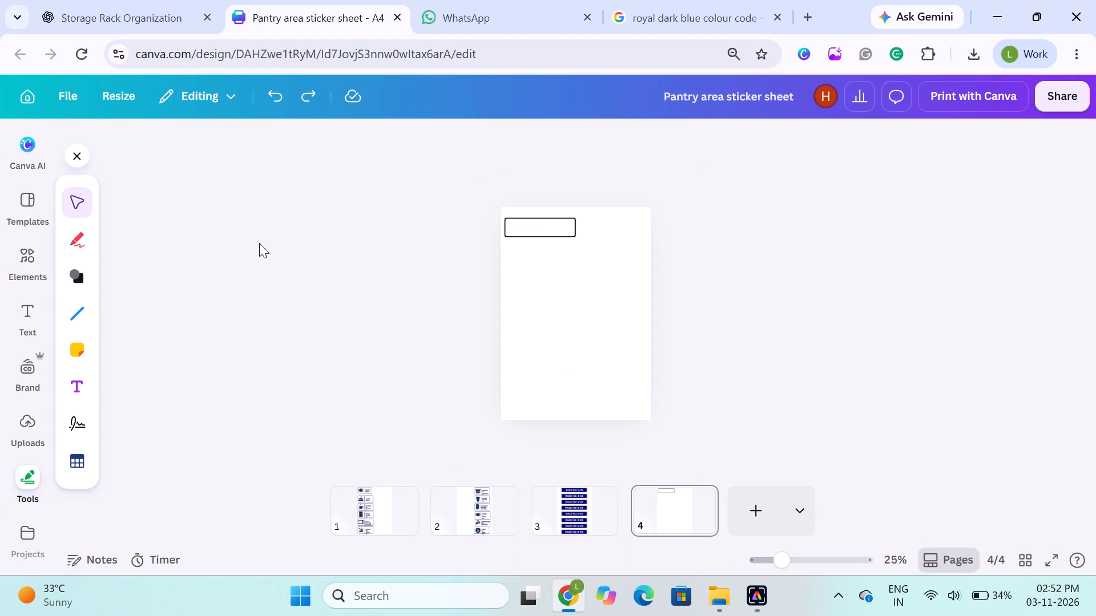
Resize the outlined rectangle on page 4 to a height of about 2.8 and a width moderately greater than 7.2.
{"action": "left_click", "coordinate": [549, 225]}
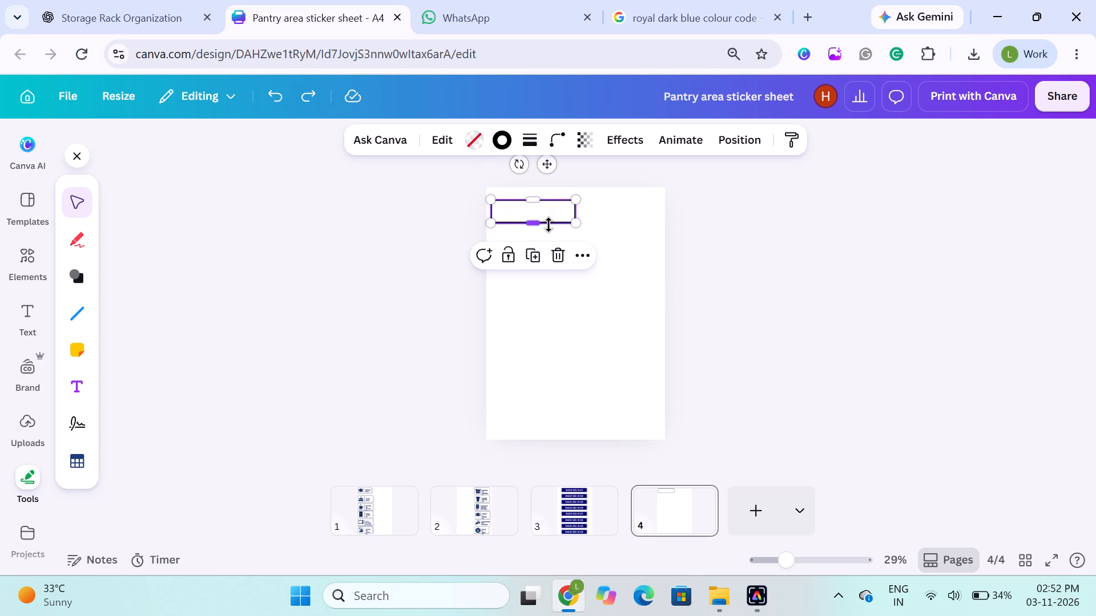
{"action": "left_click_drag", "start_coordinate": [579, 224], "coordinate": [560, 217]}
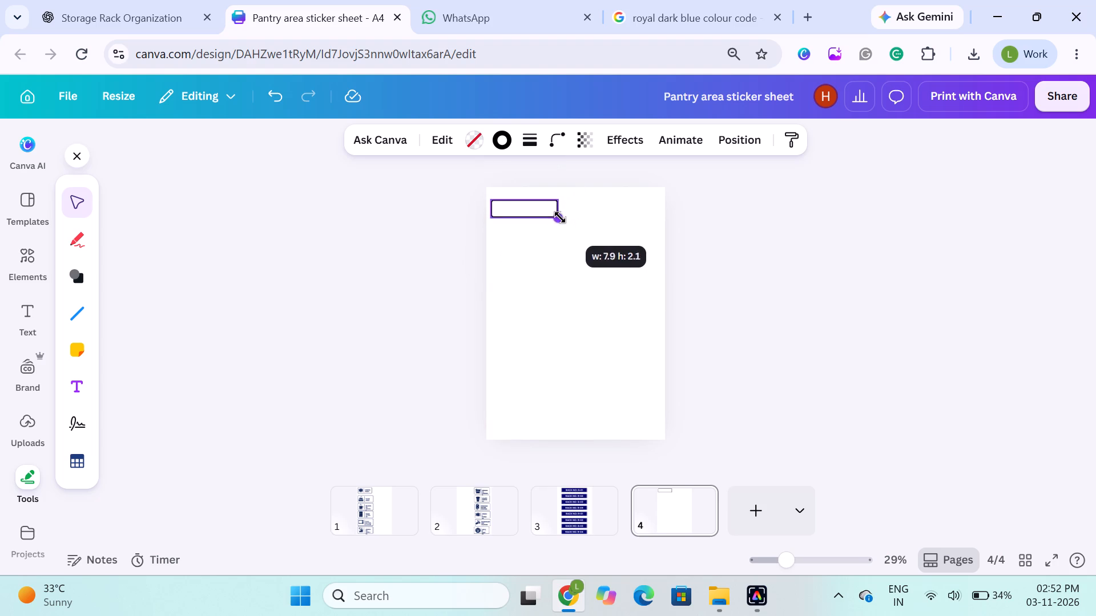
{"action": "left_click_drag", "start_coordinate": [560, 217], "coordinate": [553, 222]}
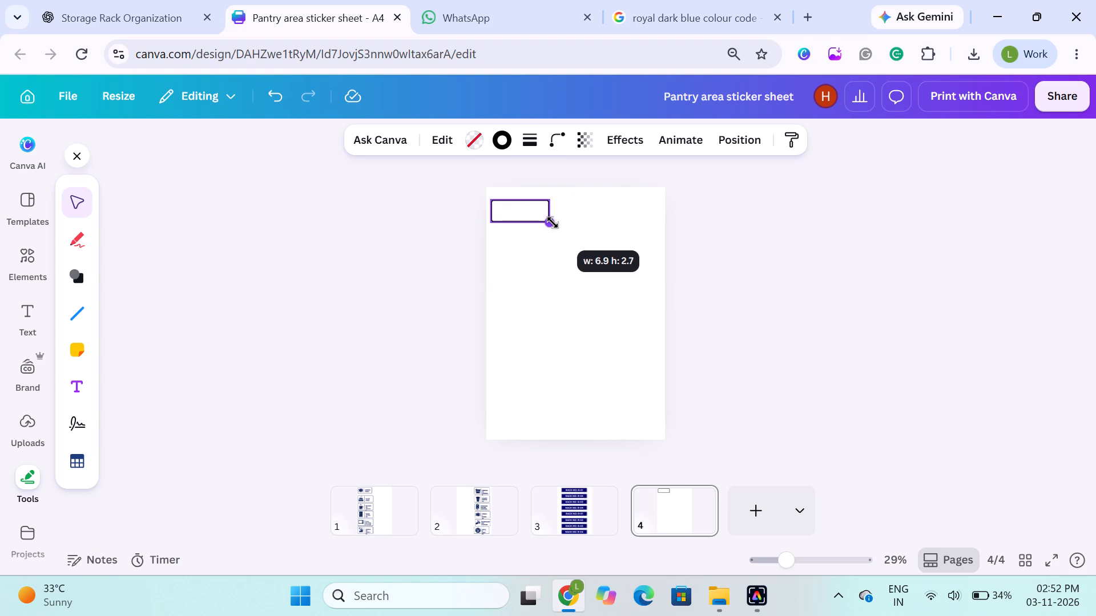
{"action": "left_click_drag", "start_coordinate": [553, 222], "coordinate": [553, 223]}
{"action": "left_click_drag", "start_coordinate": [553, 223], "coordinate": [555, 224]}
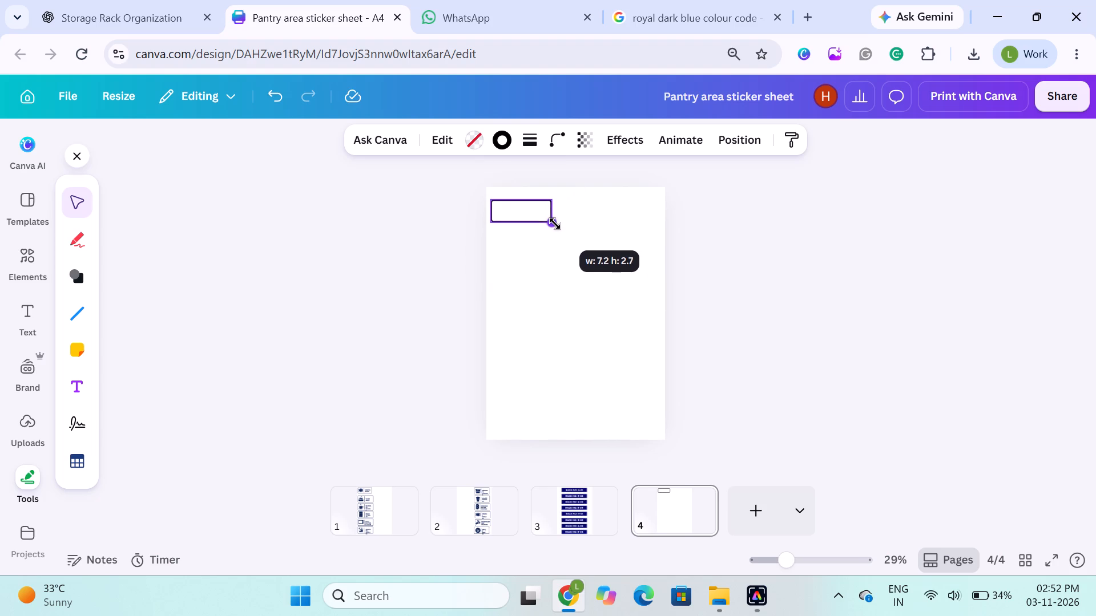
{"action": "left_click_drag", "start_coordinate": [555, 224], "coordinate": [555, 224]}
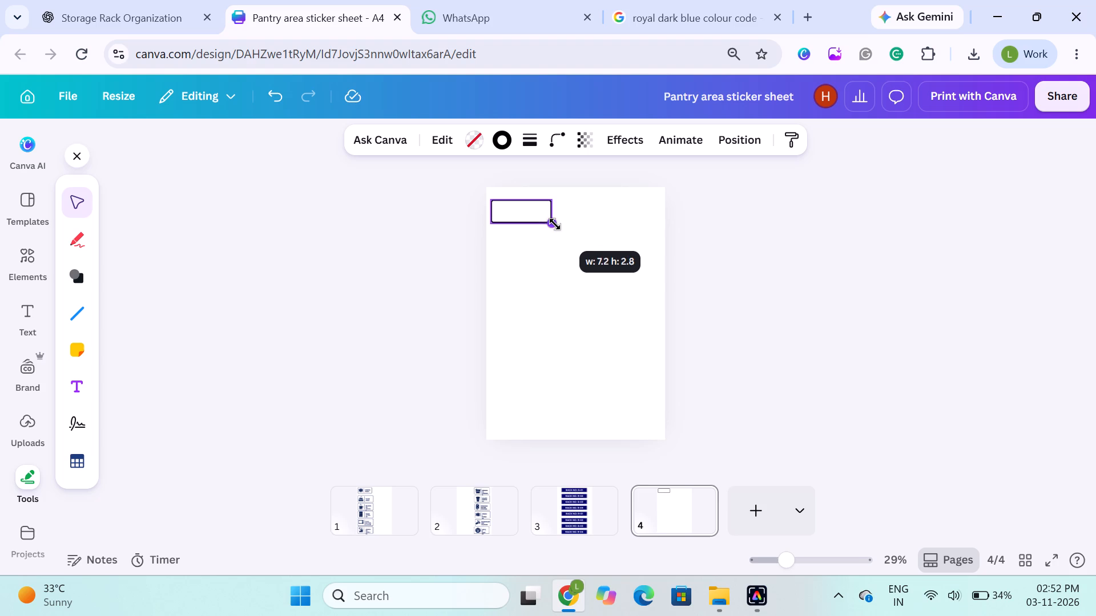
{"action": "left_click_drag", "start_coordinate": [555, 224], "coordinate": [555, 223]}
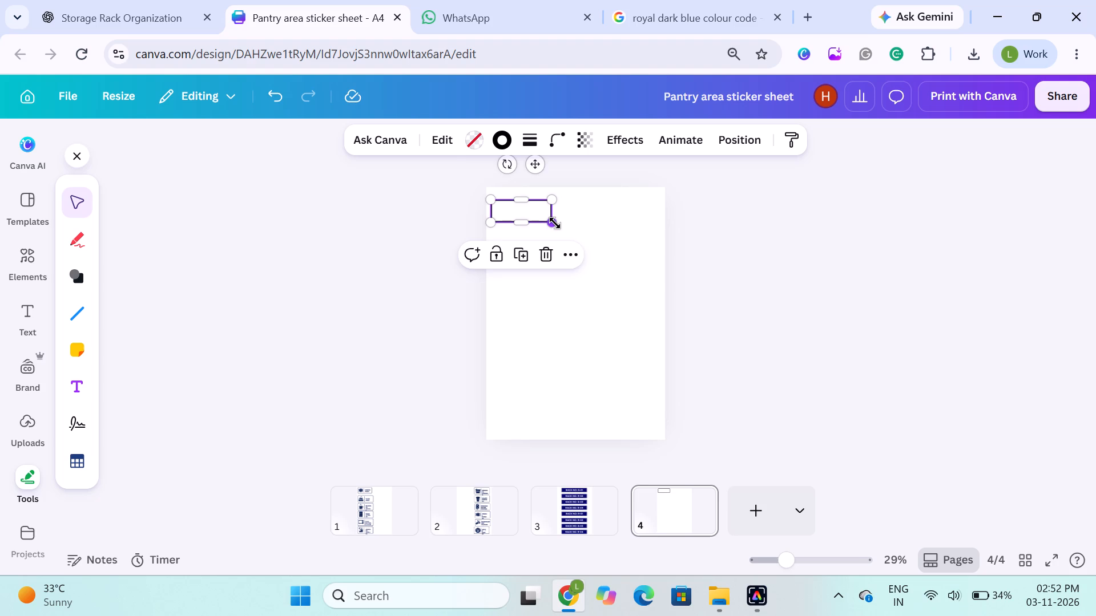
{"action": "left_click", "coordinate": [555, 223]}
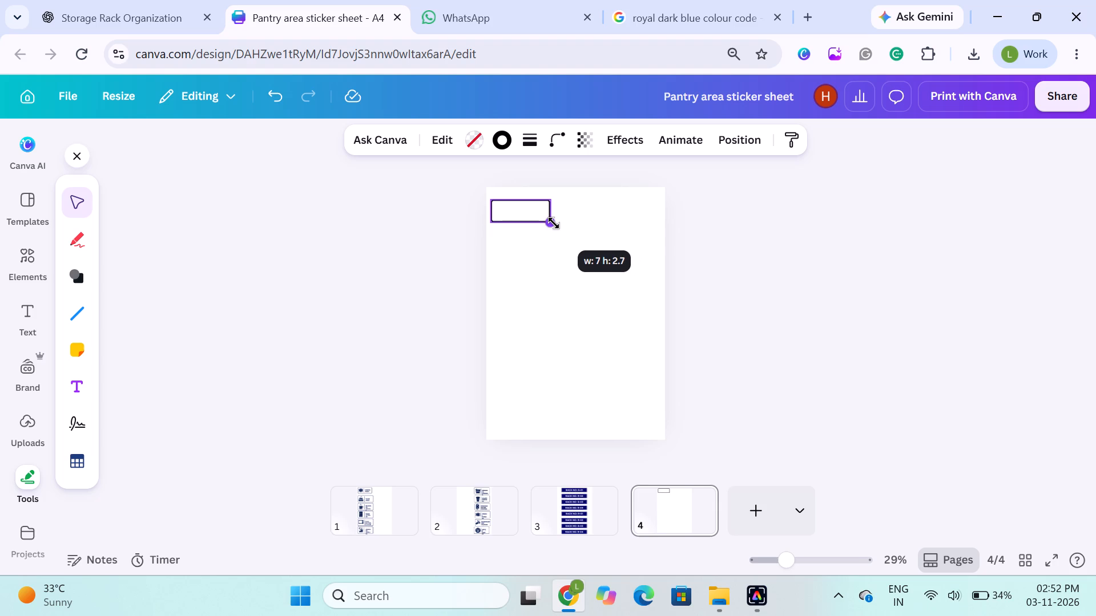
{"action": "left_click", "coordinate": [554, 224]}
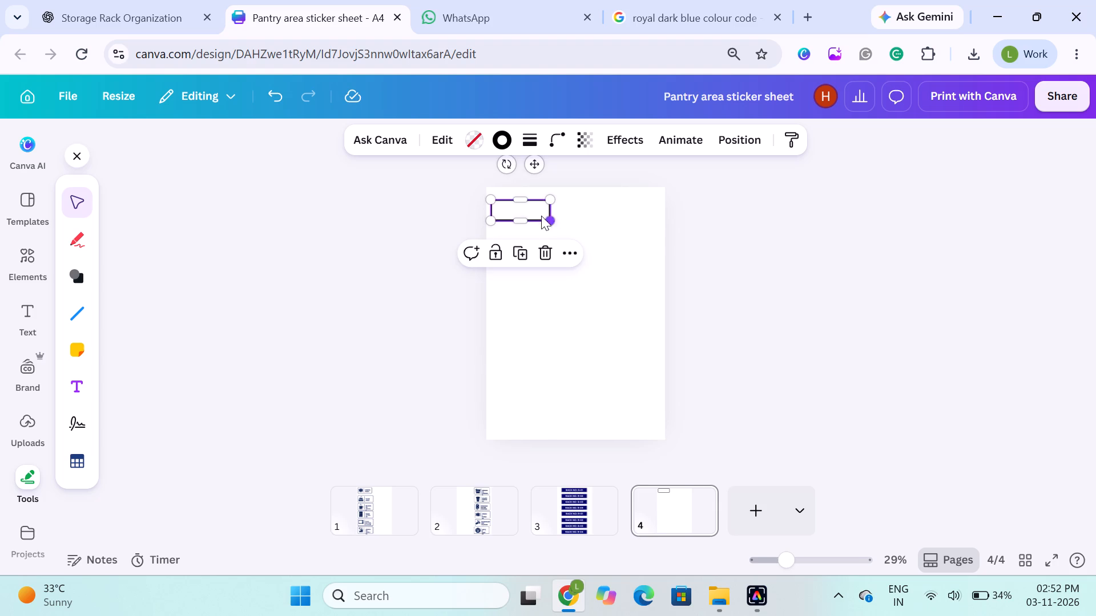
{"action": "scroll", "coordinate": [537, 213], "scroll_direction": "up", "scroll_amount": 1}
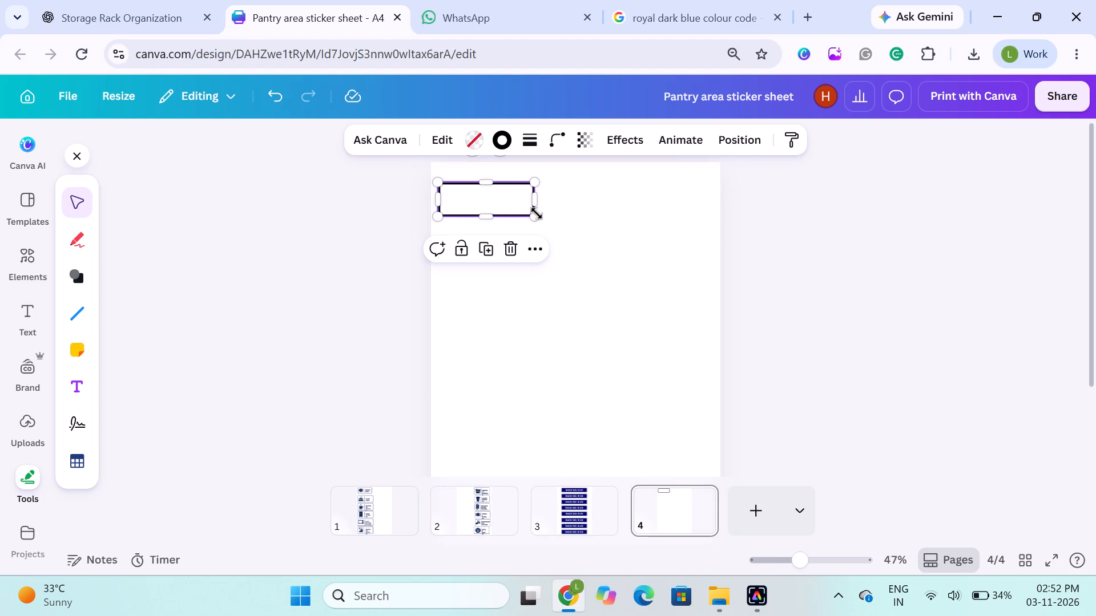
{"action": "left_click", "coordinate": [537, 214]}
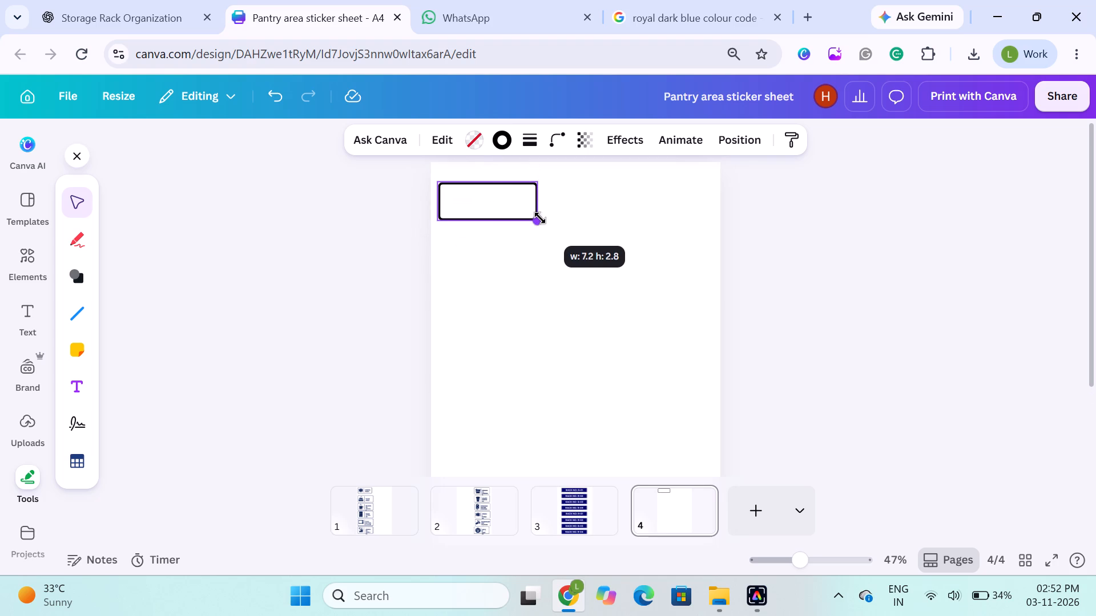
{"action": "left_click_drag", "start_coordinate": [537, 197], "coordinate": [557, 198]}
{"action": "left_click", "coordinate": [321, 259]}
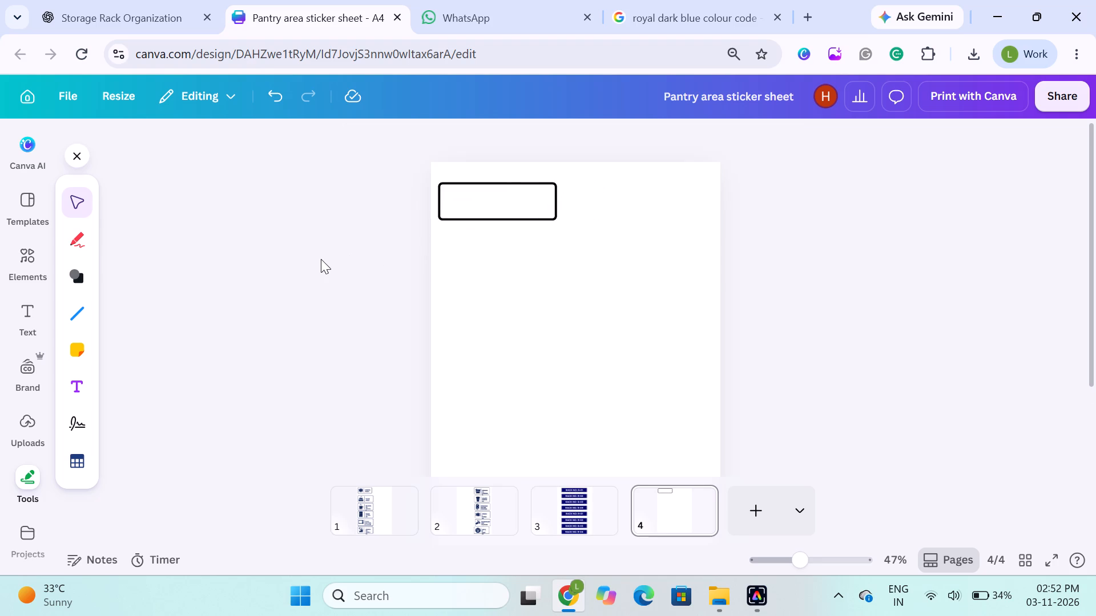
Add a text box to page 4 and set its font size to 17.
{"action": "left_click", "coordinate": [68, 378]}
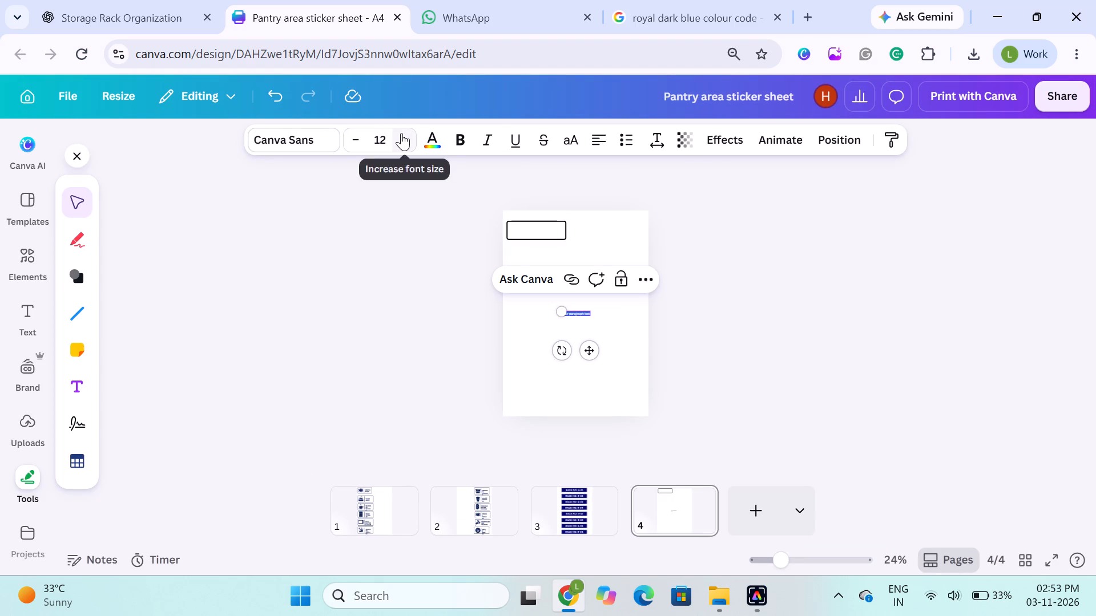
{"action": "triple_click", "coordinate": [401, 133]}
{"action": "double_click", "coordinate": [401, 133]}
{"action": "left_click", "coordinate": [356, 285]}
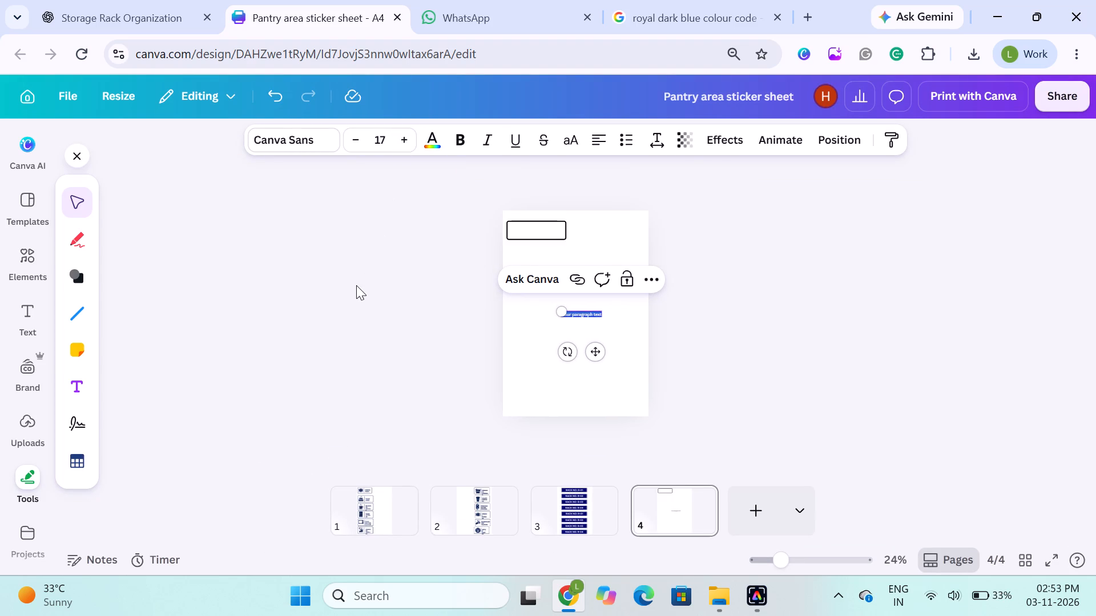
Move the new text box to just below the outlined rectangle on page 4.
{"action": "left_click_drag", "start_coordinate": [574, 315], "coordinate": [539, 264]}
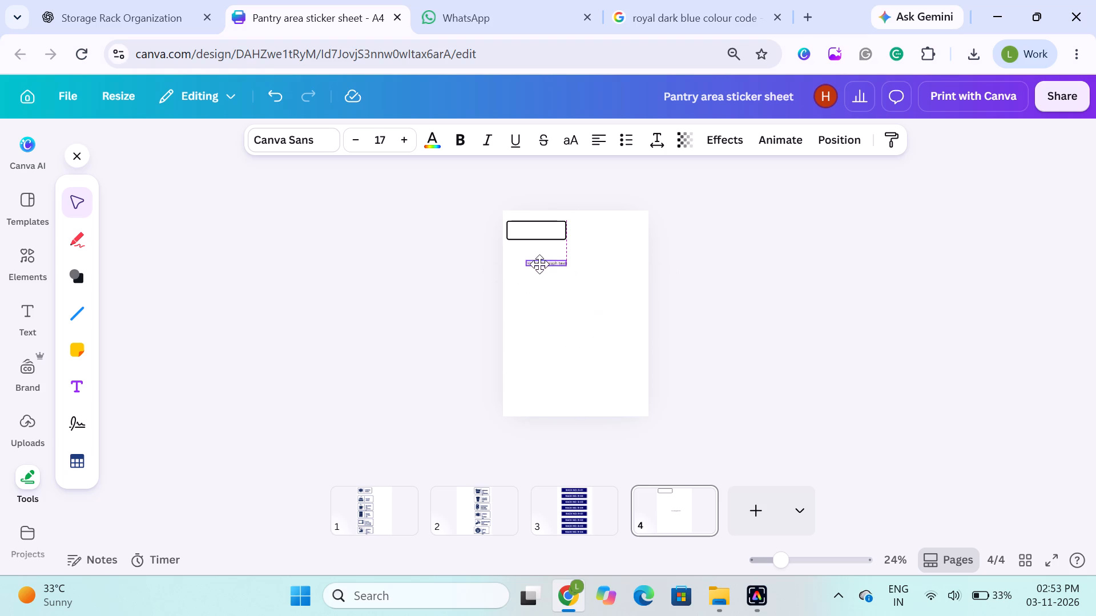
{"action": "left_click_drag", "start_coordinate": [539, 264], "coordinate": [539, 264]}
{"action": "scroll", "coordinate": [539, 264], "scroll_direction": "up", "scroll_amount": 1}
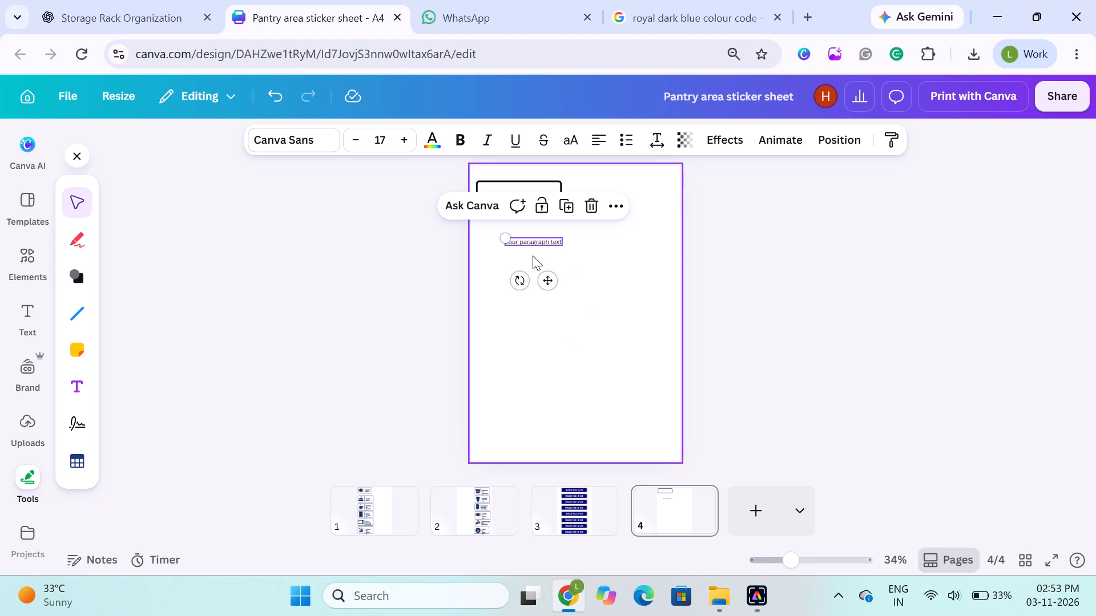
Open the new text box's placeholder text for editing.
{"action": "double_click", "coordinate": [522, 241]}
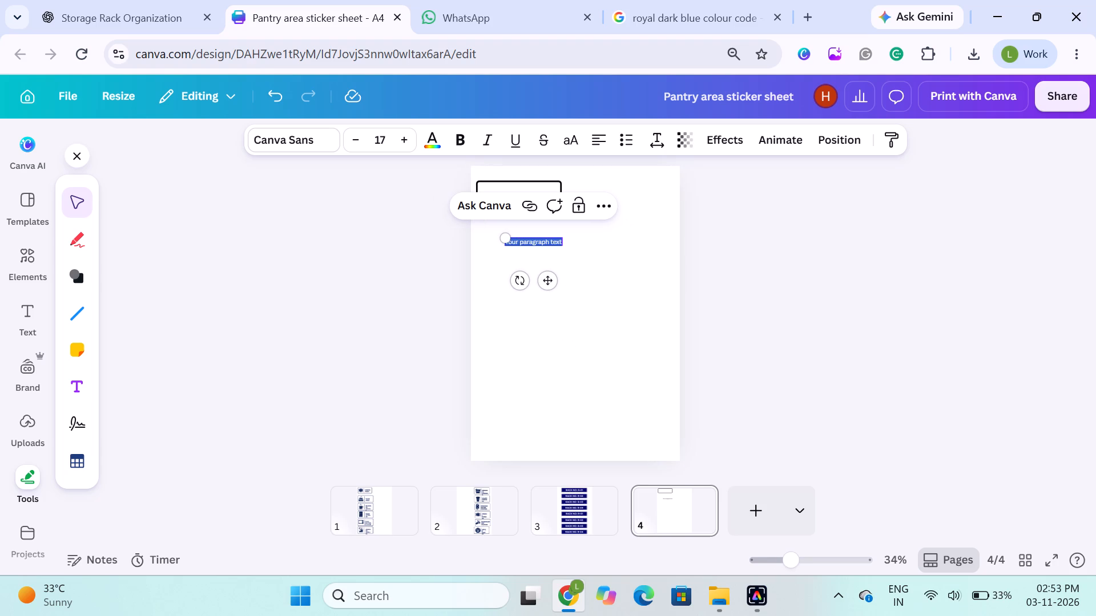
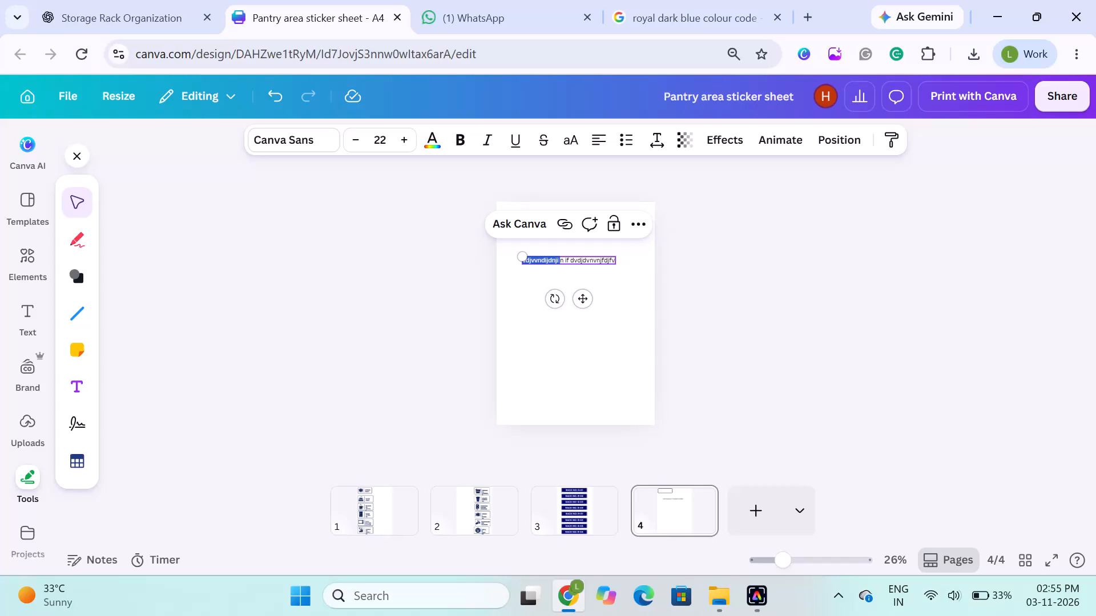
Replace the placeholder text on page 4 with the copied label name "Malic Acid".
{"action": "triple_click", "coordinate": [546, 259]}
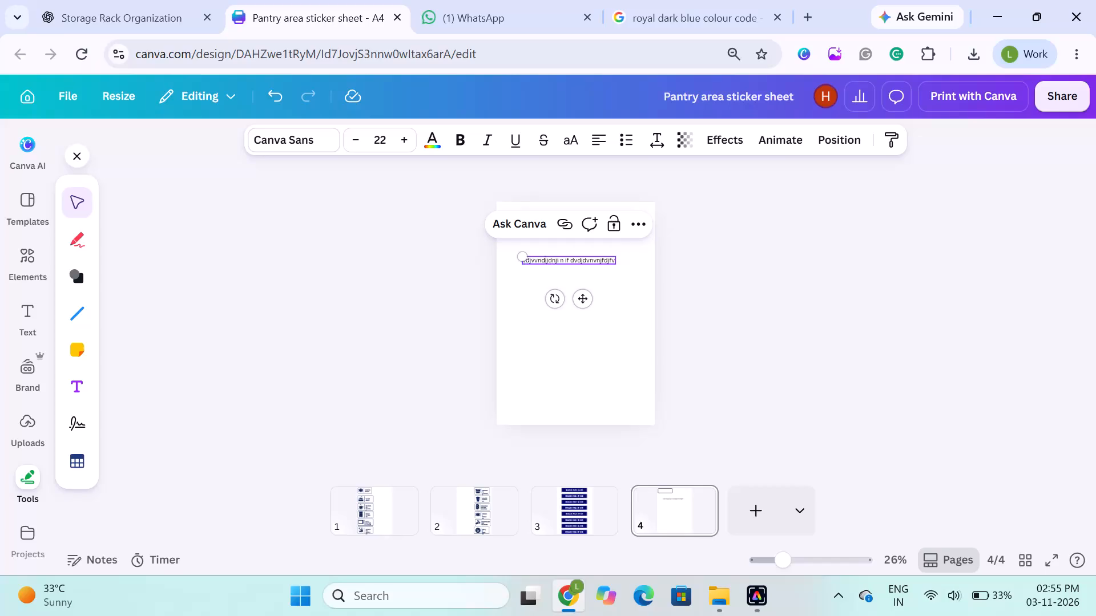
{"action": "double_click", "coordinate": [546, 259]}
{"action": "key", "text": "ctrl+v"}
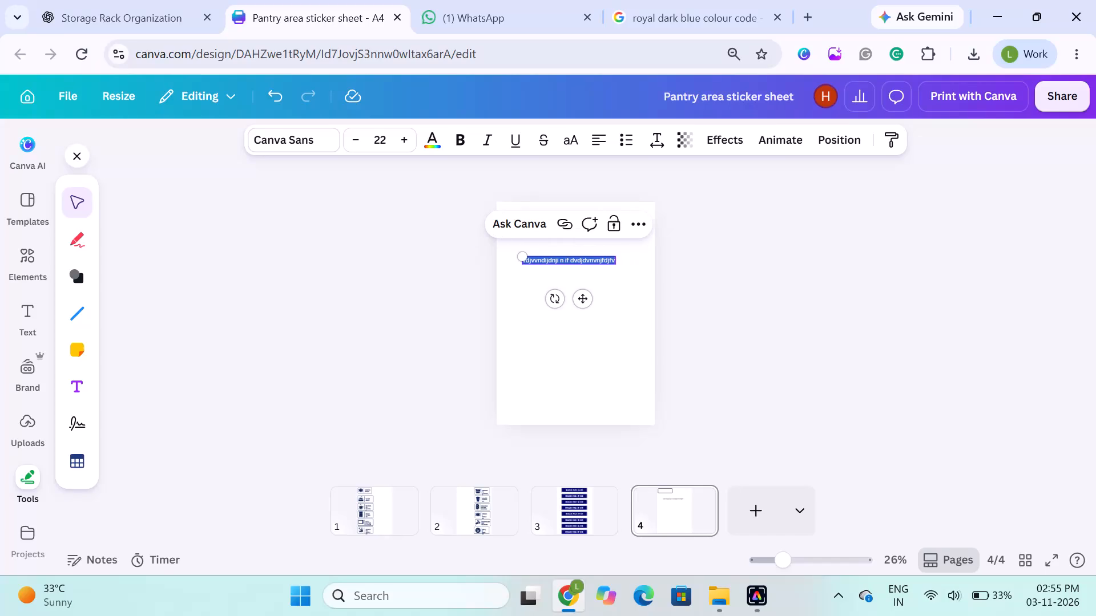
{"action": "left_click", "coordinate": [418, 343]}
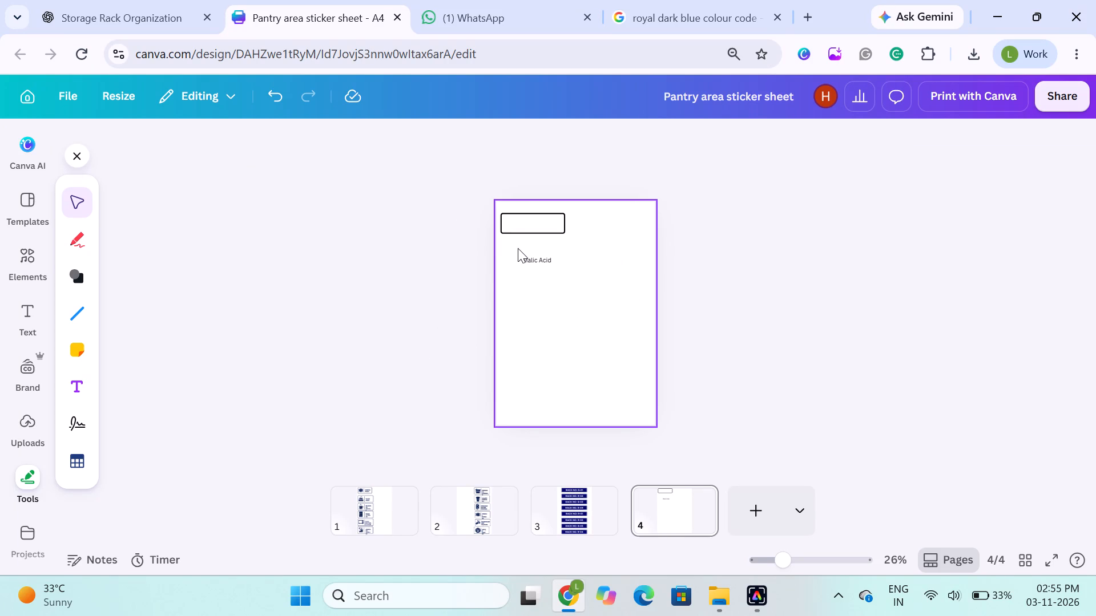
Move the "Malic Acid" text up into the middle of the outlined rectangle on page 4.
{"action": "left_click_drag", "start_coordinate": [537, 256], "coordinate": [535, 241]}
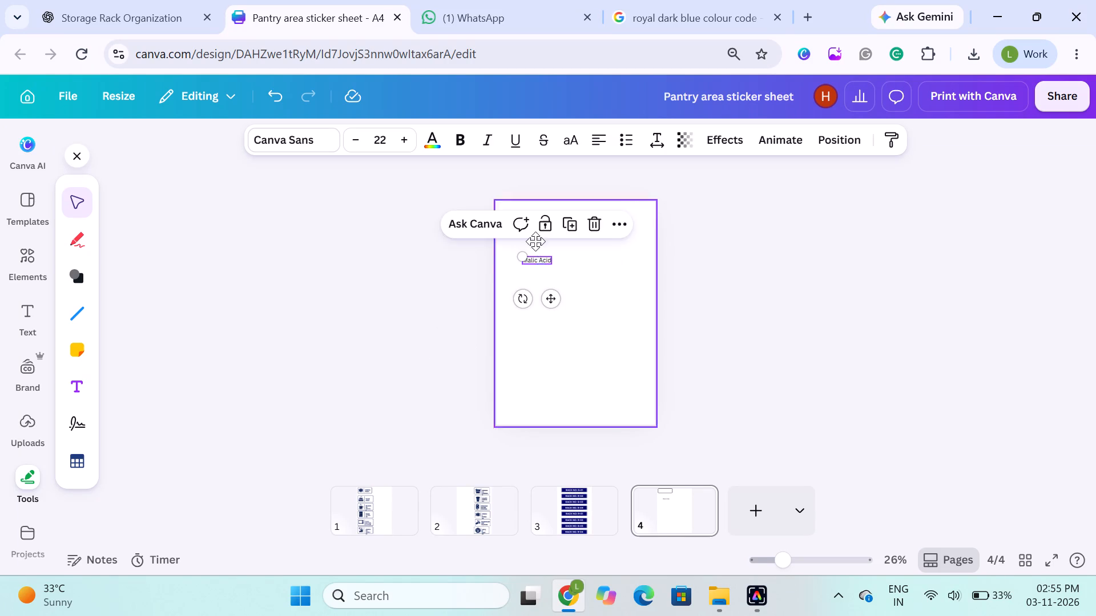
{"action": "left_click_drag", "start_coordinate": [535, 241], "coordinate": [533, 224]}
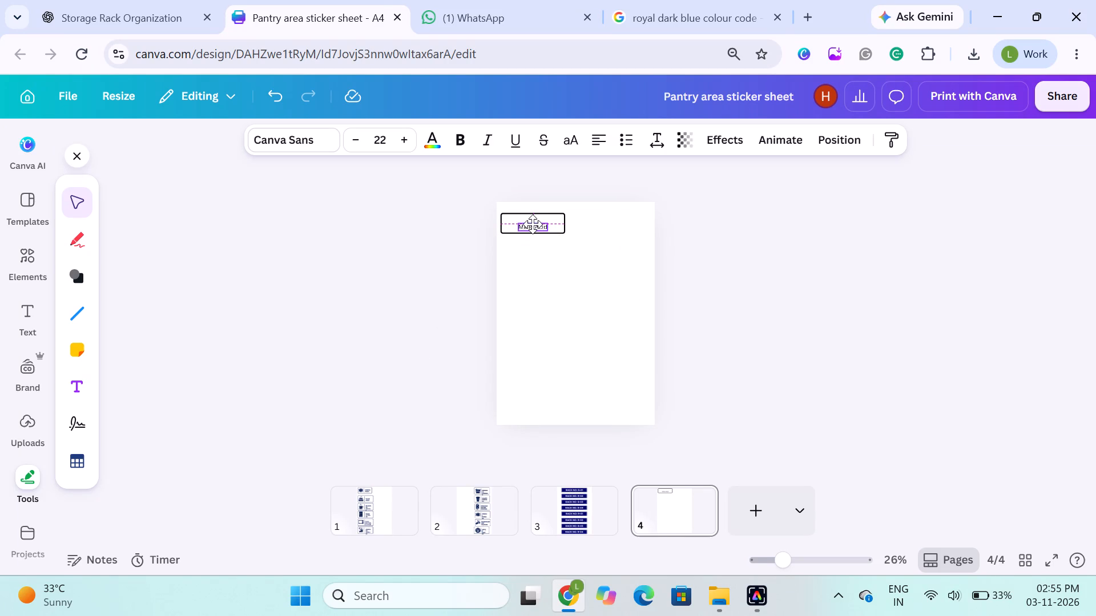
{"action": "left_click_drag", "start_coordinate": [533, 224], "coordinate": [534, 220]}
{"action": "left_click", "coordinate": [389, 246]}
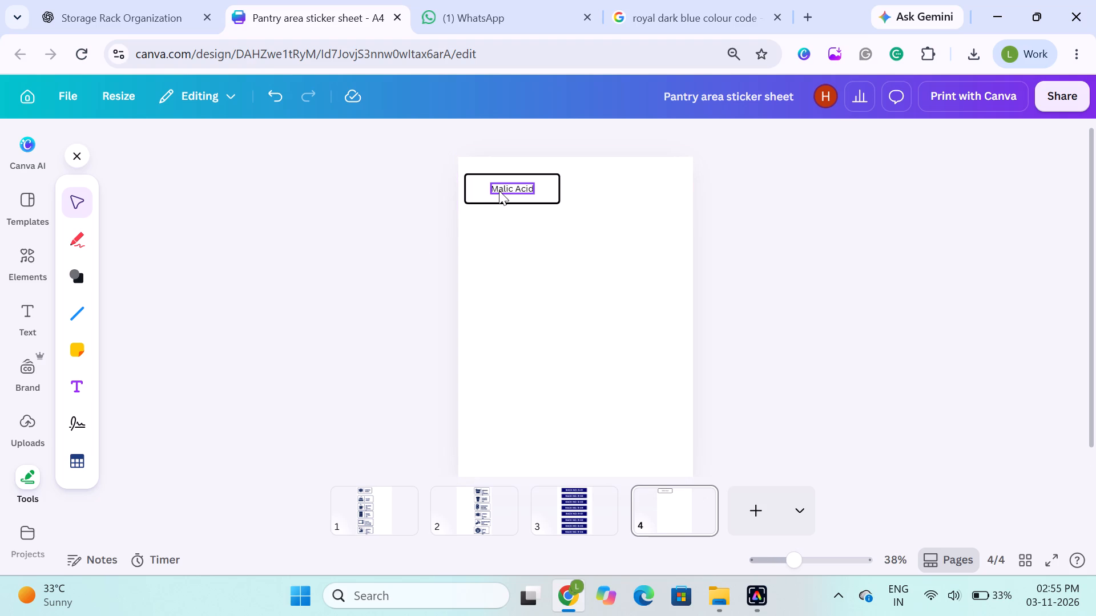
Increase the "Malic Acid" text's font size to 26.
{"action": "left_click", "coordinate": [501, 191]}
{"action": "left_click", "coordinate": [551, 186]}
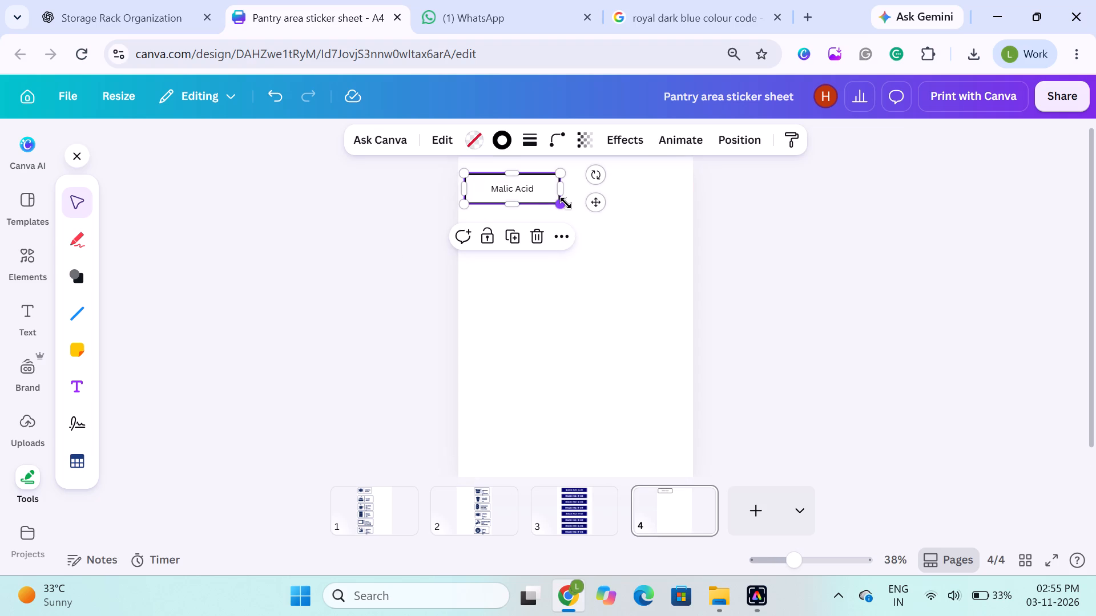
{"action": "left_click", "coordinate": [508, 185]}
{"action": "triple_click", "coordinate": [403, 137]}
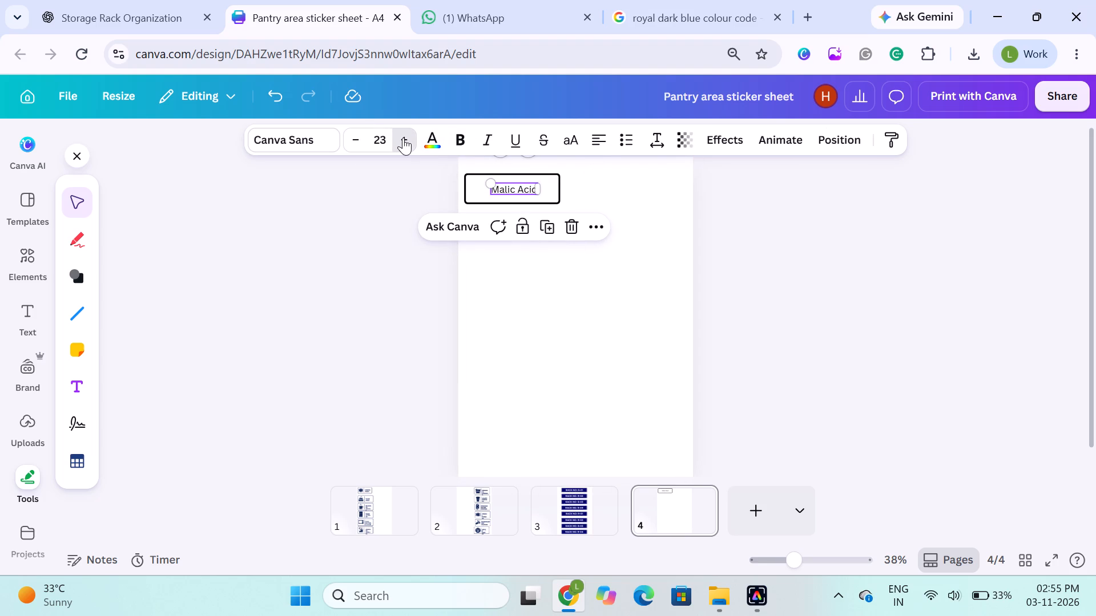
{"action": "left_click", "coordinate": [403, 137]}
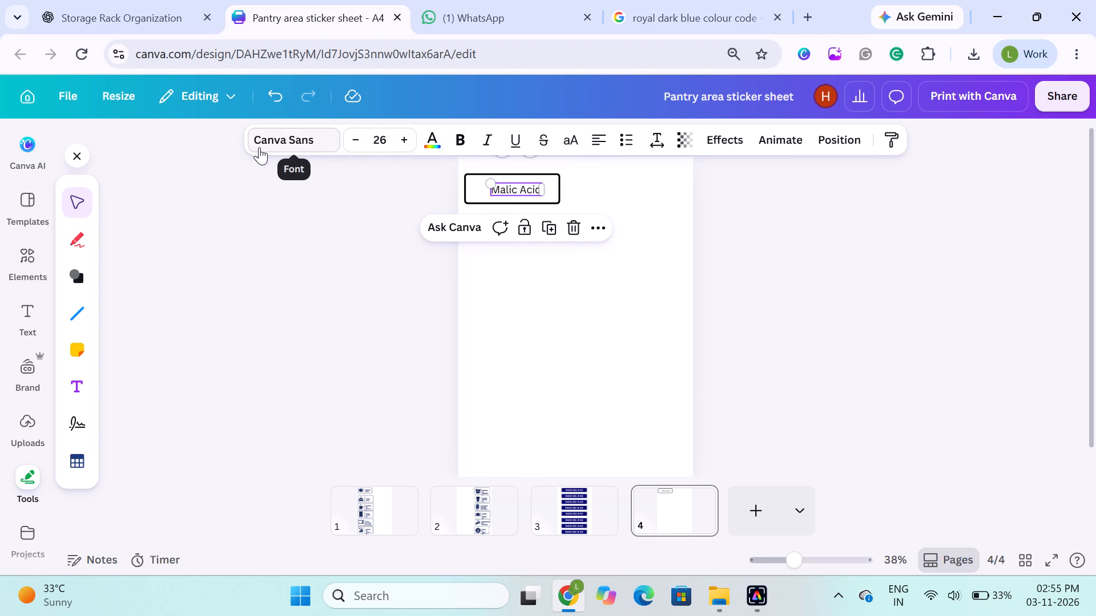
Change the "Malic Acid" text's font to Gotham Bold.
{"action": "left_click", "coordinate": [261, 147]}
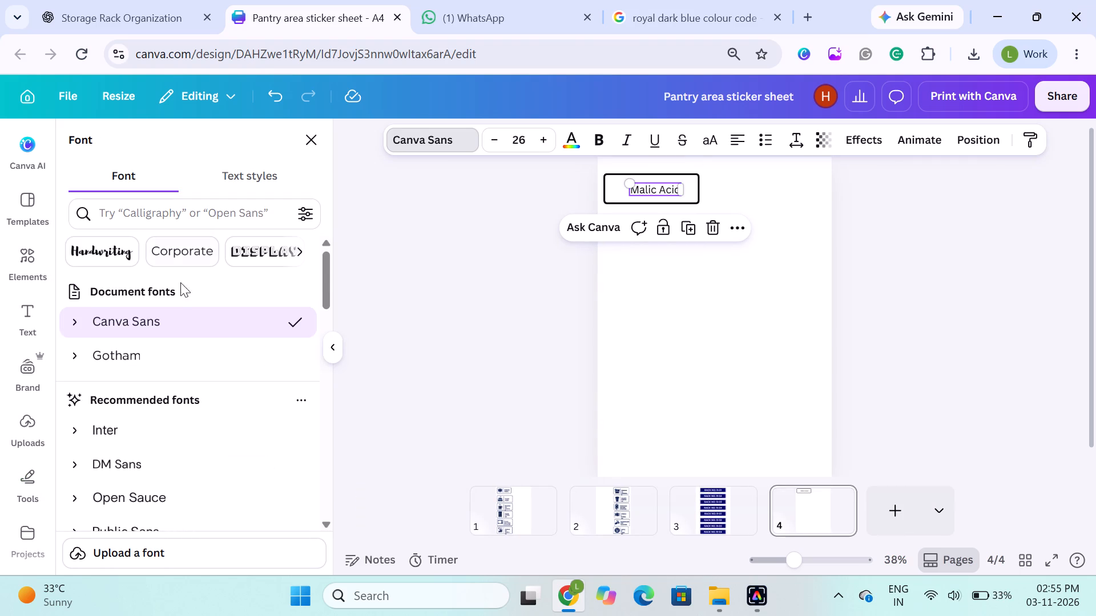
{"action": "left_click", "coordinate": [148, 351]}
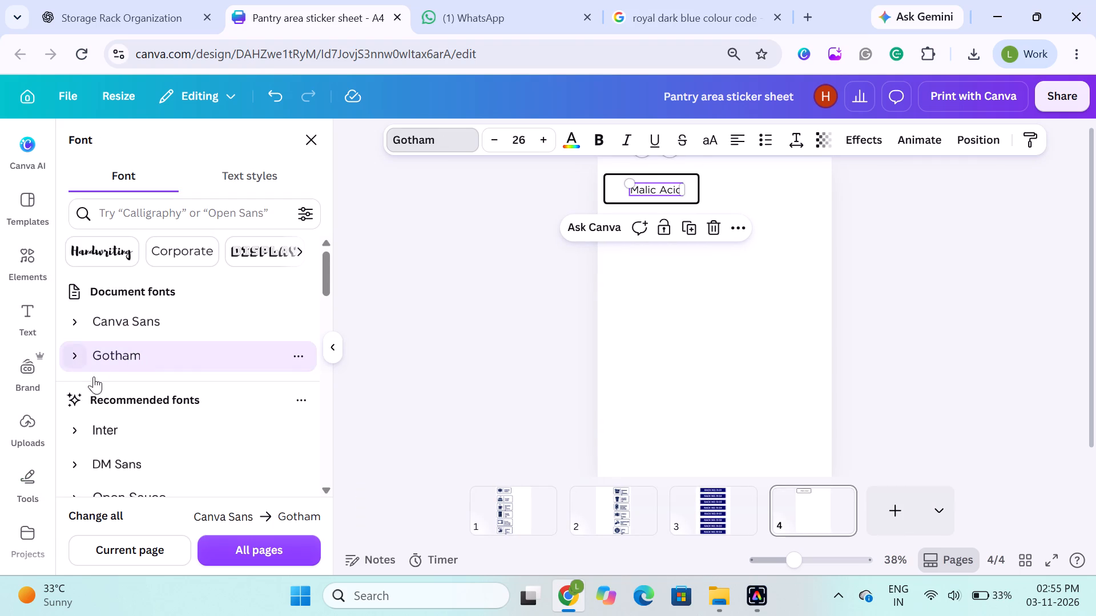
{"action": "left_click", "coordinate": [75, 358]}
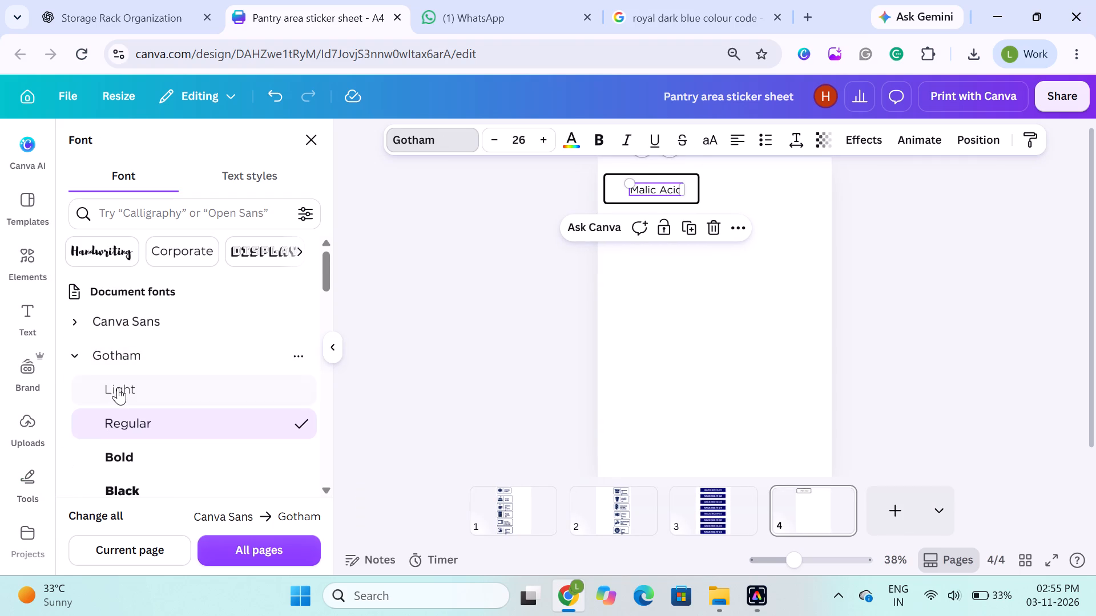
{"action": "left_click", "coordinate": [111, 455]}
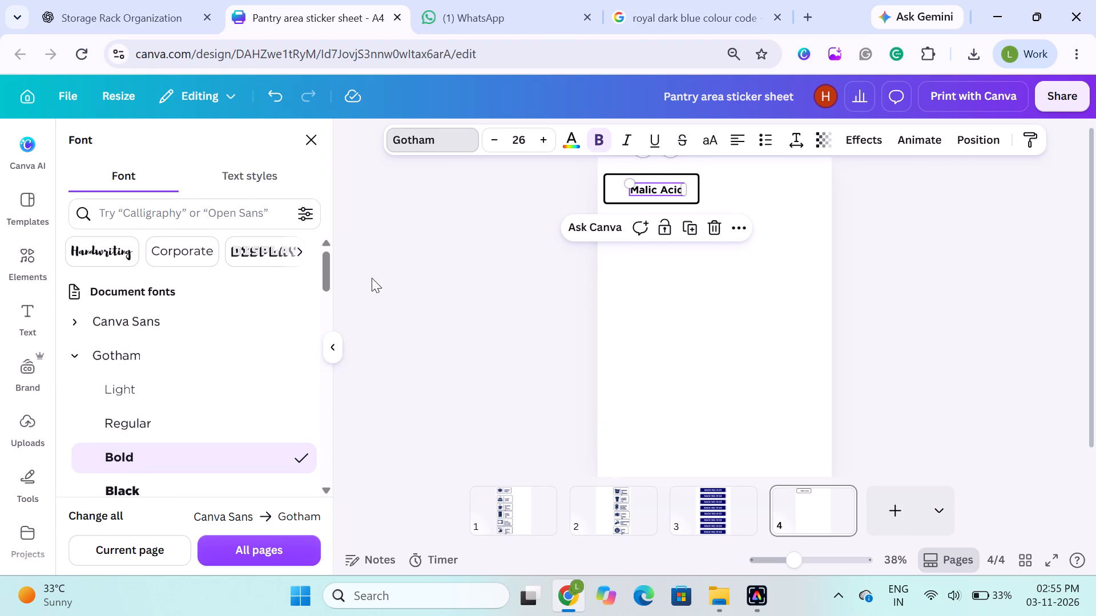
{"action": "left_click", "coordinate": [372, 278]}
{"action": "left_click", "coordinate": [340, 278]}
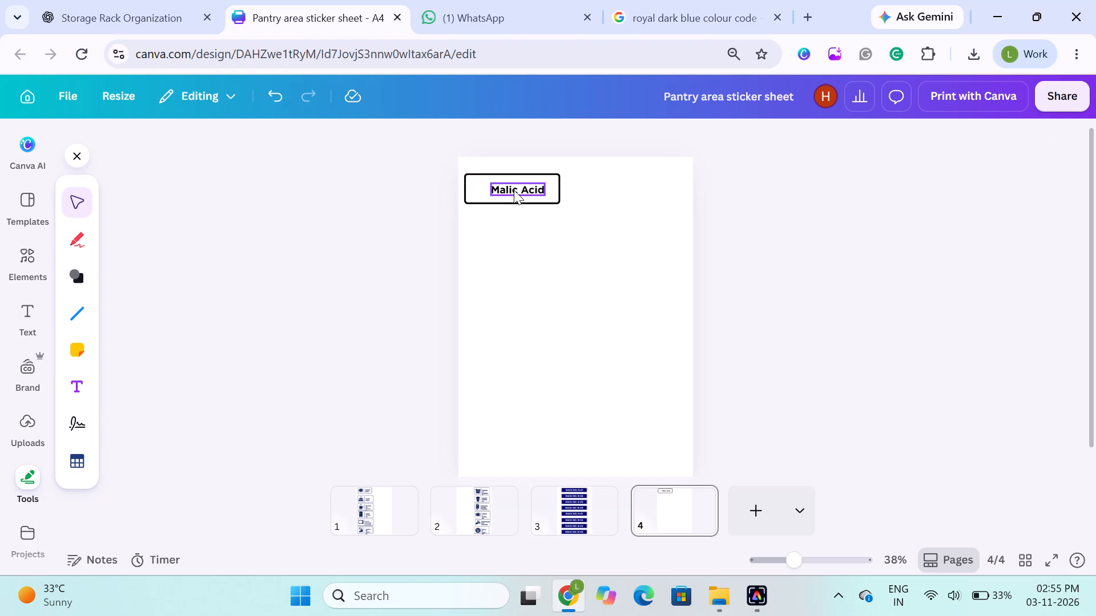
Shift the "Malic Acid" text slightly left inside its rectangle and increase its font size to 33.
{"action": "left_click_drag", "start_coordinate": [514, 190], "coordinate": [506, 191]}
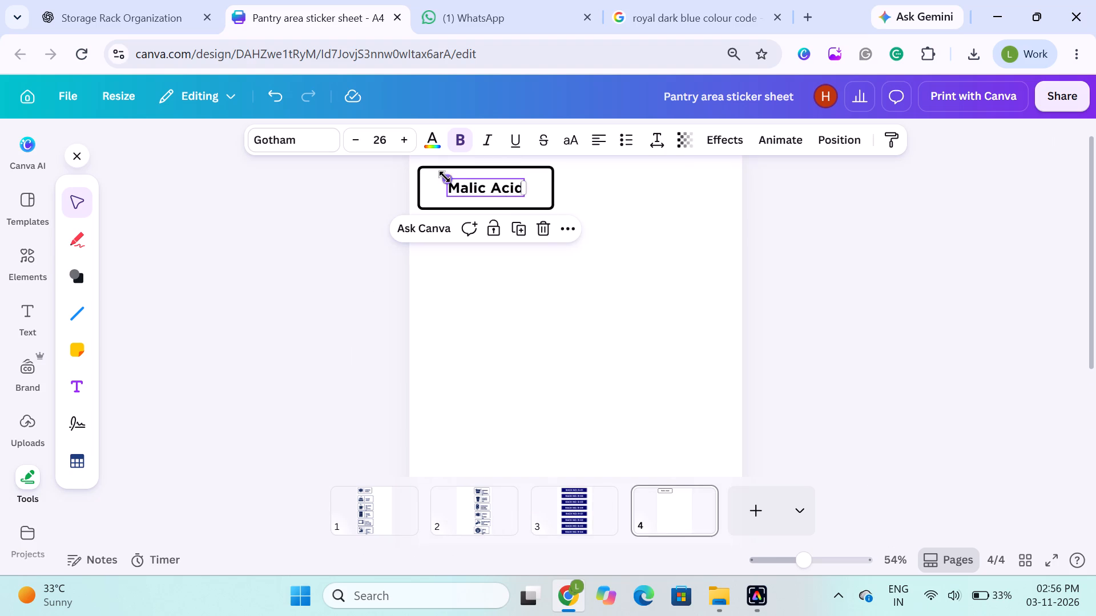
{"action": "triple_click", "coordinate": [405, 141]}
{"action": "triple_click", "coordinate": [405, 141]}
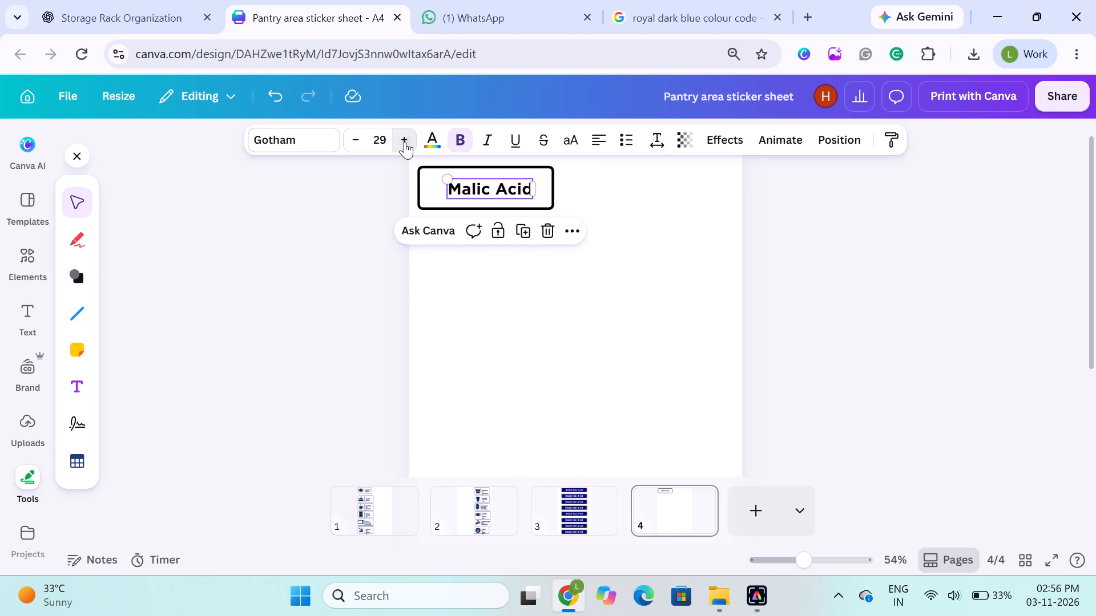
{"action": "left_click", "coordinate": [405, 141]}
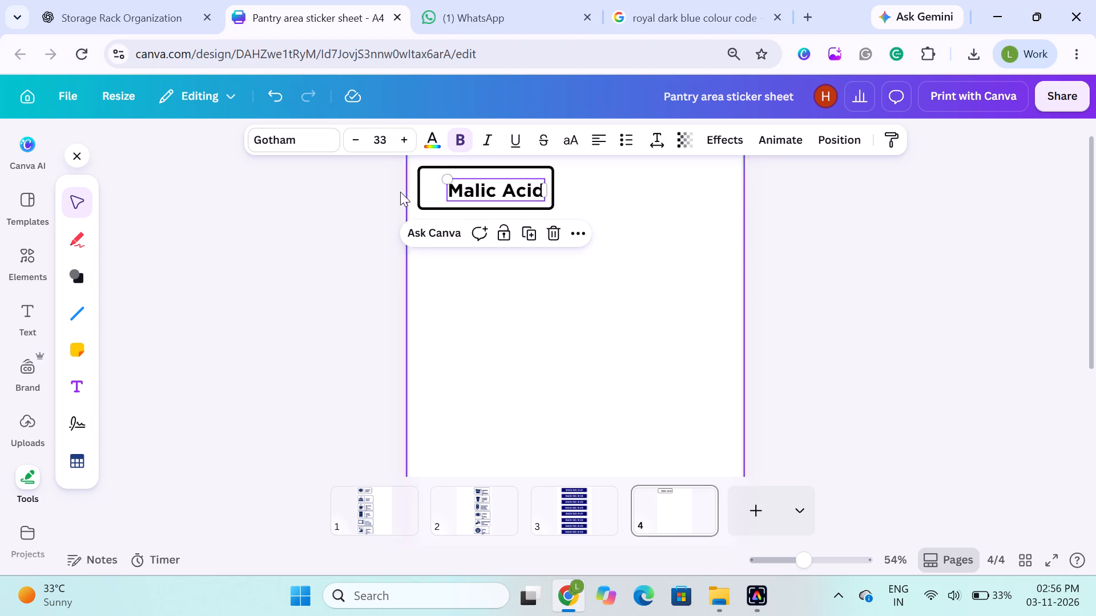
Align the "Malic Acid" text and its outlined rectangle to each other by centre and middle.
{"action": "left_click", "coordinate": [424, 180], "text": "shift"}
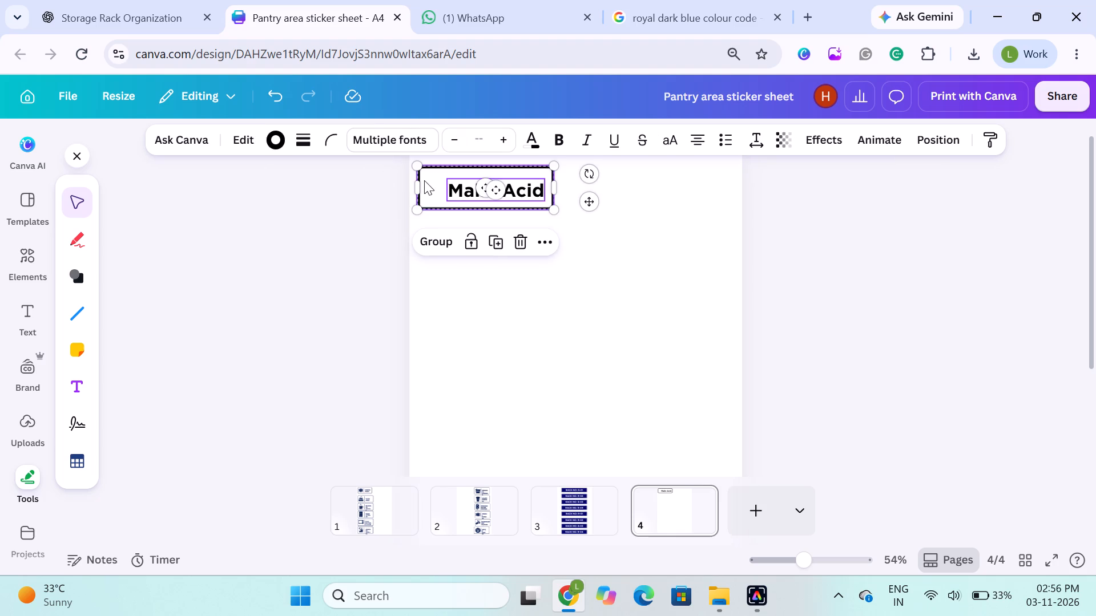
{"action": "left_click", "coordinate": [931, 145]}
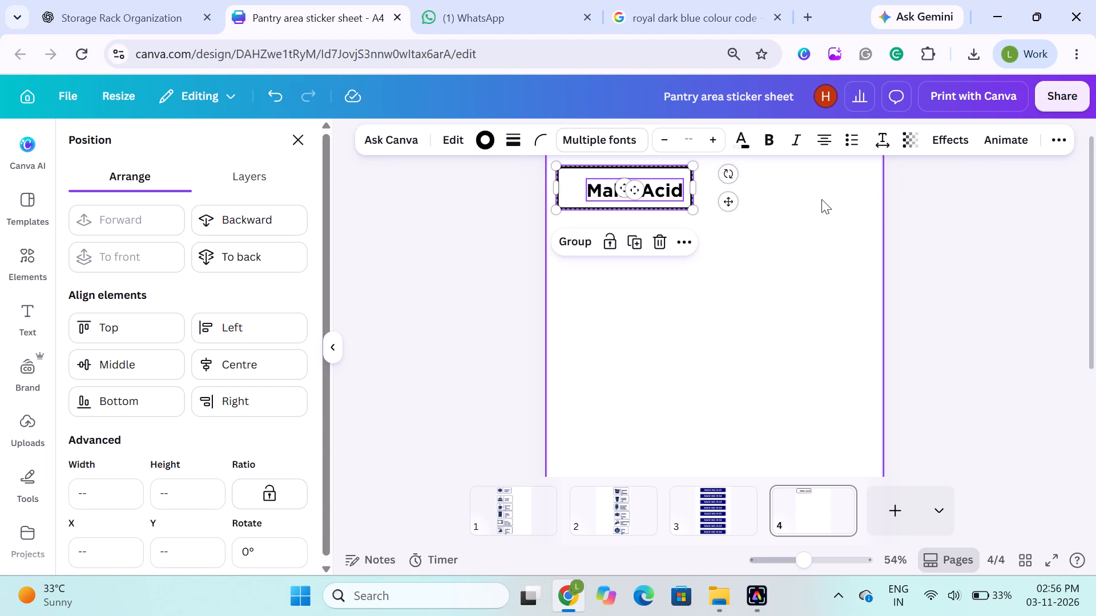
{"action": "left_click", "coordinate": [277, 353]}
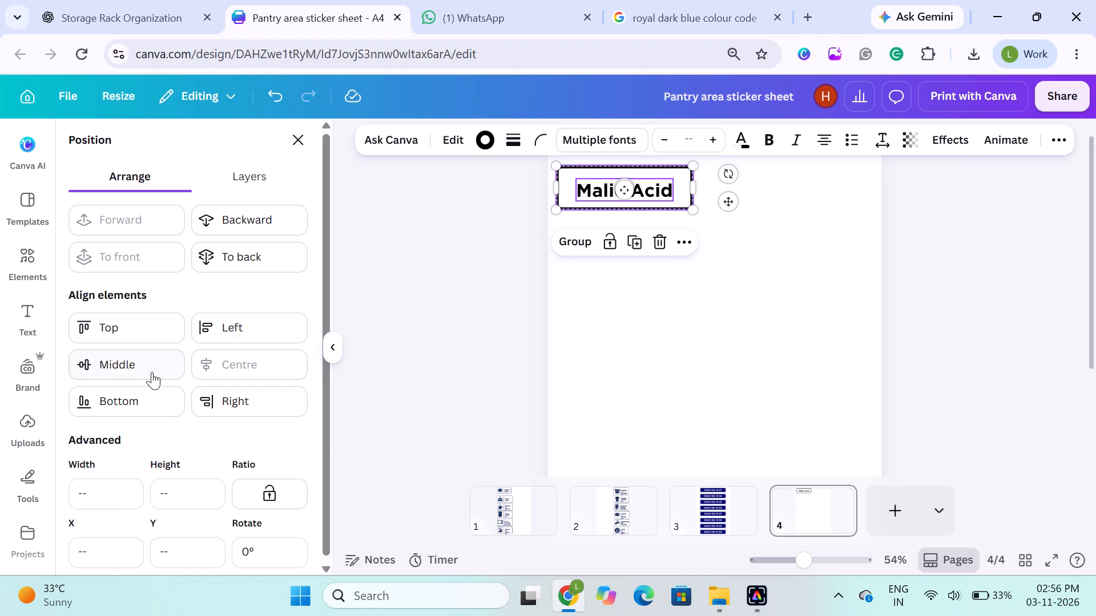
{"action": "left_click", "coordinate": [146, 372]}
{"action": "left_click", "coordinate": [416, 260]}
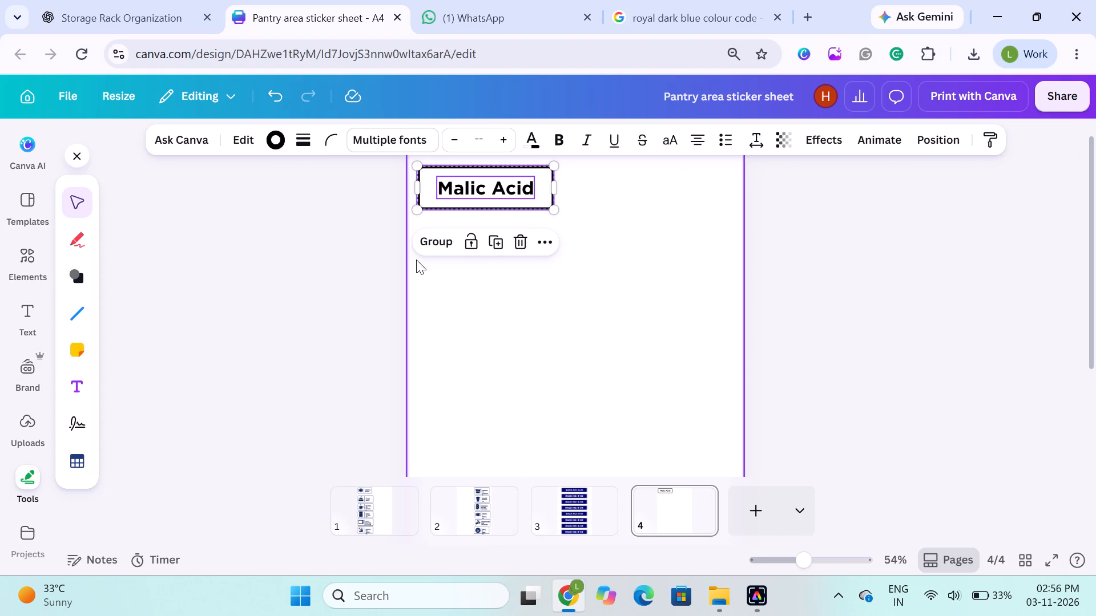
{"action": "left_click", "coordinate": [272, 247]}
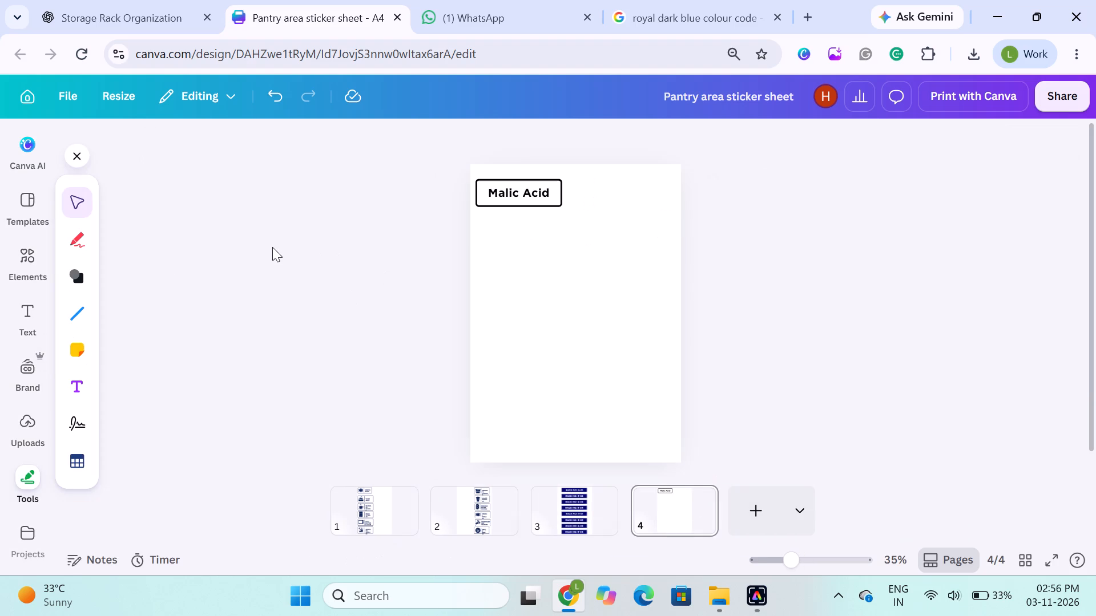
Change the rectangle's outline around "Malic Acid" to the design's navy blue, #112859.
{"action": "left_click_drag", "start_coordinate": [436, 176], "coordinate": [507, 221]}
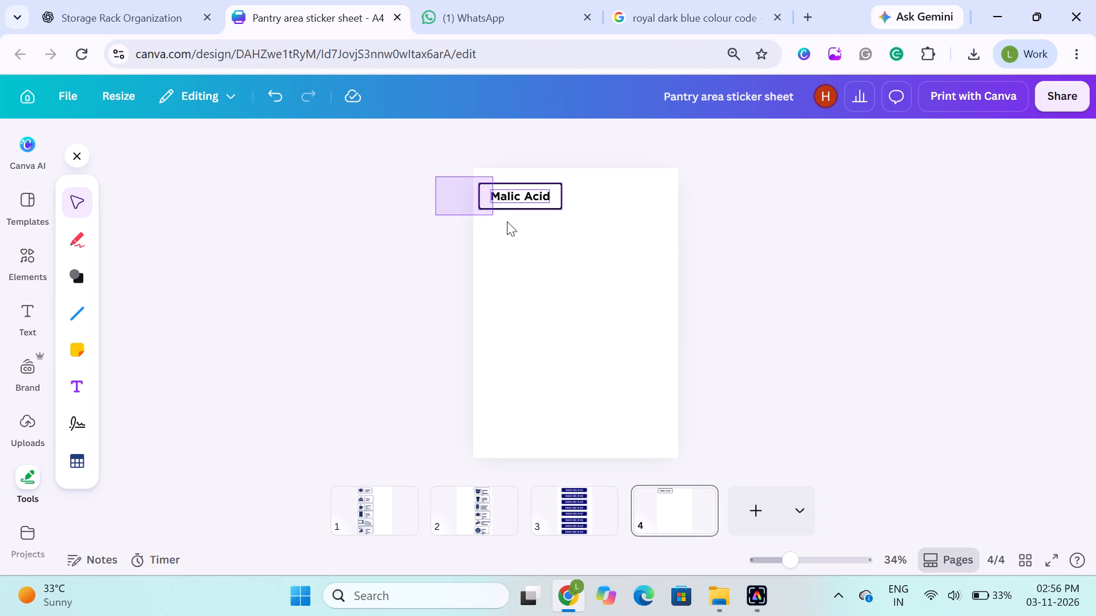
{"action": "left_click_drag", "start_coordinate": [507, 221], "coordinate": [512, 222]}
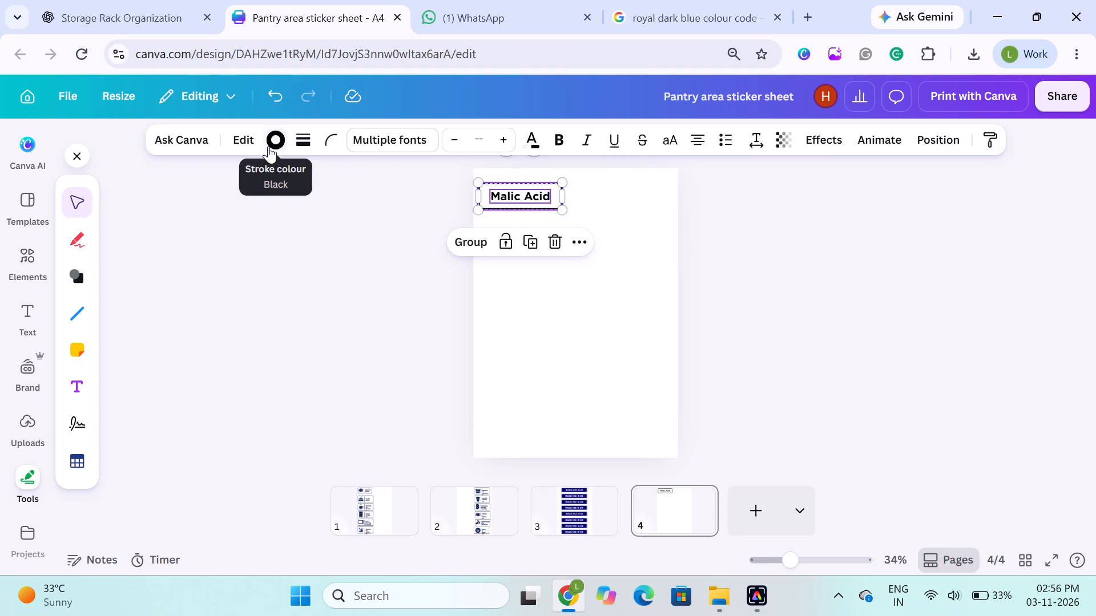
{"action": "left_click", "coordinate": [268, 146]}
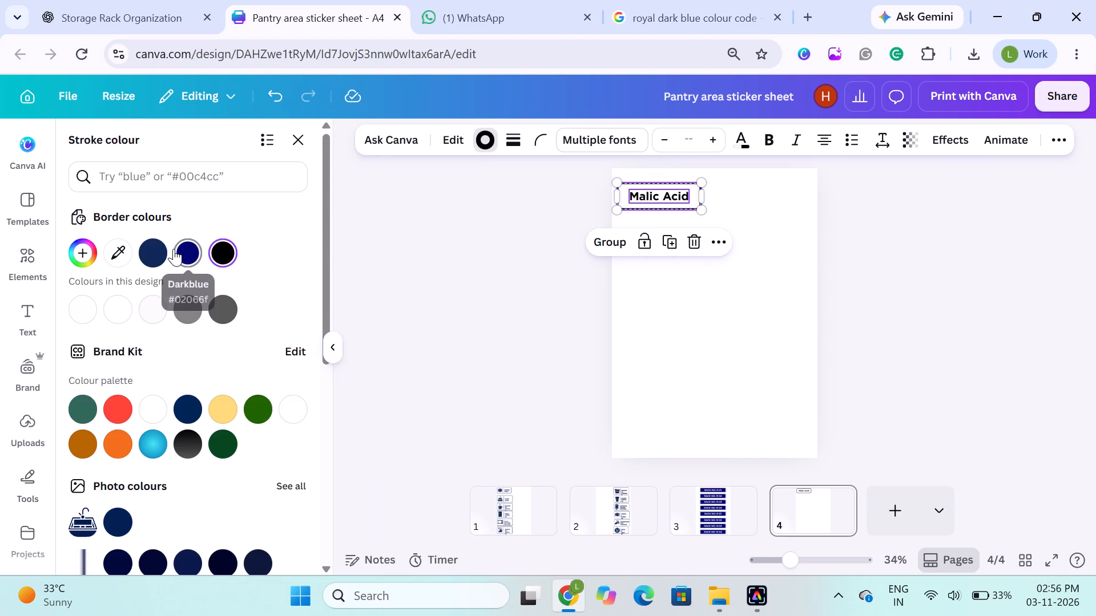
{"action": "left_click", "coordinate": [174, 249]}
{"action": "left_click", "coordinate": [150, 251]}
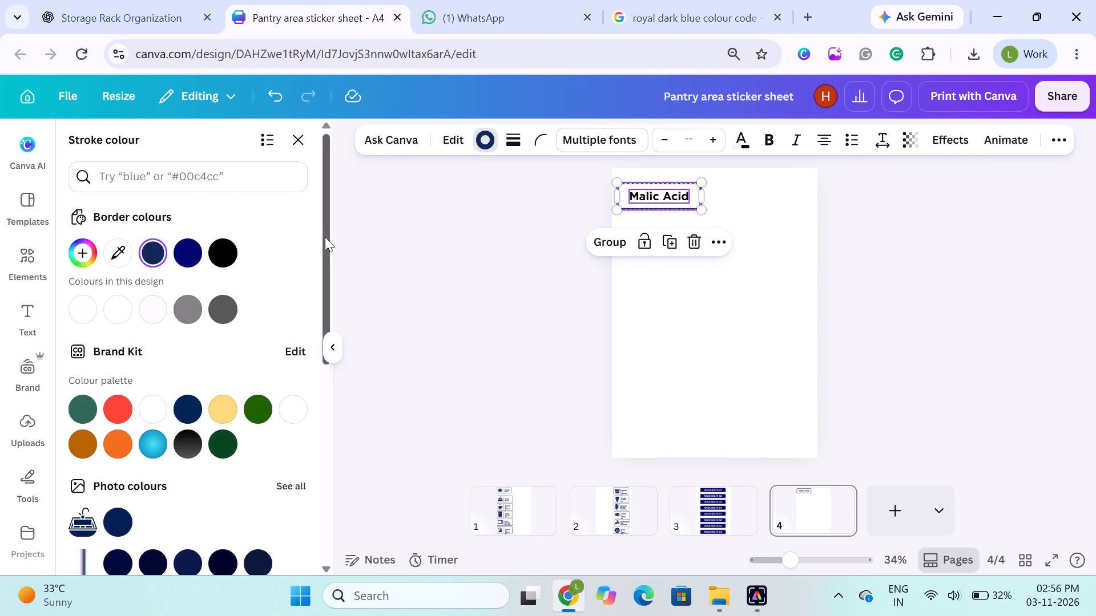
{"action": "left_click", "coordinate": [341, 235]}
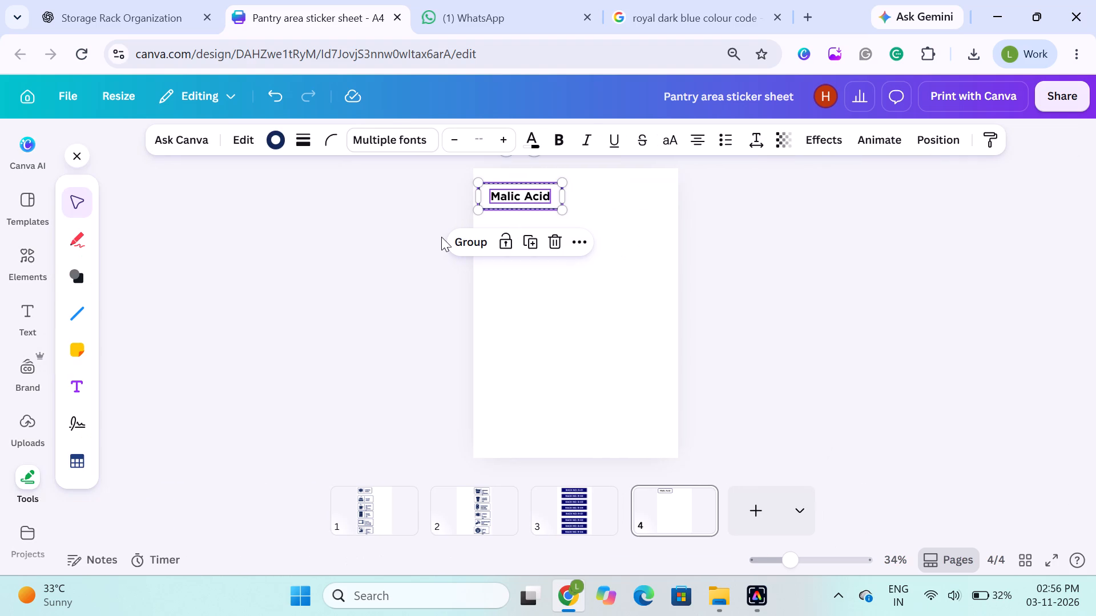
{"action": "left_click", "coordinate": [371, 237]}
Recolour the "Malic Acid" text in the same navy blue as the rectangle's outline.
{"action": "left_click", "coordinate": [509, 196]}
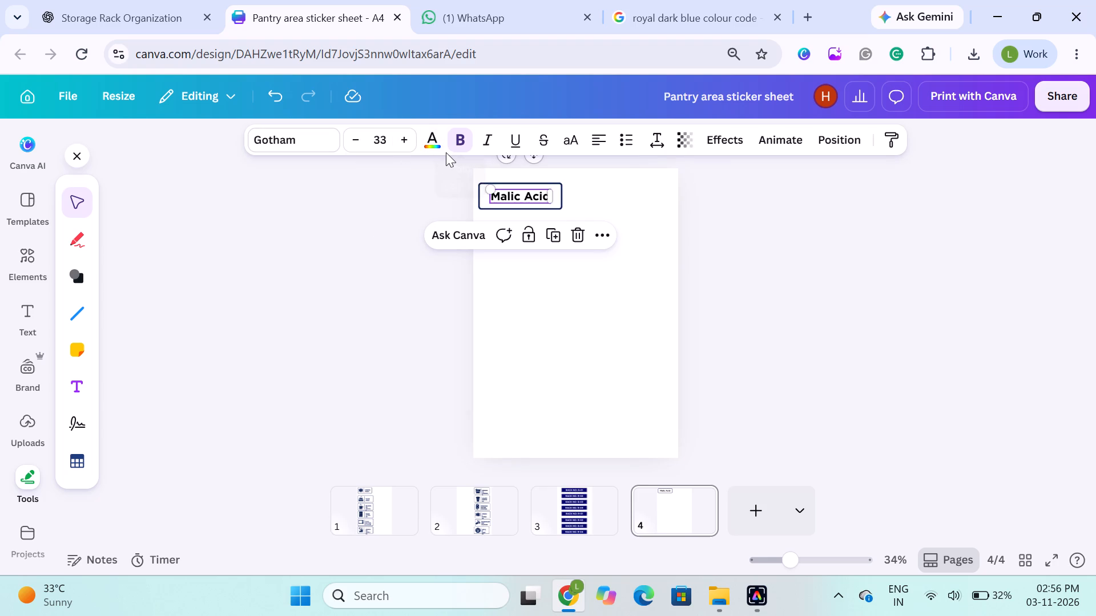
{"action": "left_click", "coordinate": [438, 145]}
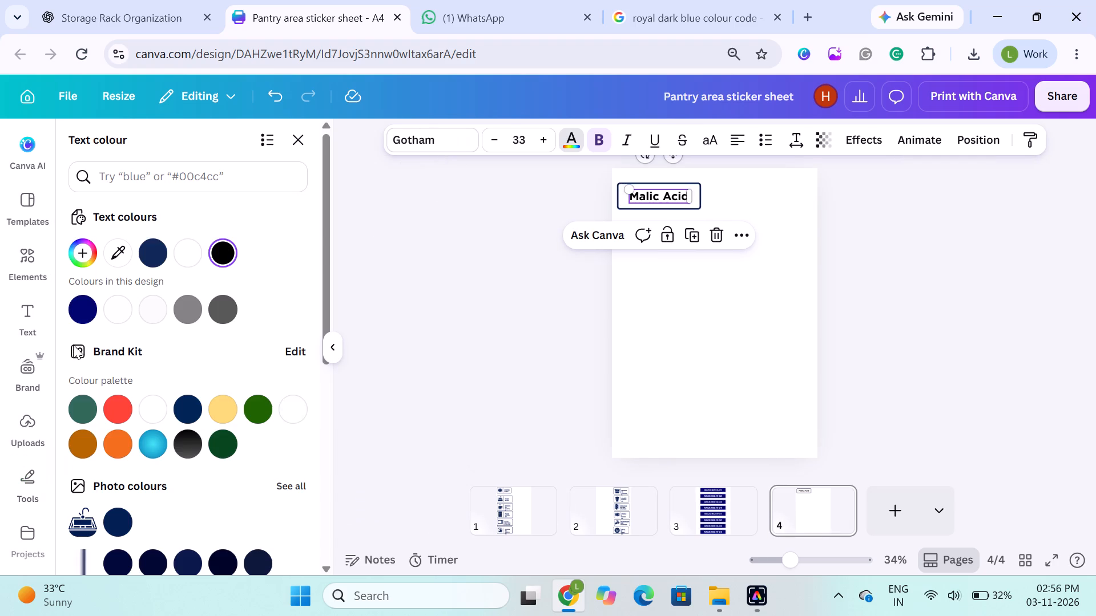
{"action": "left_click", "coordinate": [157, 253]}
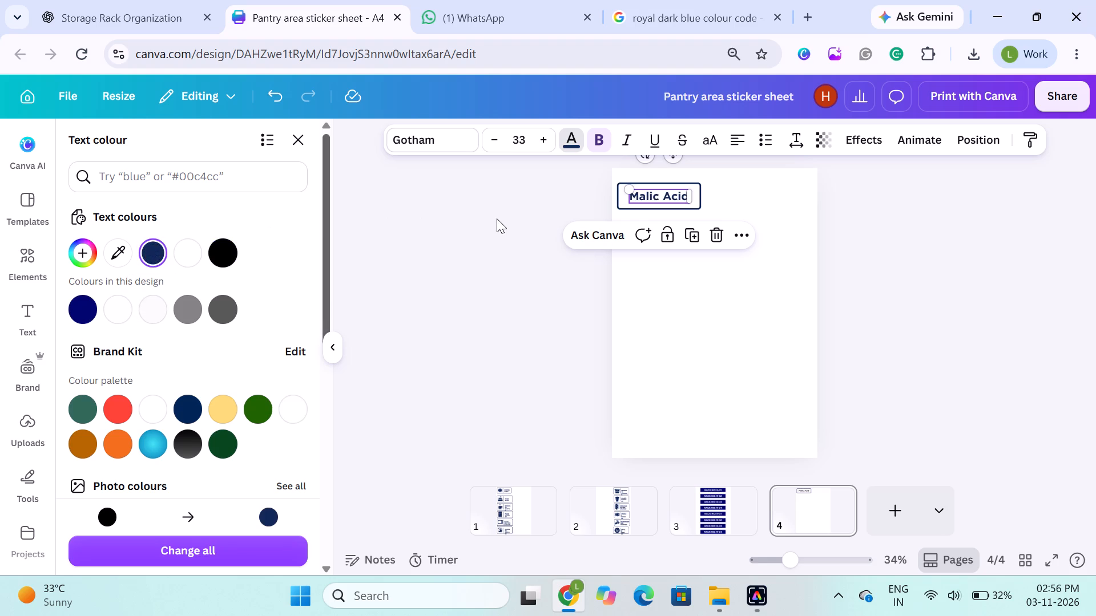
{"action": "left_click", "coordinate": [595, 201]}
{"action": "left_click", "coordinate": [403, 233]}
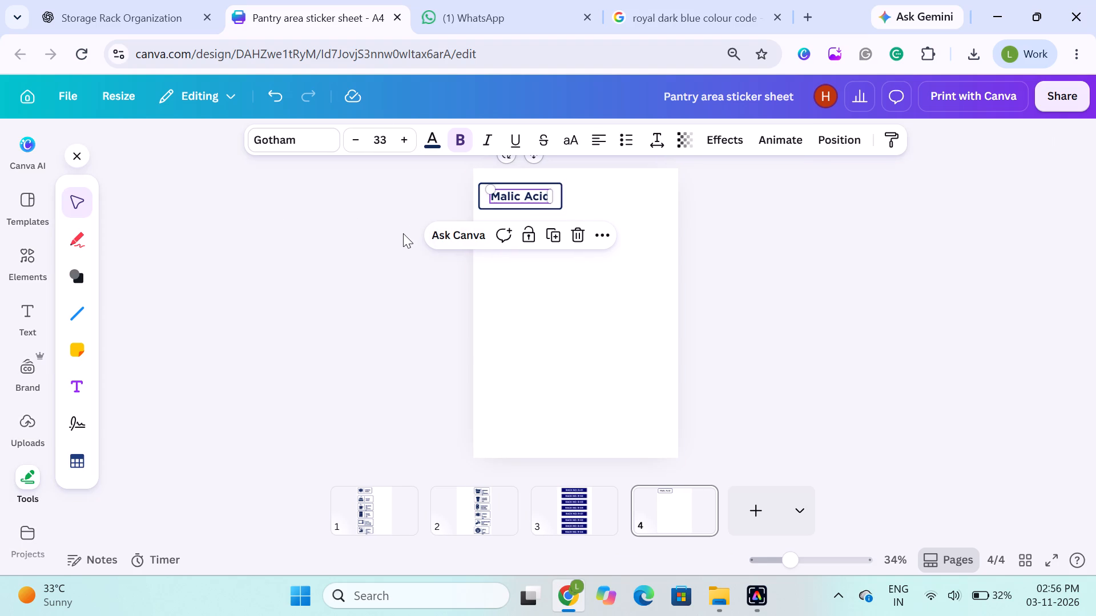
Thicken the solid outline of the rectangle around "Malic Acid" to a stroke weight of about 11.
{"action": "left_click", "coordinate": [507, 204]}
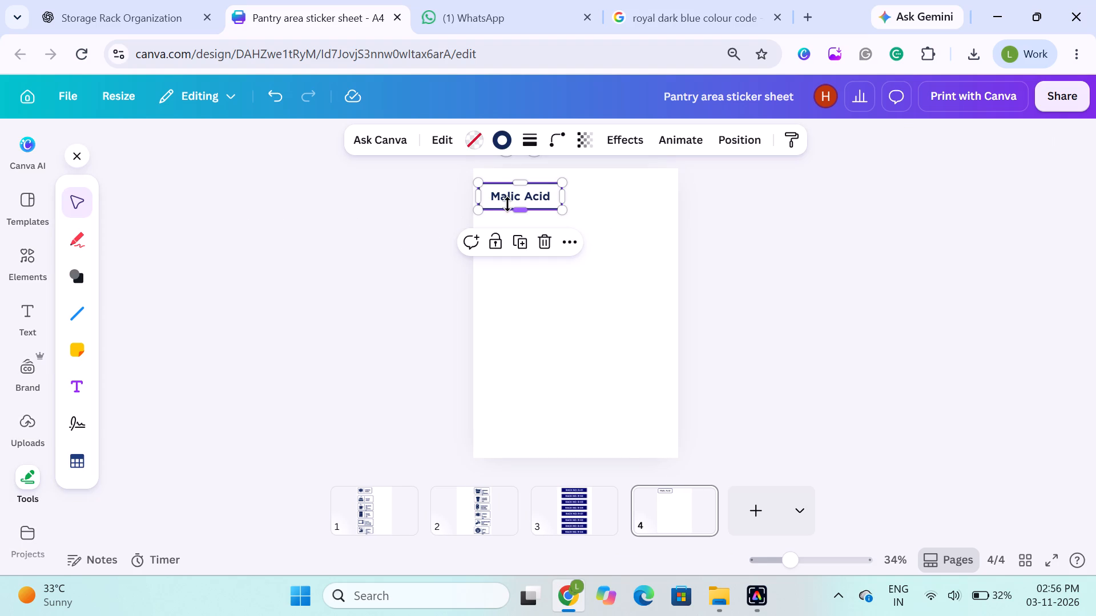
{"action": "left_click", "coordinate": [506, 148]}
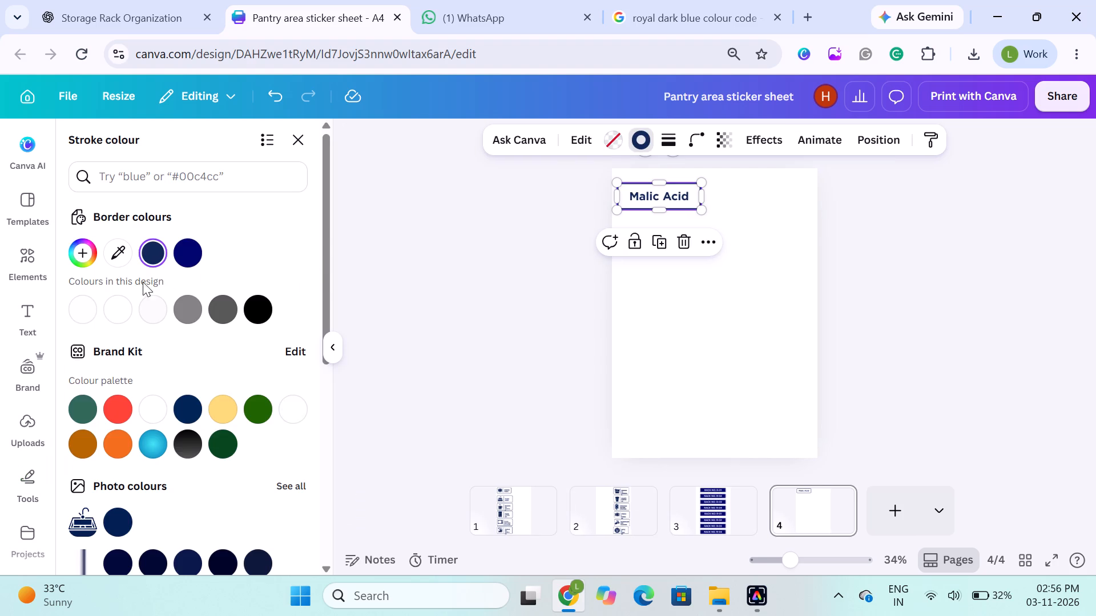
{"action": "left_click", "coordinate": [156, 257]}
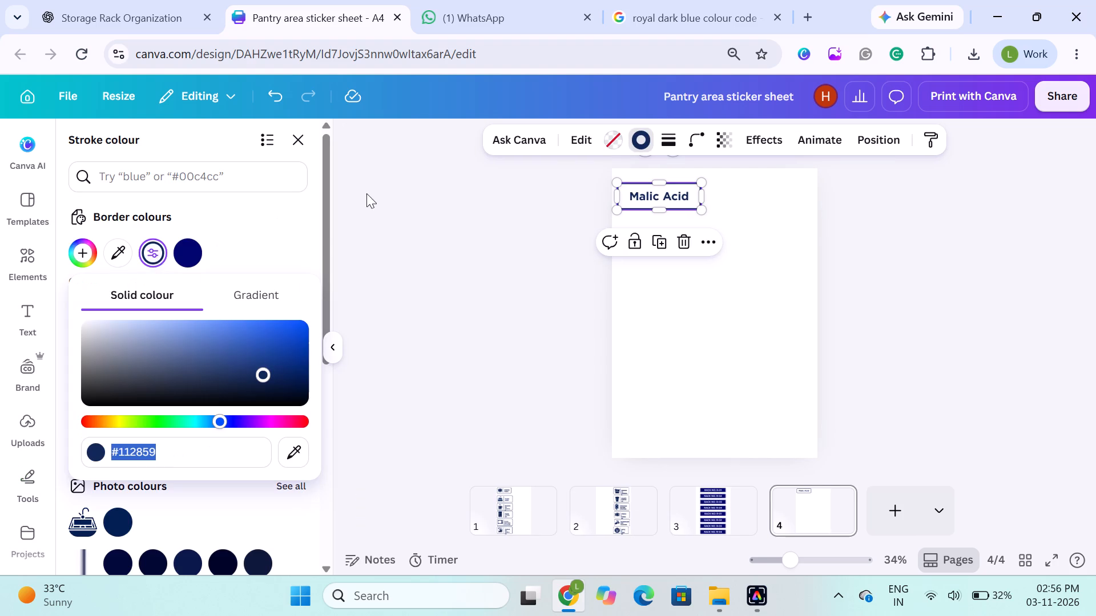
{"action": "left_click", "coordinate": [660, 147]}
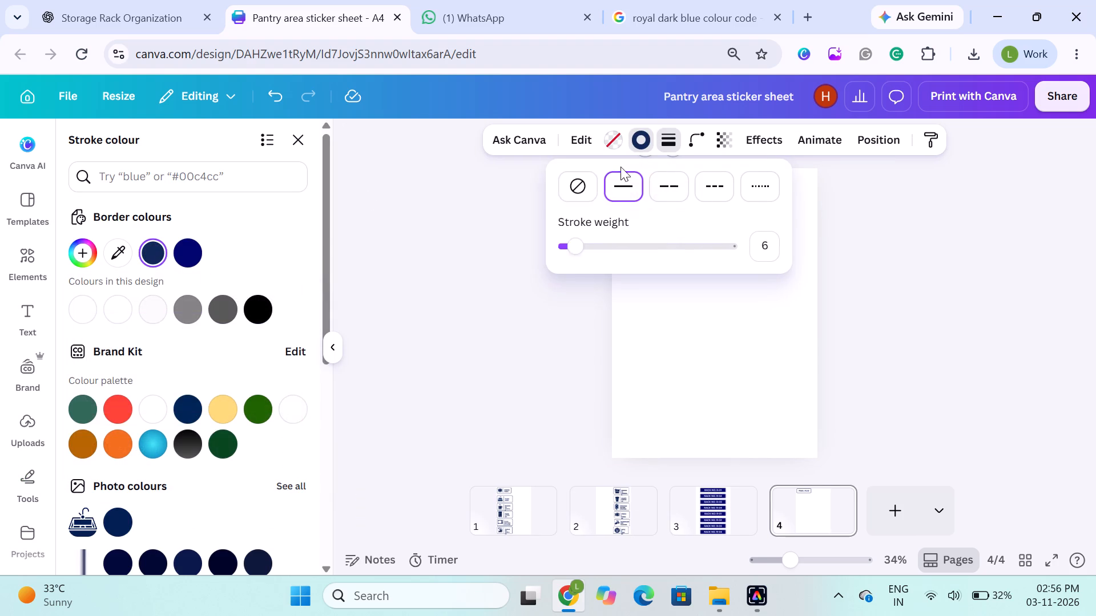
{"action": "left_click_drag", "start_coordinate": [574, 242], "coordinate": [582, 245]}
{"action": "left_click_drag", "start_coordinate": [582, 245], "coordinate": [581, 245]}
{"action": "left_click", "coordinate": [508, 267]}
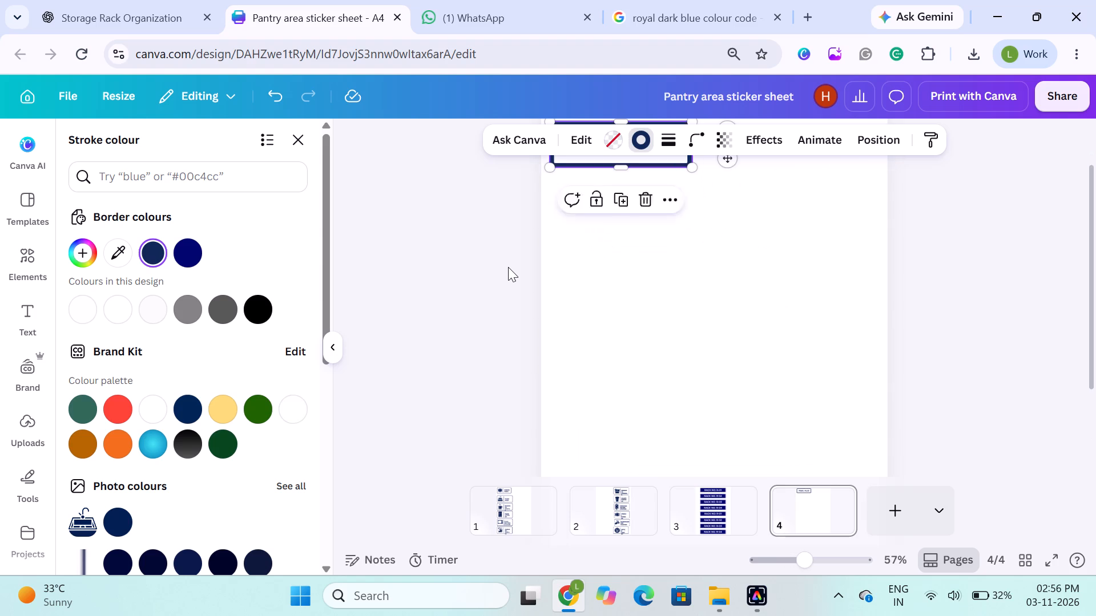
{"action": "scroll", "coordinate": [508, 267], "scroll_direction": "up", "scroll_amount": 2}
{"action": "left_click", "coordinate": [508, 267]}
{"action": "left_click", "coordinate": [335, 237]}
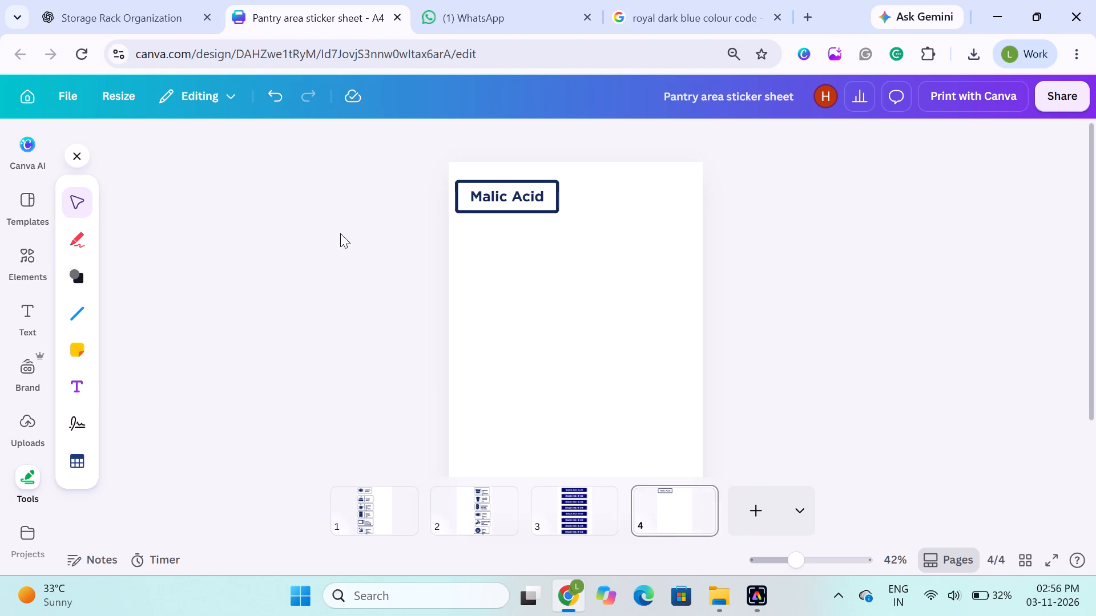
Change the outline of the "Malic Acid" rectangle to the design's brighter dark blue instead of #112859.
{"action": "left_click_drag", "start_coordinate": [420, 198], "coordinate": [432, 208]}
{"action": "left_click_drag", "start_coordinate": [432, 208], "coordinate": [428, 208]}
{"action": "left_click", "coordinate": [467, 208]}
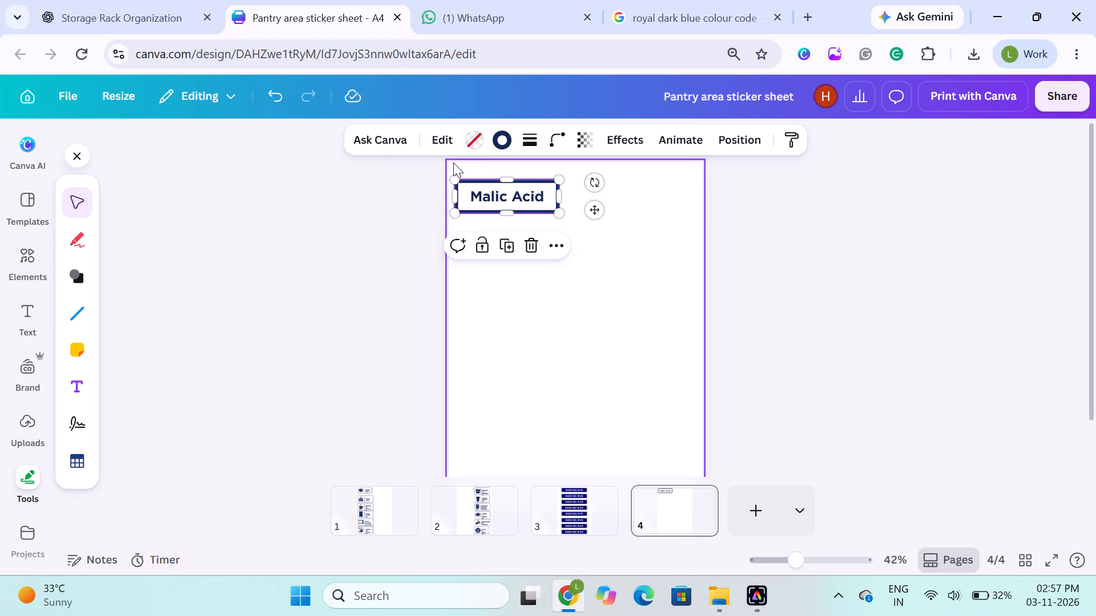
{"action": "left_click", "coordinate": [501, 139]}
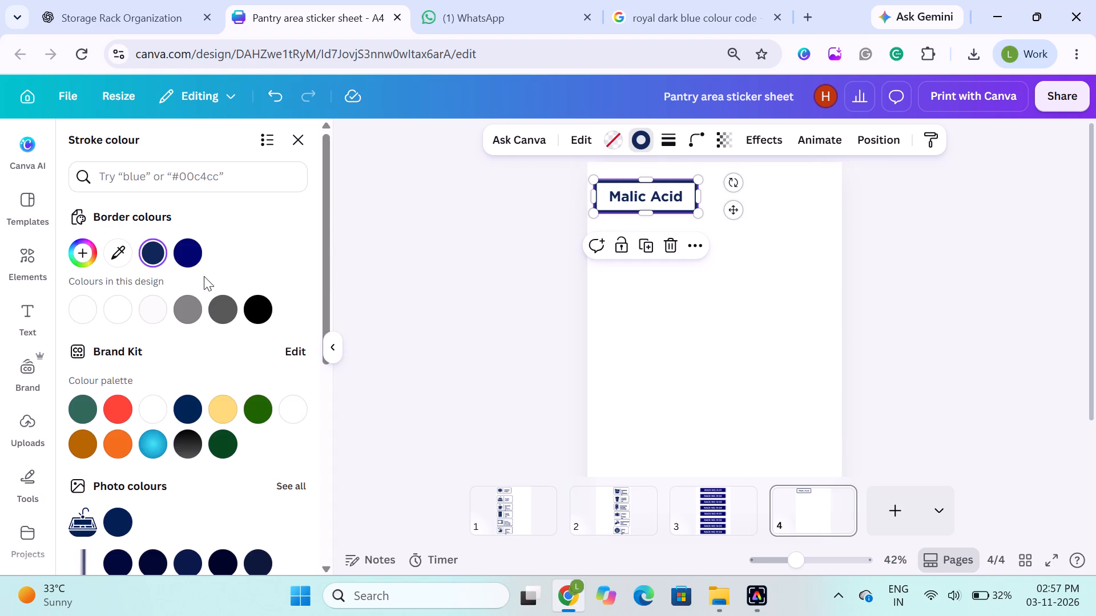
{"action": "left_click", "coordinate": [187, 253]}
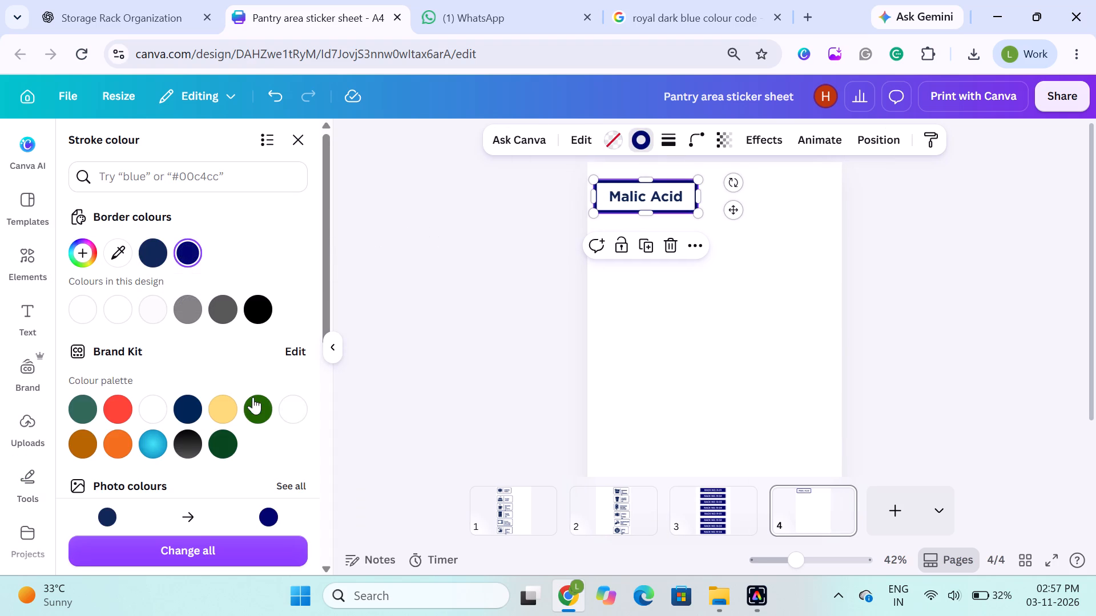
{"action": "left_click", "coordinate": [441, 291]}
{"action": "left_click", "coordinate": [343, 242]}
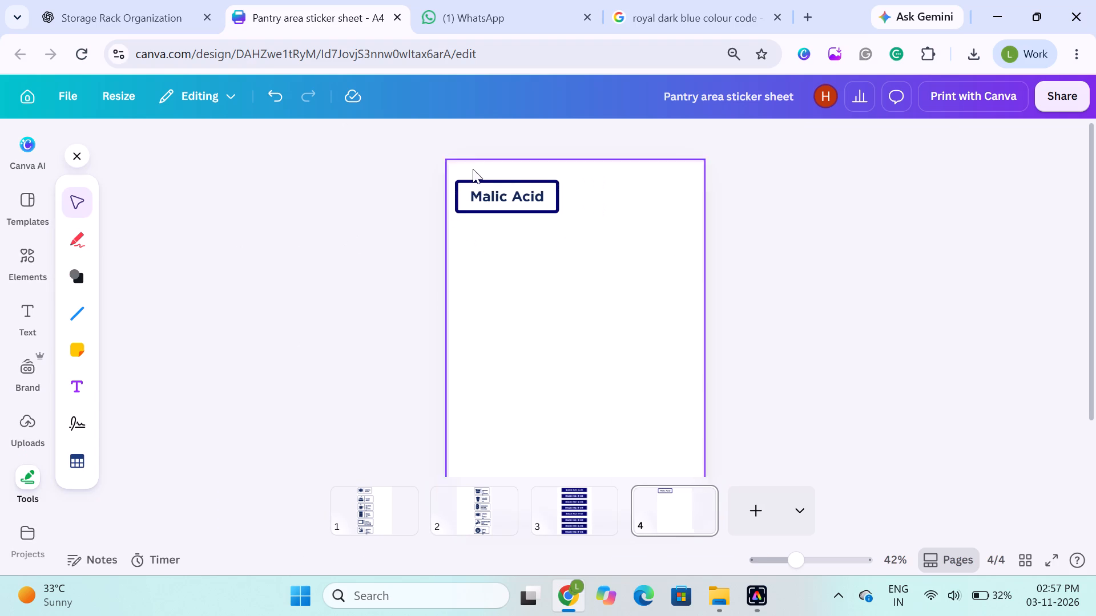
Recolour the "Malic Acid" text in the same dark blue as the rectangle's outline.
{"action": "left_click", "coordinate": [500, 193]}
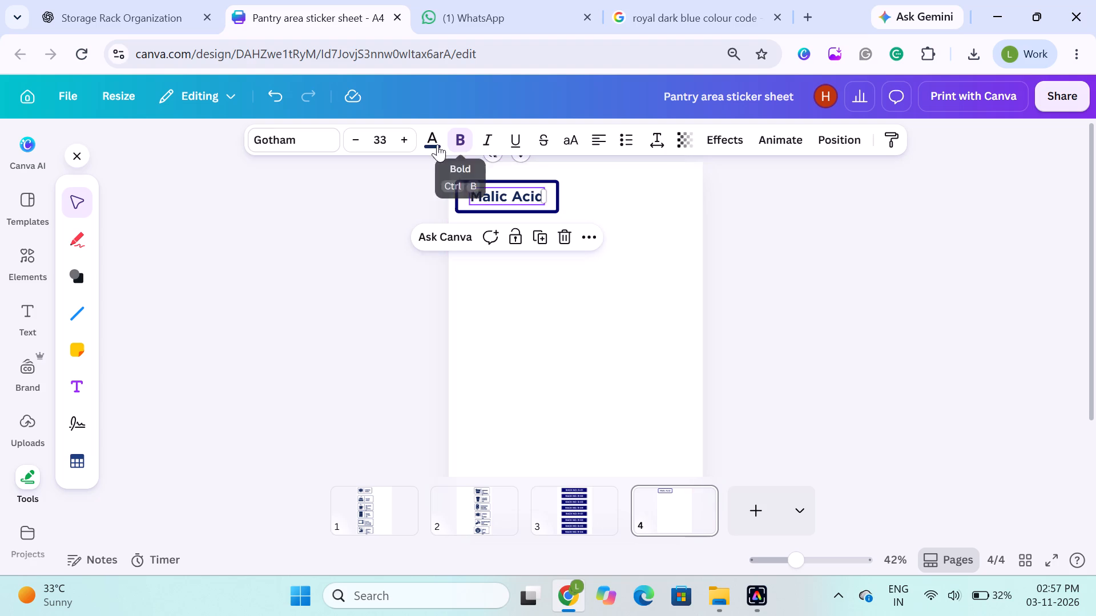
{"action": "left_click", "coordinate": [432, 144]}
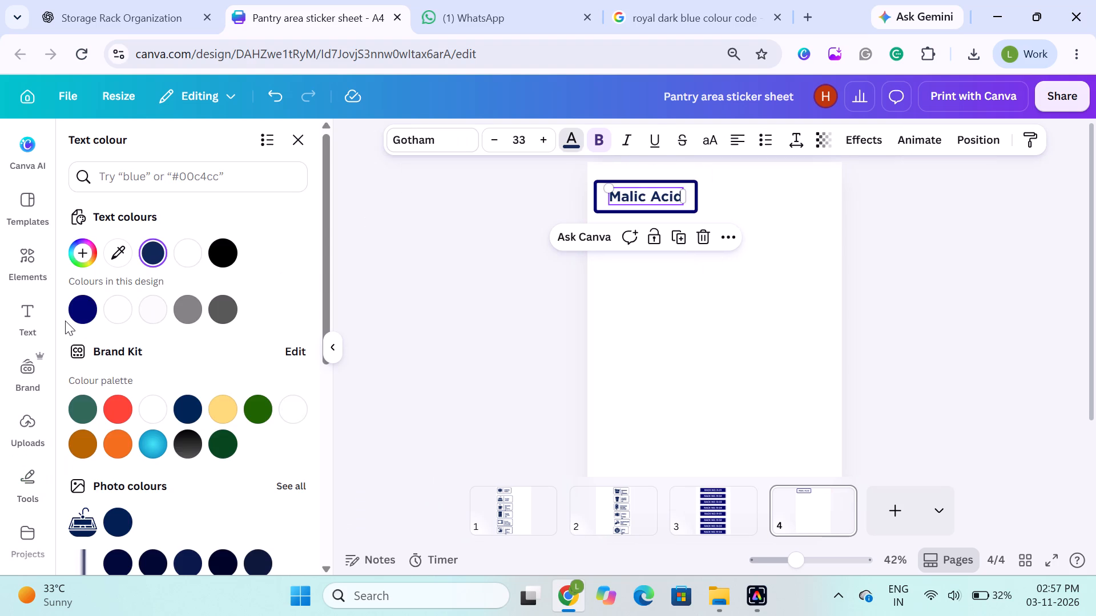
{"action": "left_click", "coordinate": [83, 311]}
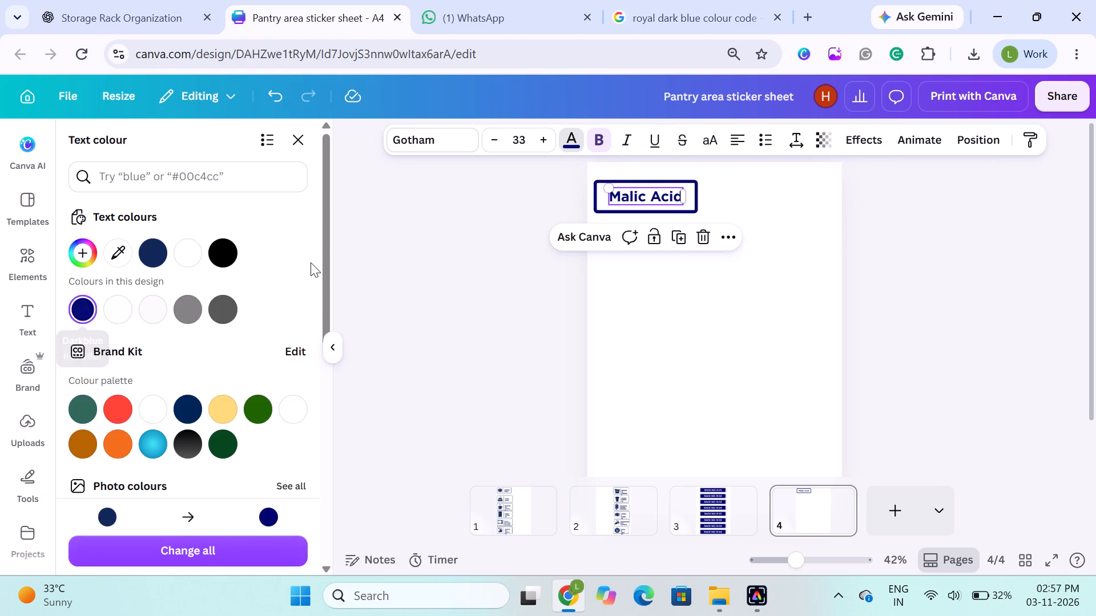
{"action": "left_click", "coordinate": [406, 374]}
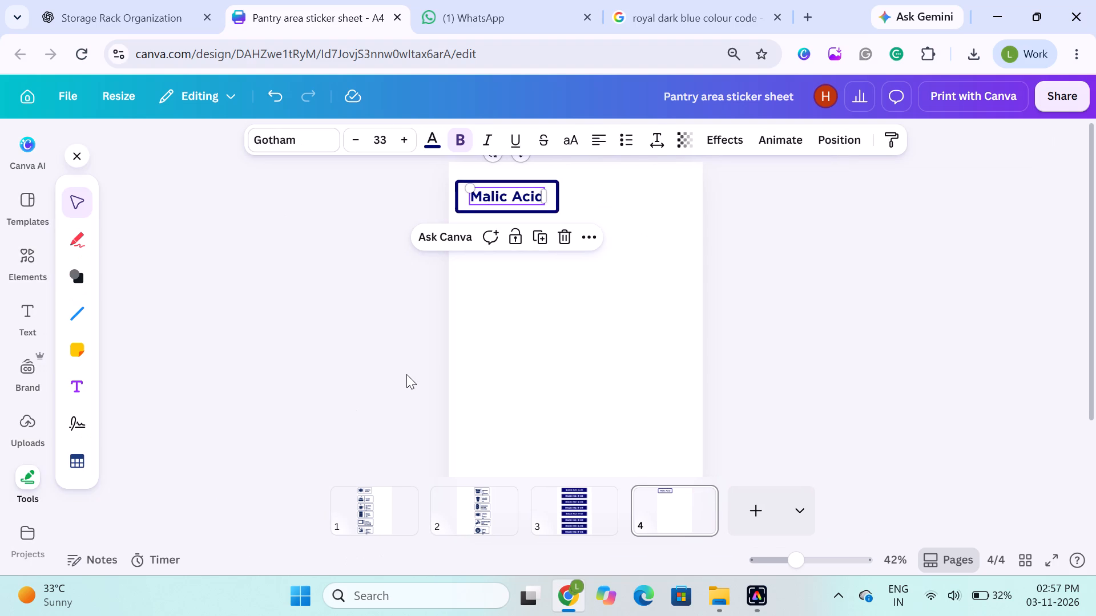
{"action": "left_click", "coordinate": [305, 347]}
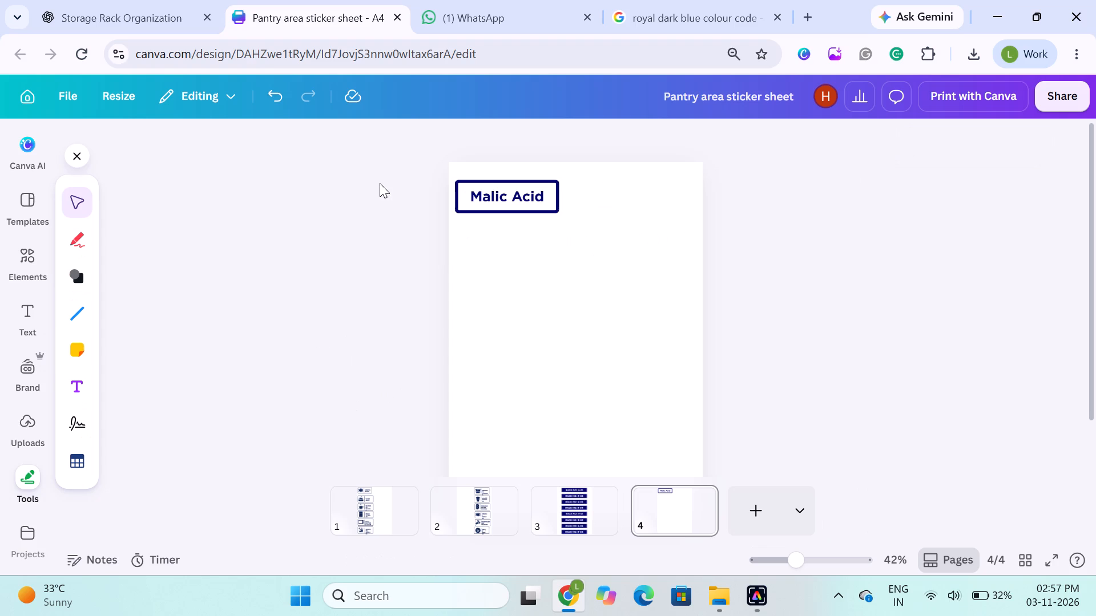
Increase the "Malic Acid" text's font size to 35.
{"action": "left_click_drag", "start_coordinate": [380, 183], "coordinate": [366, 182]}
{"action": "left_click", "coordinate": [482, 196]}
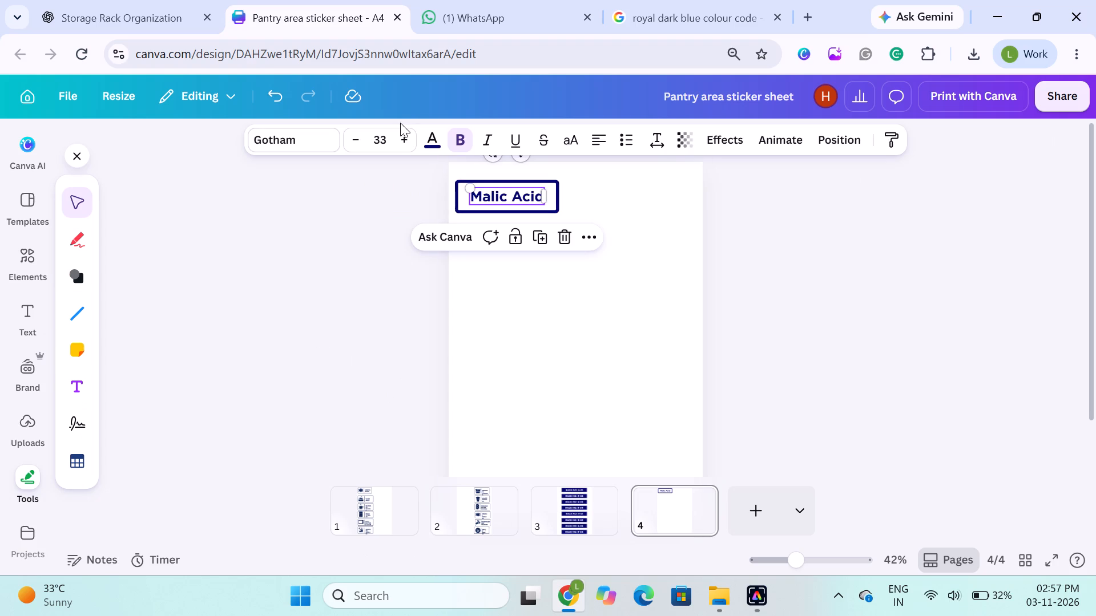
{"action": "left_click", "coordinate": [409, 143]}
{"action": "left_click", "coordinate": [409, 143]}
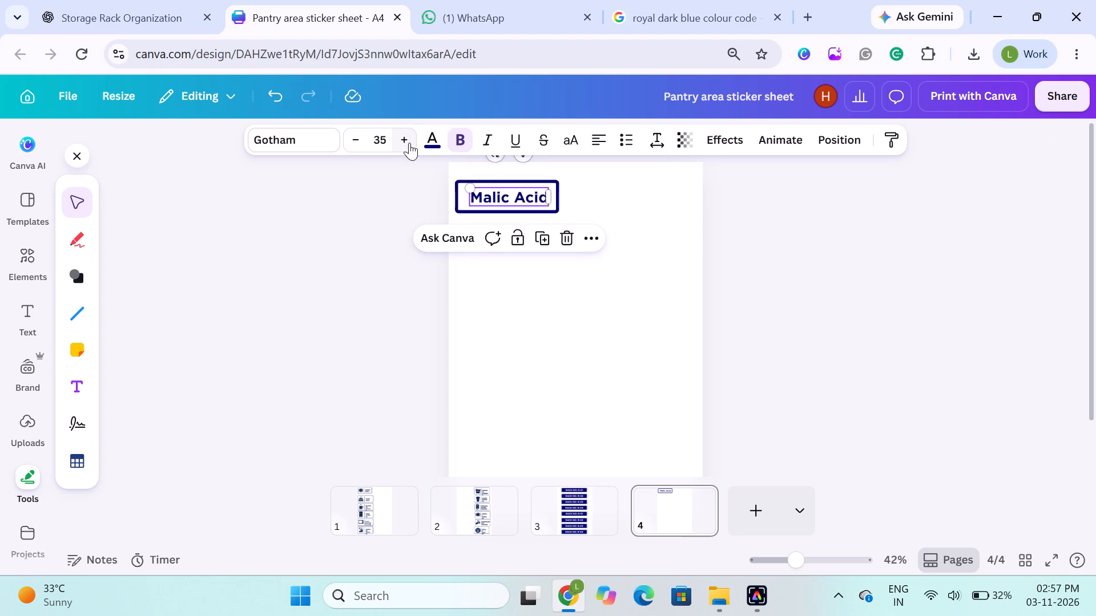
Align the enlarged "Malic Acid" text and its rectangle to each other by centre and middle.
{"action": "left_click", "coordinate": [460, 192], "text": "shift"}
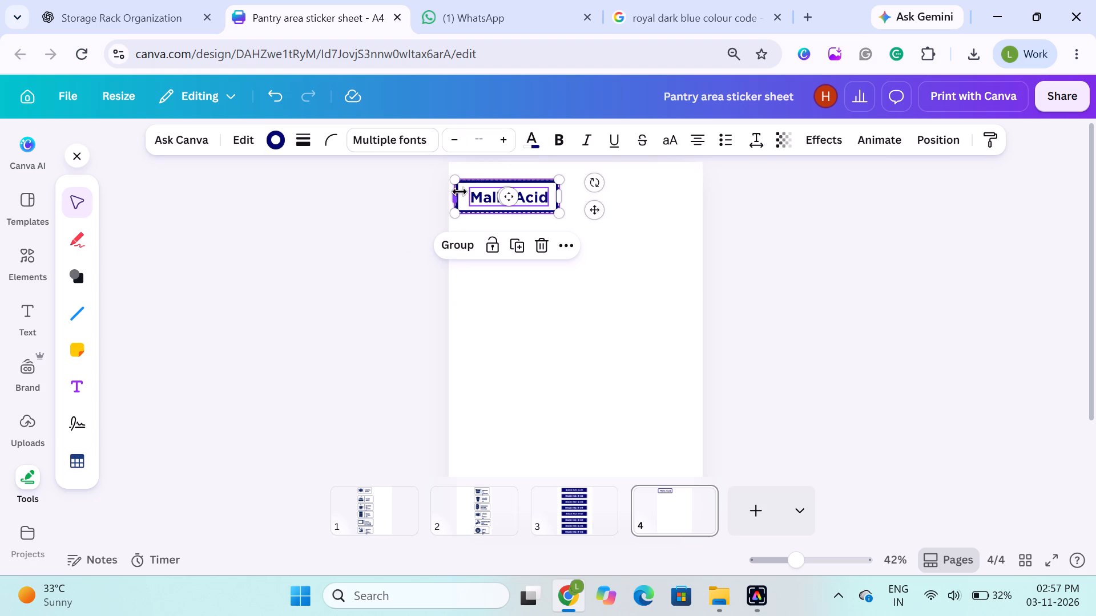
{"action": "left_click", "coordinate": [940, 142]}
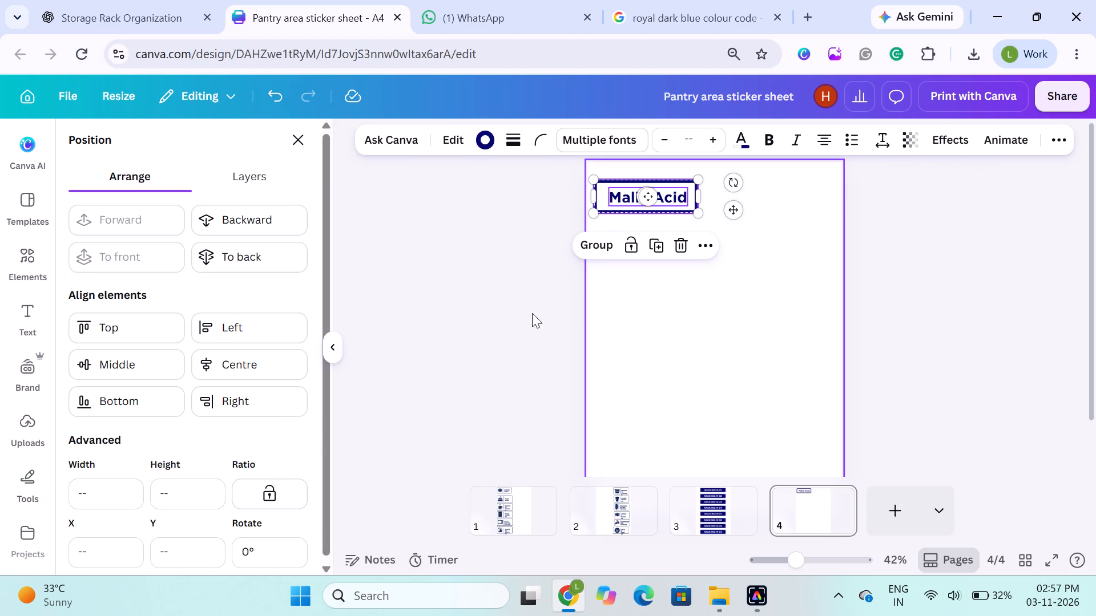
{"action": "left_click", "coordinate": [248, 360]}
{"action": "left_click", "coordinate": [121, 363]}
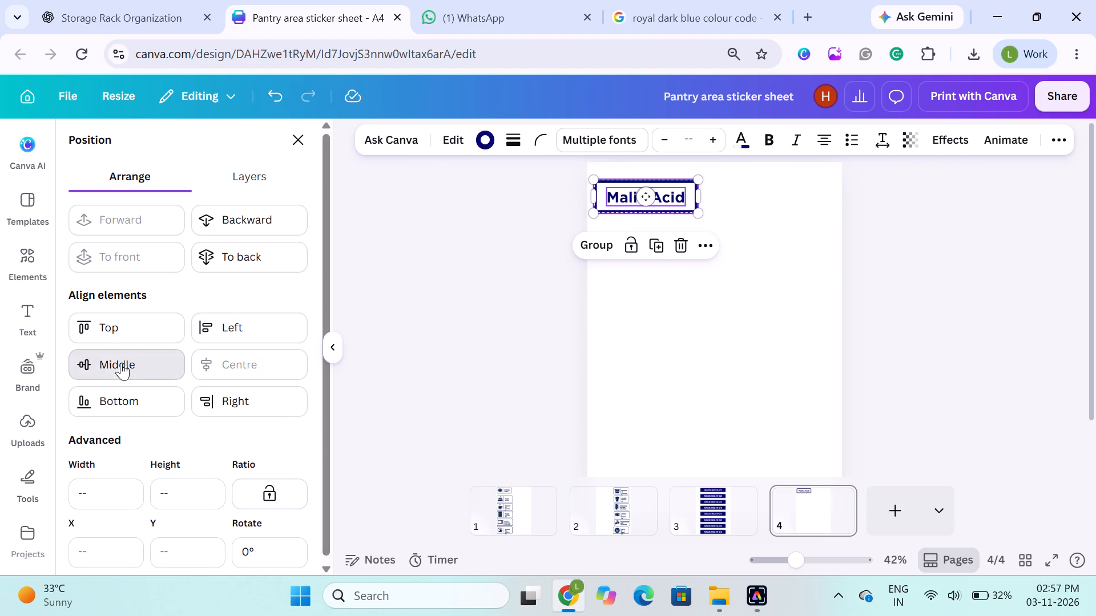
{"action": "left_click", "coordinate": [464, 279]}
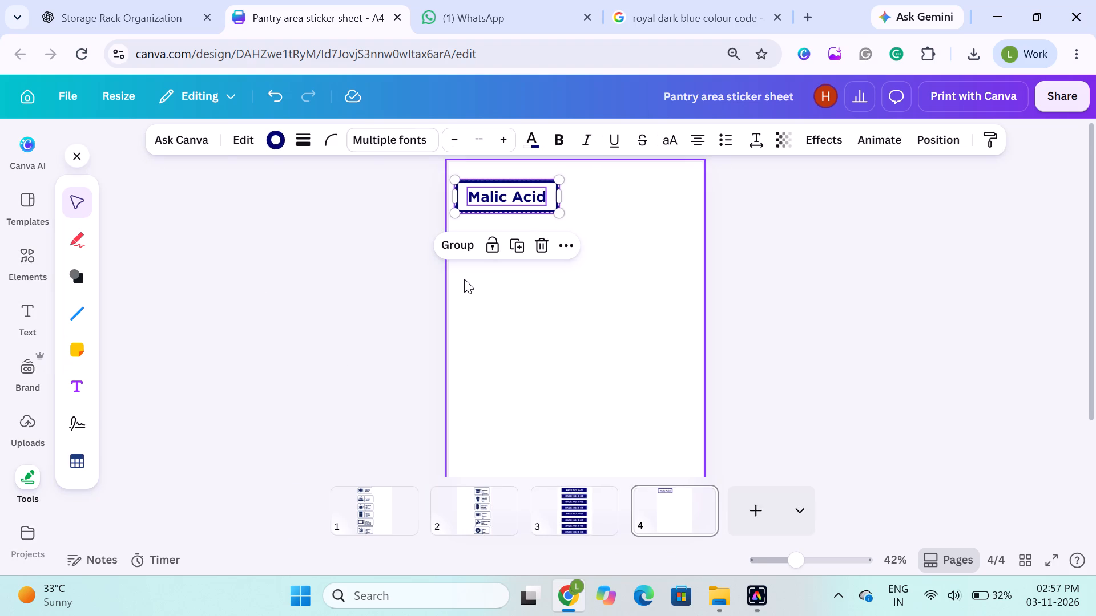
{"action": "left_click", "coordinate": [347, 297]}
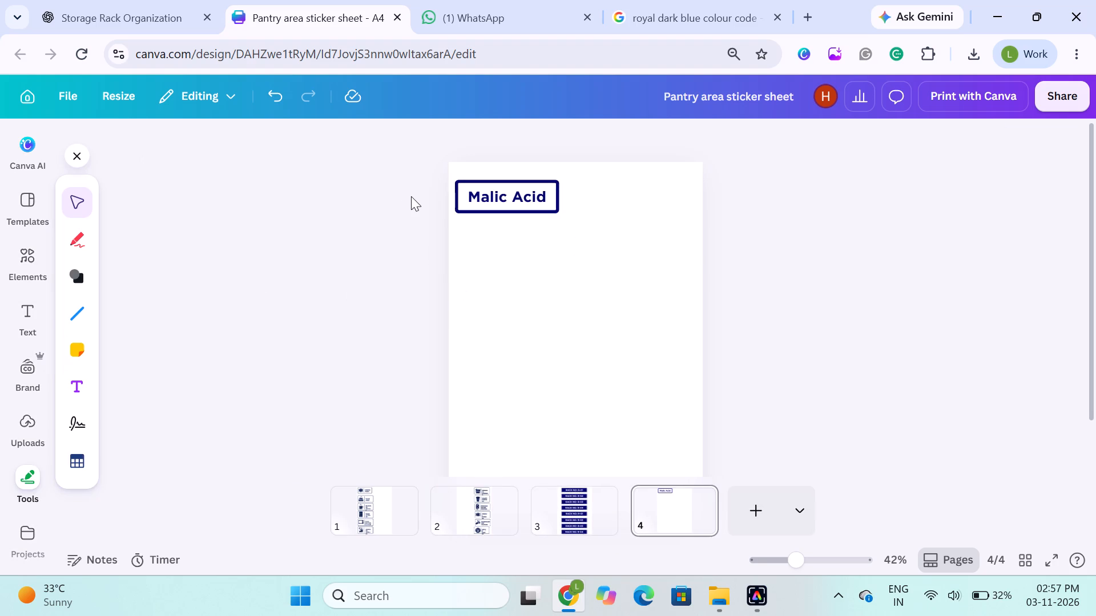
Duplicate the "Malic Acid" text with its rectangle and place the copy level with the original near the page's right edge.
{"action": "left_click_drag", "start_coordinate": [412, 192], "coordinate": [525, 233]}
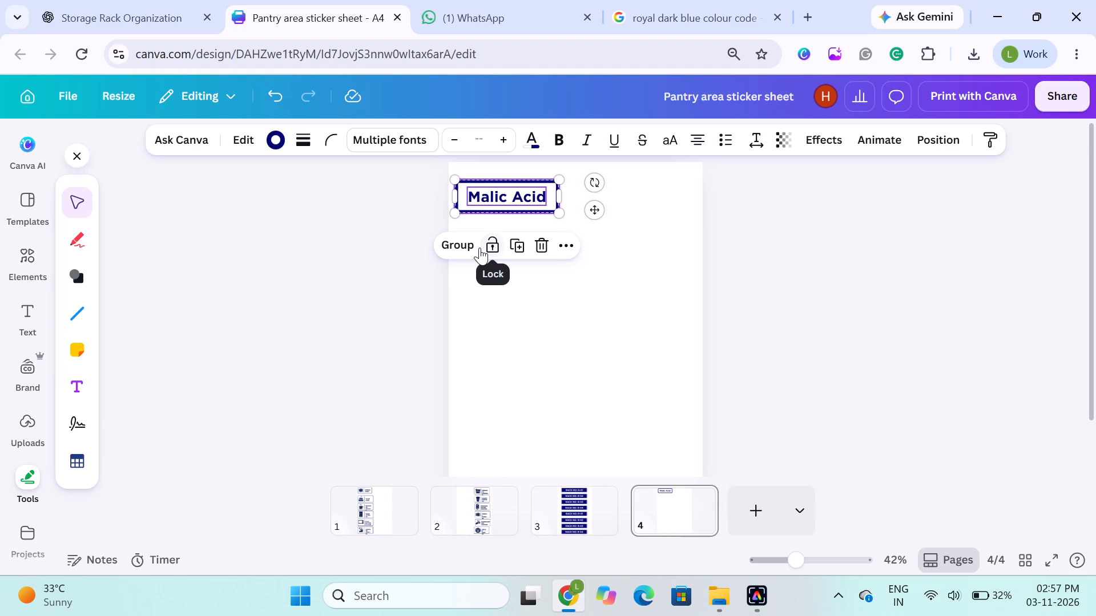
{"action": "key", "text": "ctrl+d"}
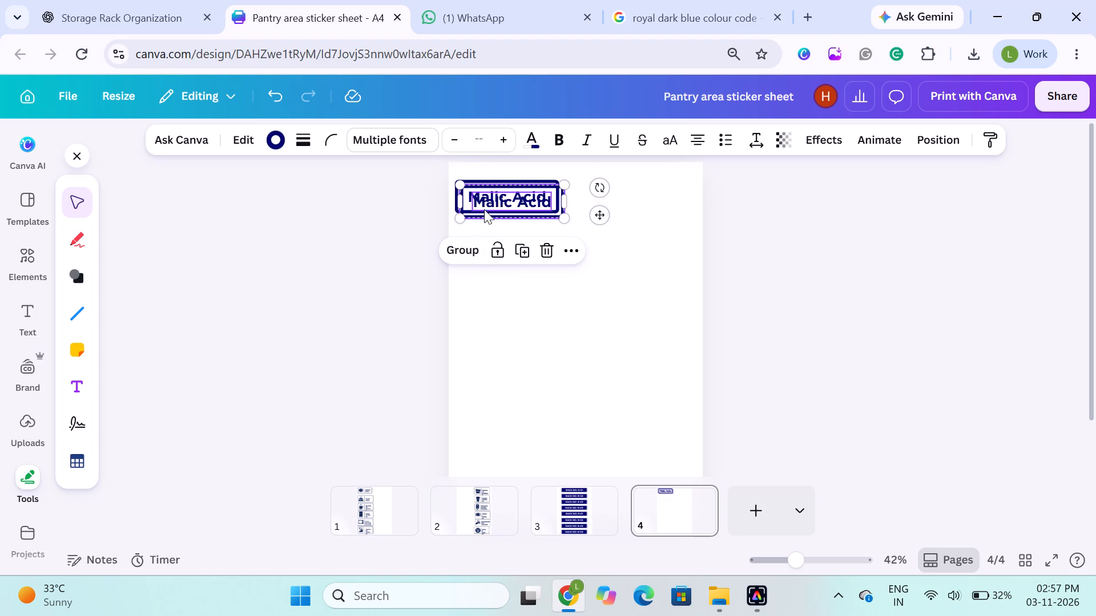
{"action": "left_click_drag", "start_coordinate": [498, 196], "coordinate": [621, 188]}
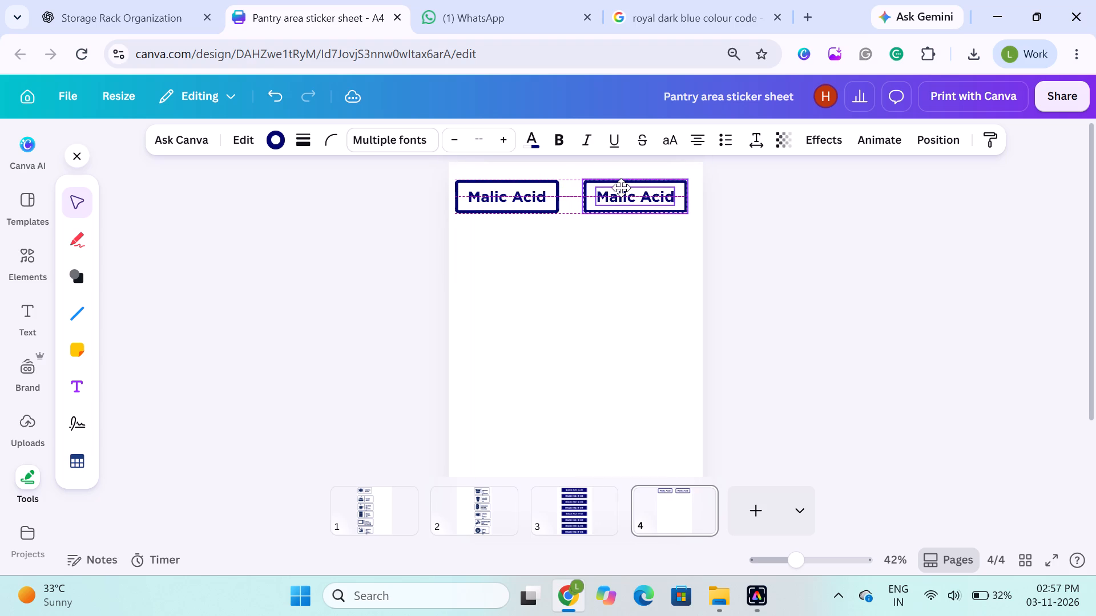
{"action": "left_click_drag", "start_coordinate": [621, 188], "coordinate": [621, 189]}
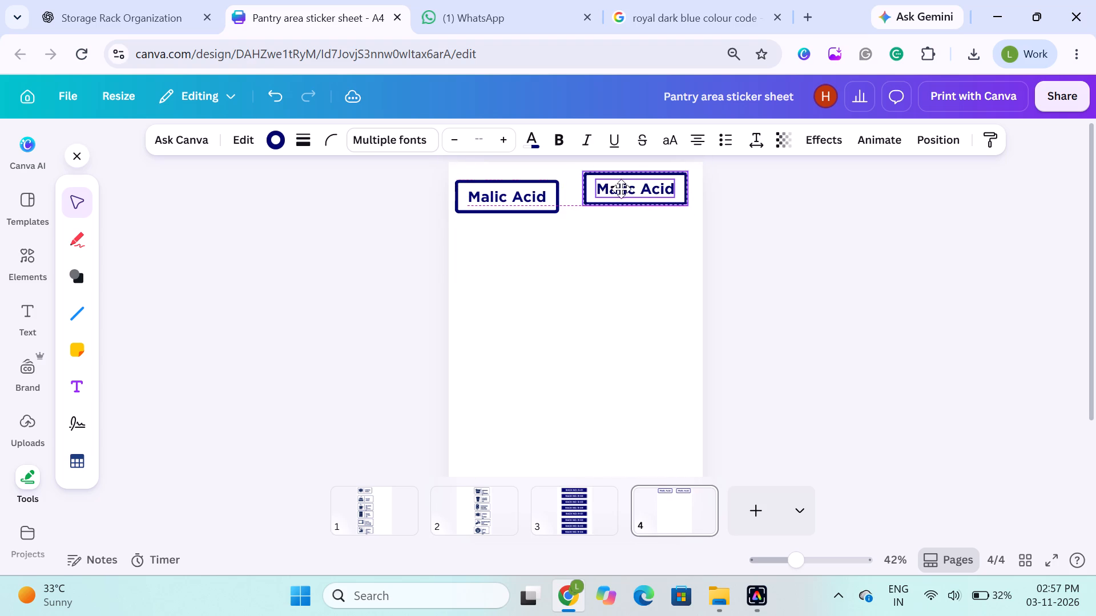
{"action": "left_click_drag", "start_coordinate": [621, 189], "coordinate": [623, 192]}
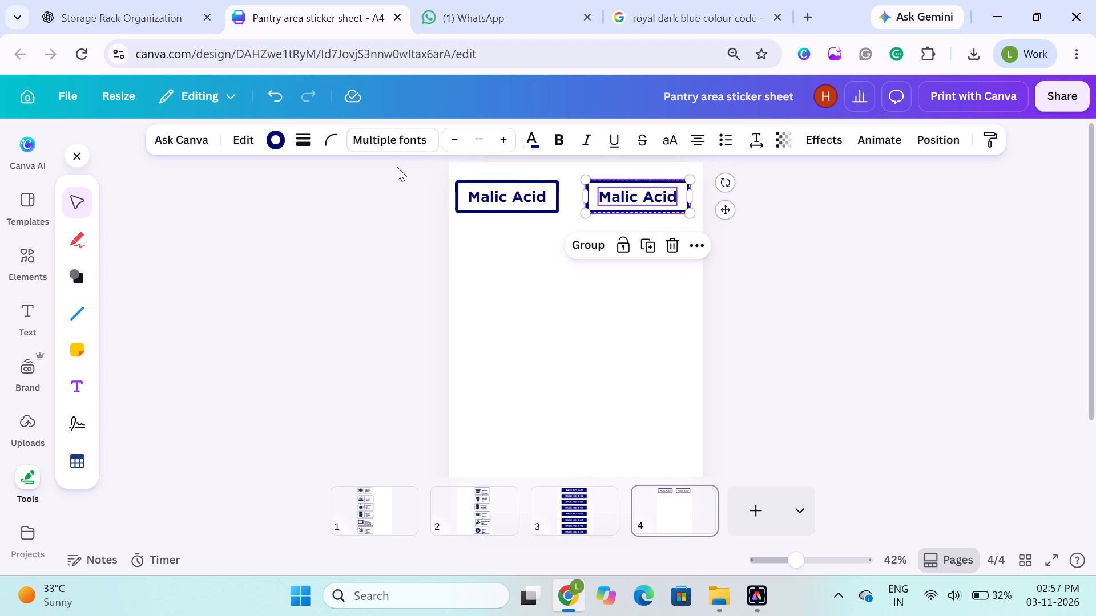
Duplicate the right-hand "Malic Acid" label six times down the page, evenly spaced, to form a column of seven labels.
{"action": "key", "text": "ctrl+d"}
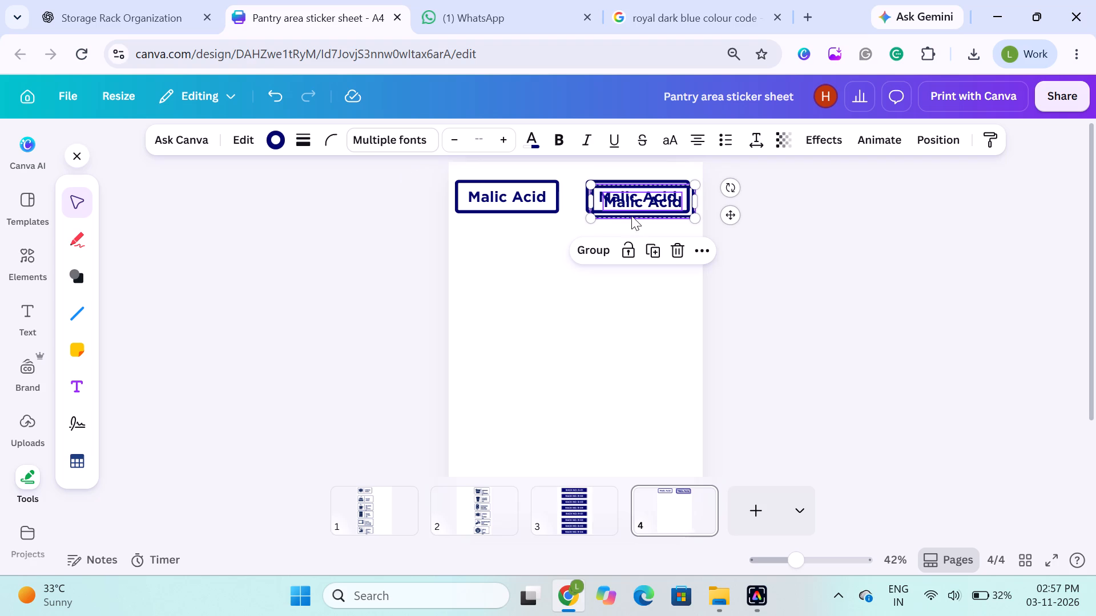
{"action": "left_click_drag", "start_coordinate": [644, 202], "coordinate": [639, 241]}
{"action": "key", "text": "ctrl+d"}
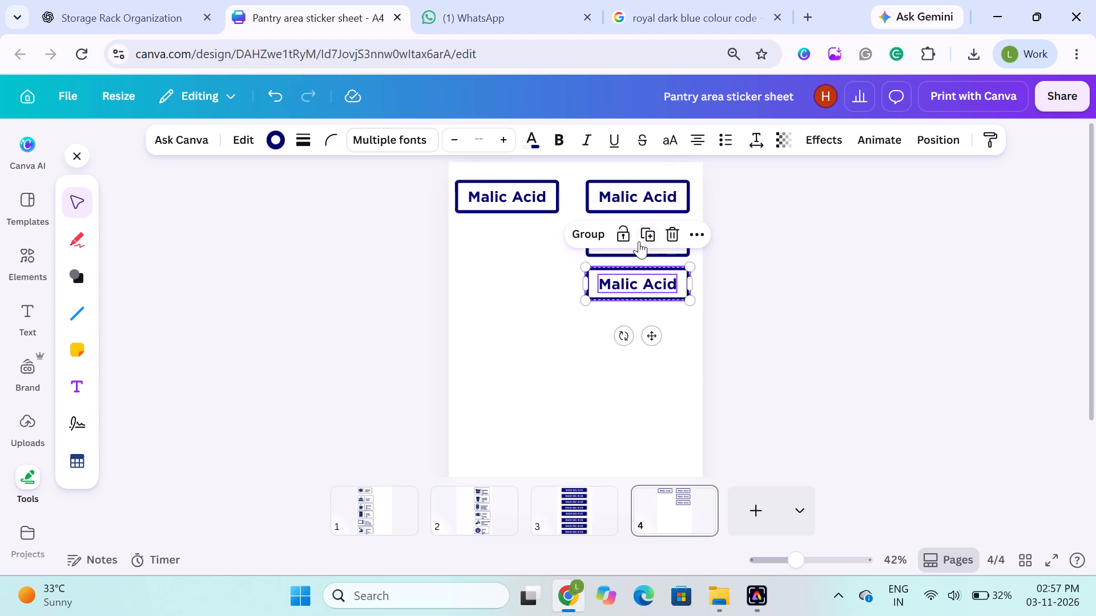
{"action": "key", "text": "ctrl+d"}
{"action": "key", "text": "ctrl+d"}
{"action": "key", "text": "ctrl+d"}
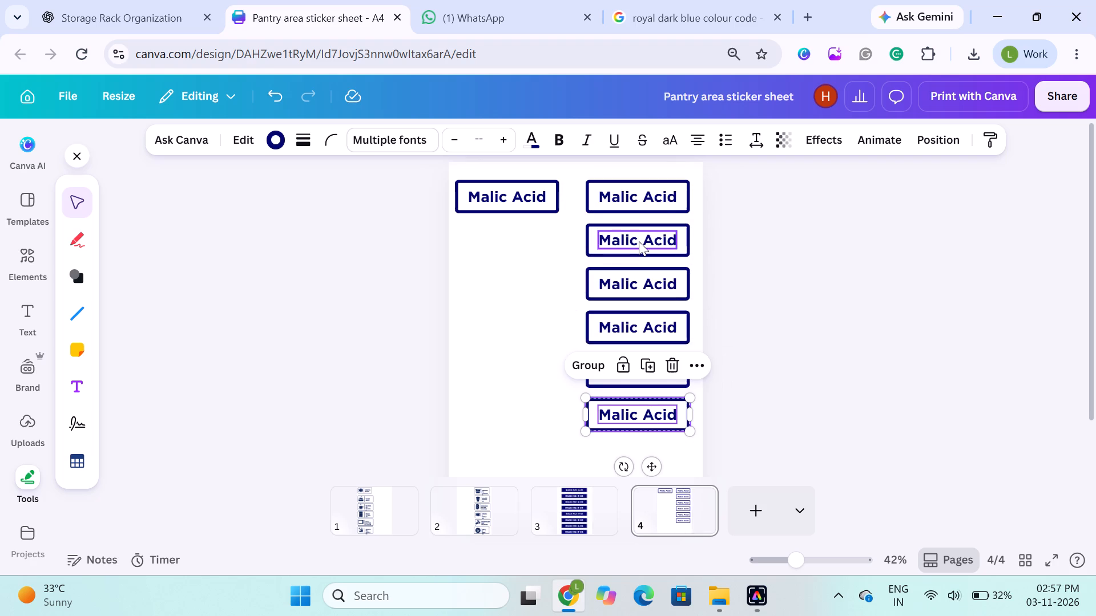
{"action": "key", "text": "ctrl+d"}
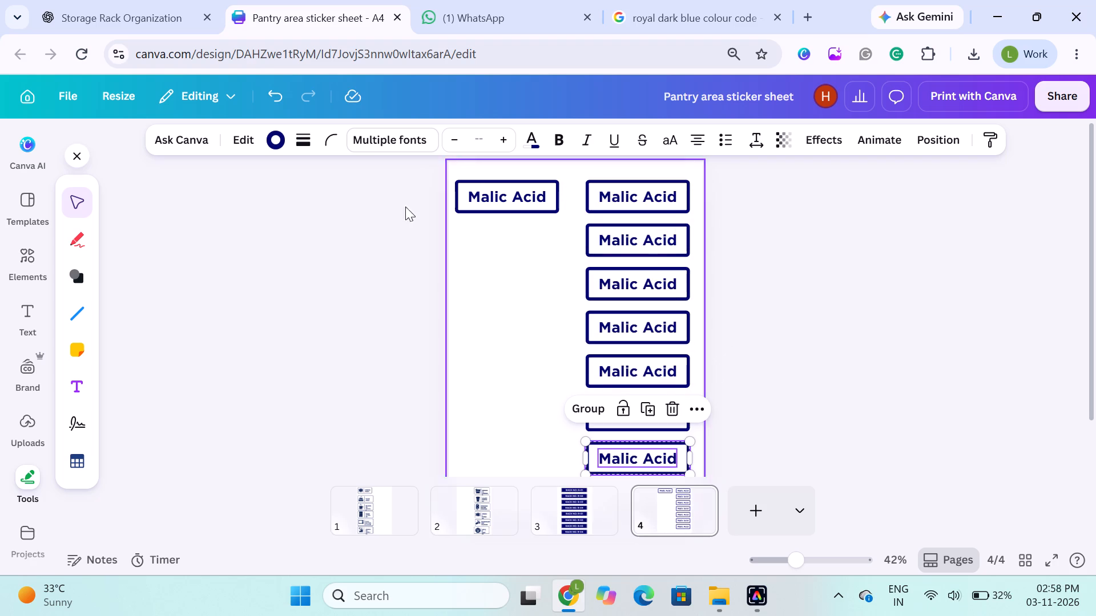
Duplicate the left-hand "Malic Acid" text with its rectangle and place the copy directly below the original, edges aligned, with a narrow gap.
{"action": "left_click", "coordinate": [334, 225]}
{"action": "scroll", "coordinate": [334, 225], "scroll_direction": "down", "scroll_amount": 1}
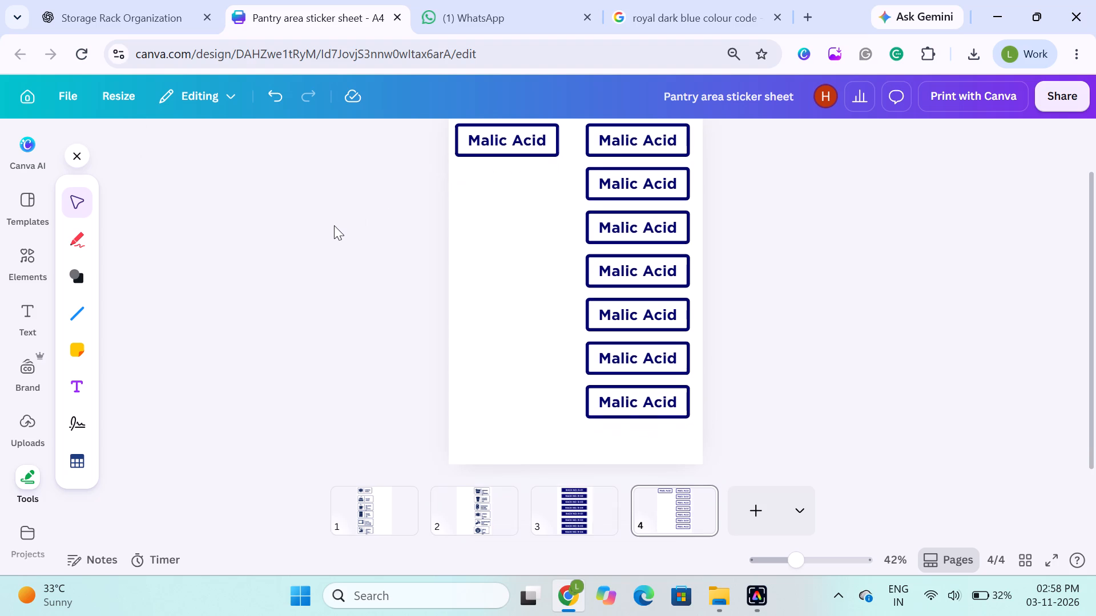
{"action": "scroll", "coordinate": [334, 225], "scroll_direction": "down", "scroll_amount": 1}
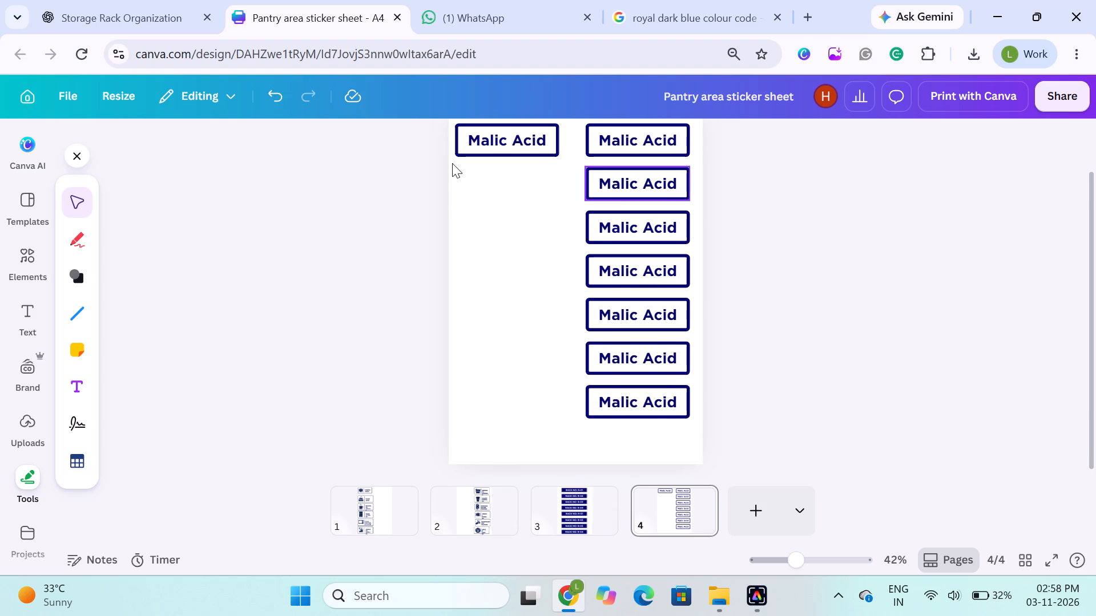
{"action": "scroll", "coordinate": [452, 163], "scroll_direction": "up", "scroll_amount": 1}
{"action": "left_click_drag", "start_coordinate": [420, 150], "coordinate": [515, 174]}
{"action": "key", "text": "ctrl+d"}
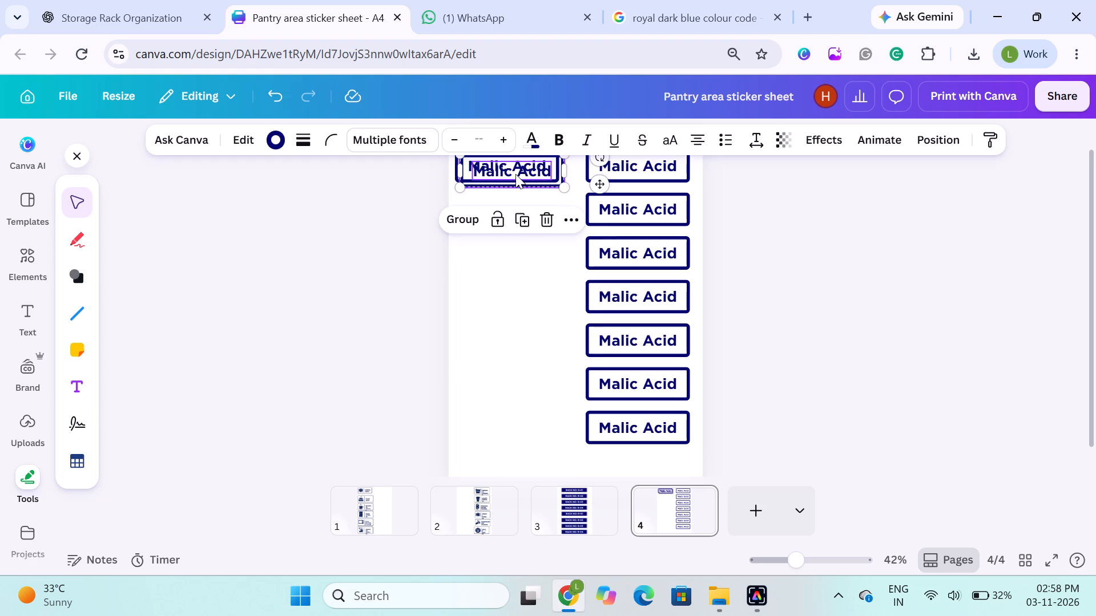
{"action": "left_click_drag", "start_coordinate": [515, 174], "coordinate": [512, 210]}
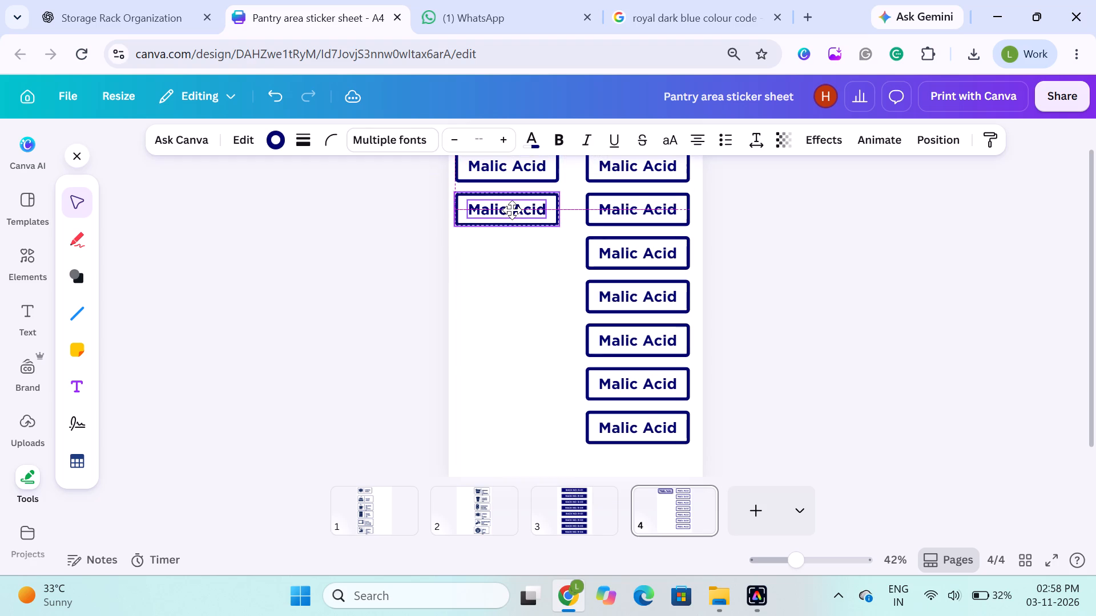
{"action": "left_click_drag", "start_coordinate": [512, 210], "coordinate": [510, 207]}
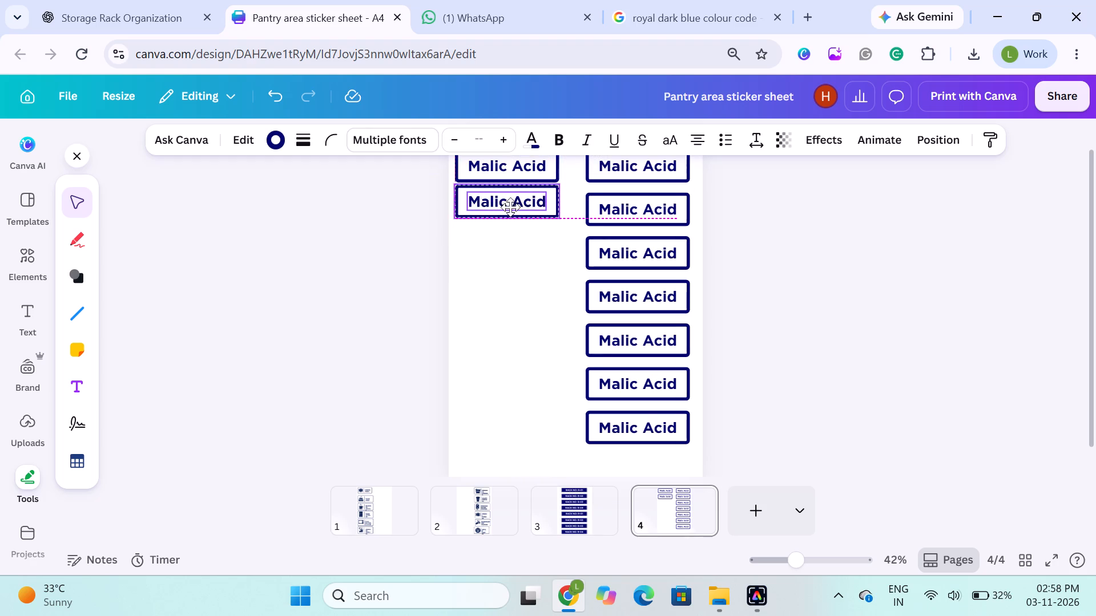
{"action": "left_click_drag", "start_coordinate": [510, 207], "coordinate": [505, 211]}
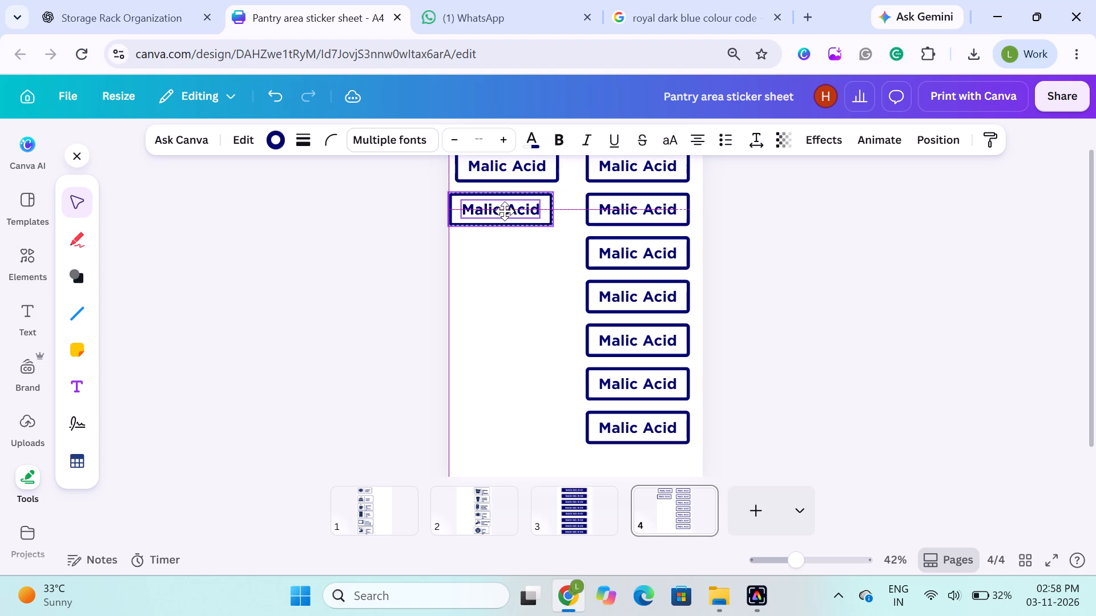
{"action": "left_click_drag", "start_coordinate": [505, 211], "coordinate": [513, 209]}
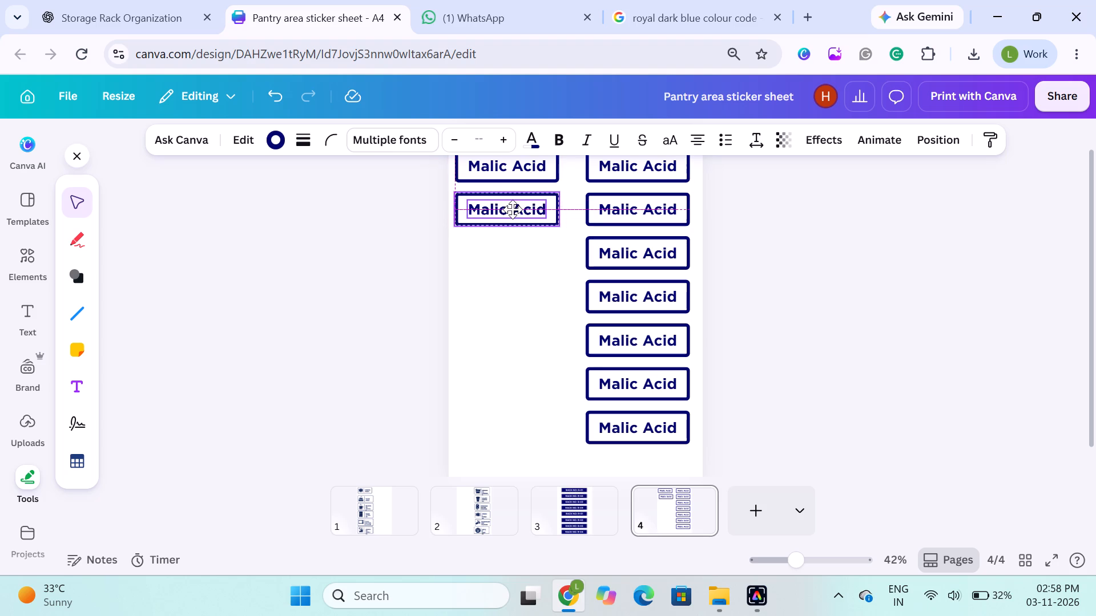
{"action": "left_click_drag", "start_coordinate": [513, 209], "coordinate": [511, 208]}
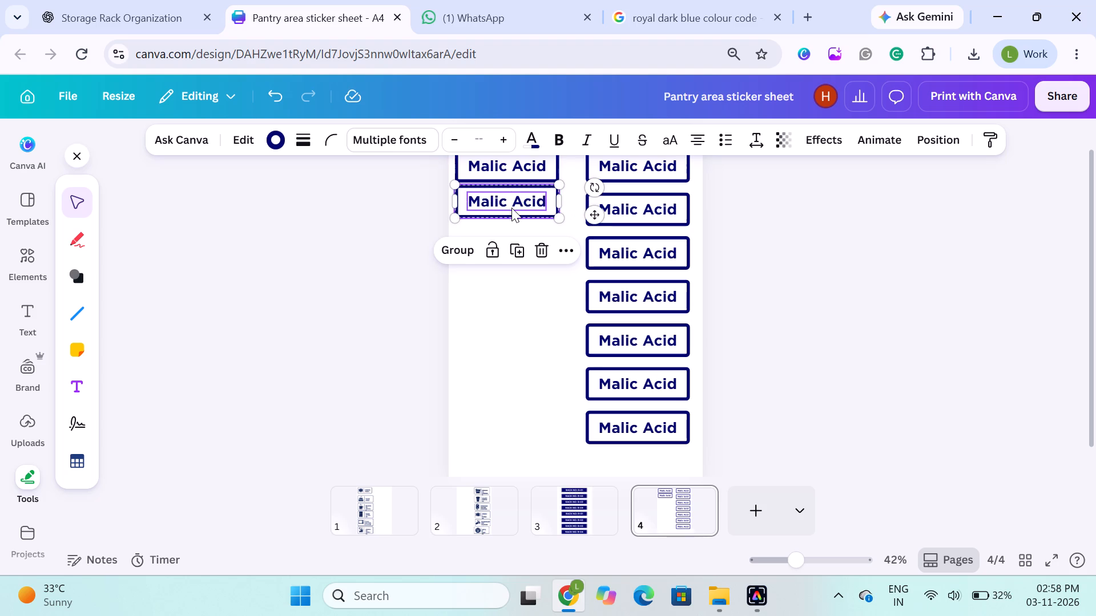
Nudge the second left-hand "Malic Acid" label slightly down to widen the gap, keeping it aligned with the label above.
{"action": "key", "text": "Down"}
{"action": "key", "text": "Down"}
{"action": "key", "text": "Down"}
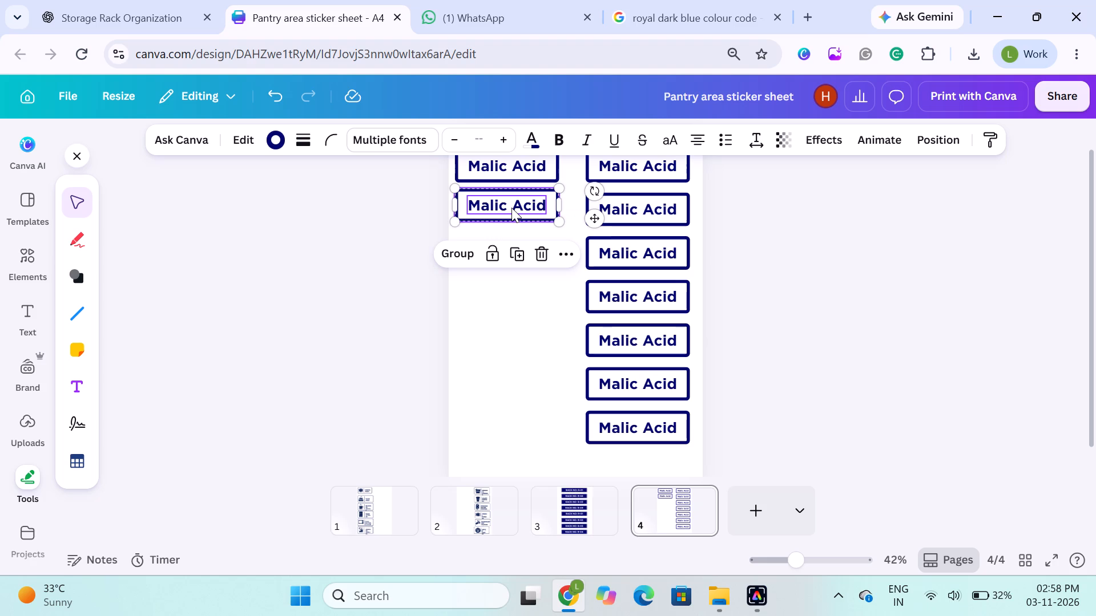
{"action": "key", "text": "Right"}
{"action": "key", "text": "Right"}
{"action": "key", "text": "Left"}
{"action": "key", "text": "Left"}
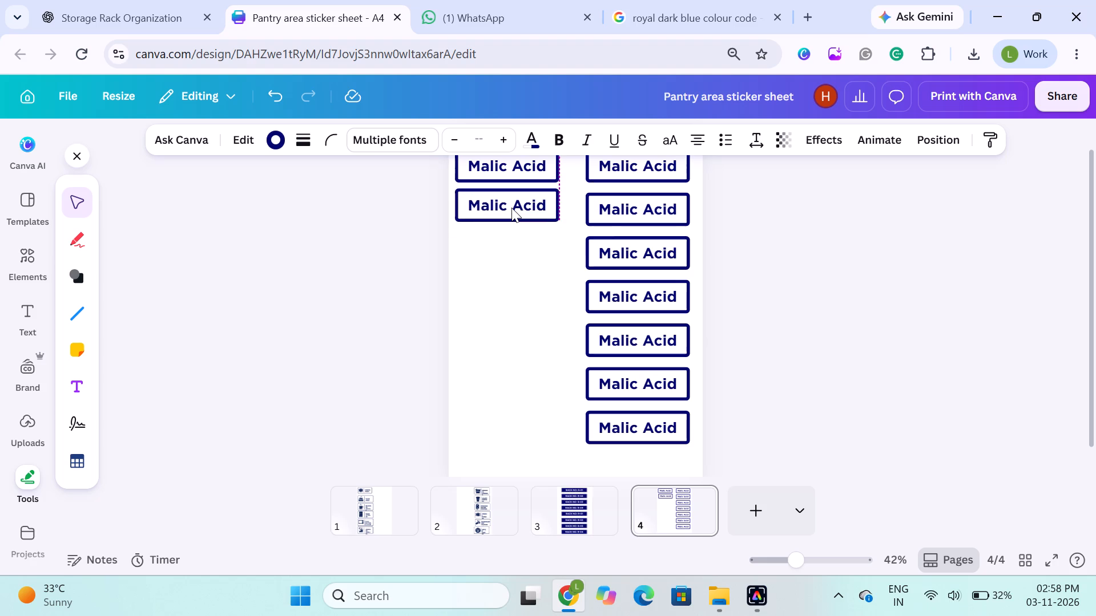
Nudge the second left-hand "Malic Acid" label down until it is level with the second label of the right-hand column.
{"action": "key", "text": "Down"}
{"action": "key", "text": "Down"}
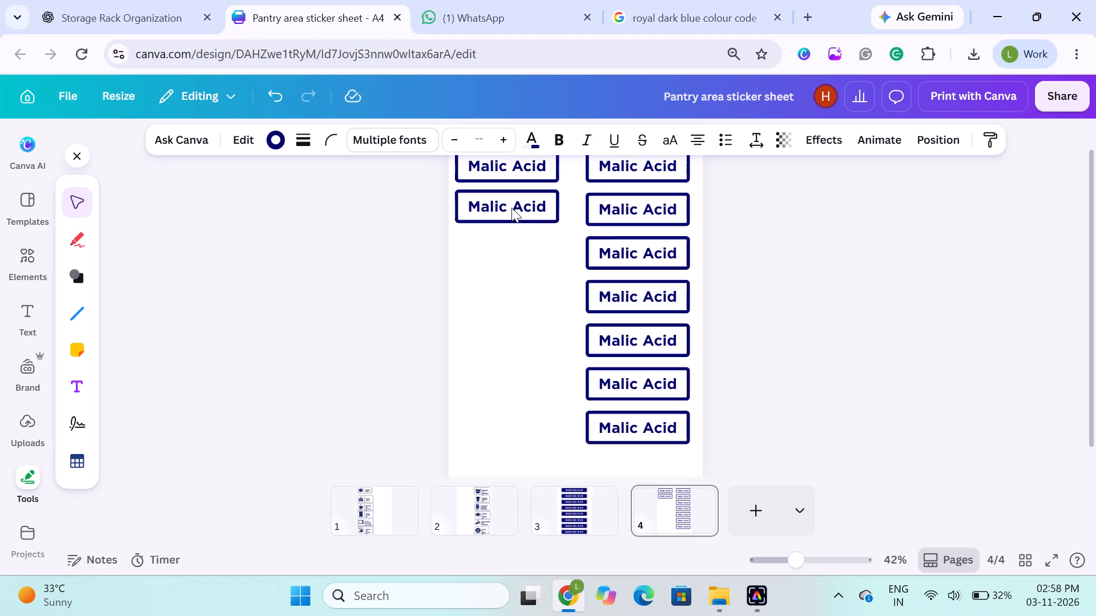
{"action": "key", "text": "Down"}
{"action": "key", "text": "Down"}
{"action": "key", "text": "Down"}
{"action": "key", "text": "Up"}
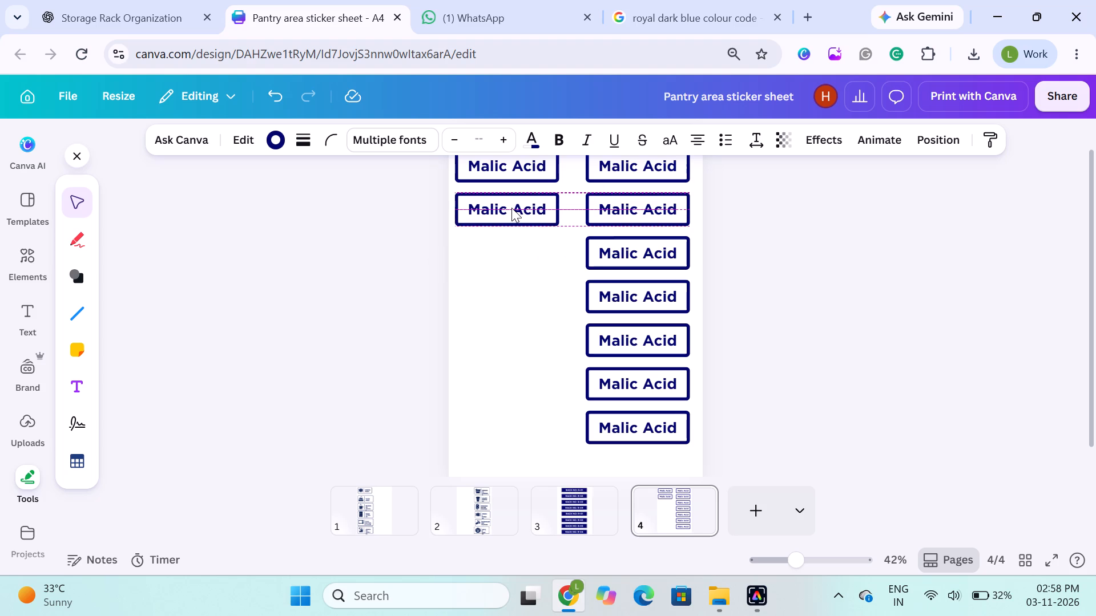
{"action": "key", "text": "Right"}
{"action": "key", "text": "Left"}
{"action": "key", "text": "Right"}
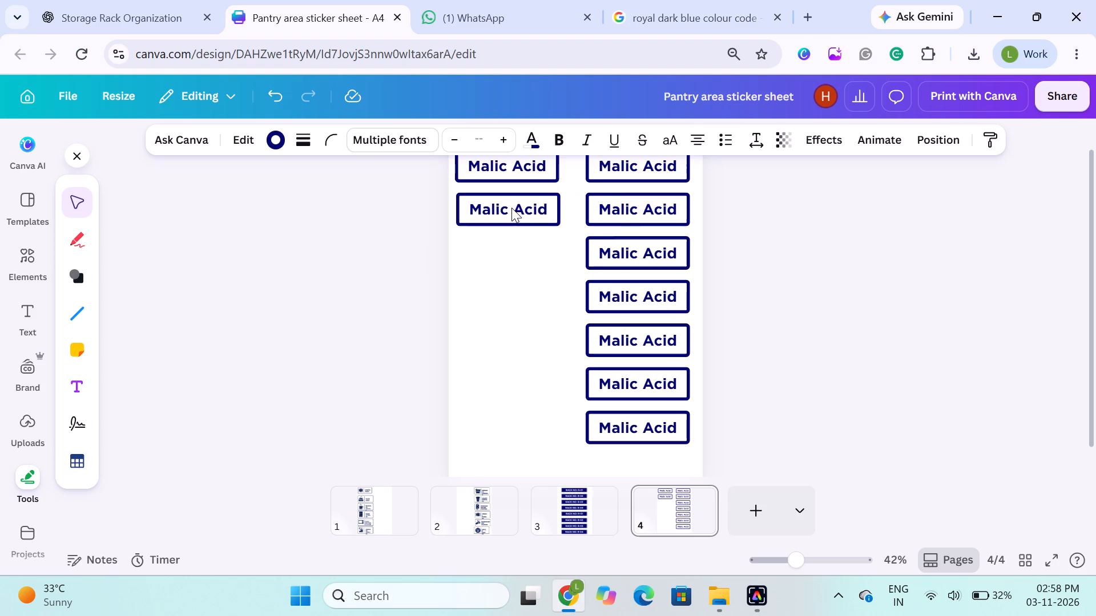
{"action": "left_click", "coordinate": [337, 231]}
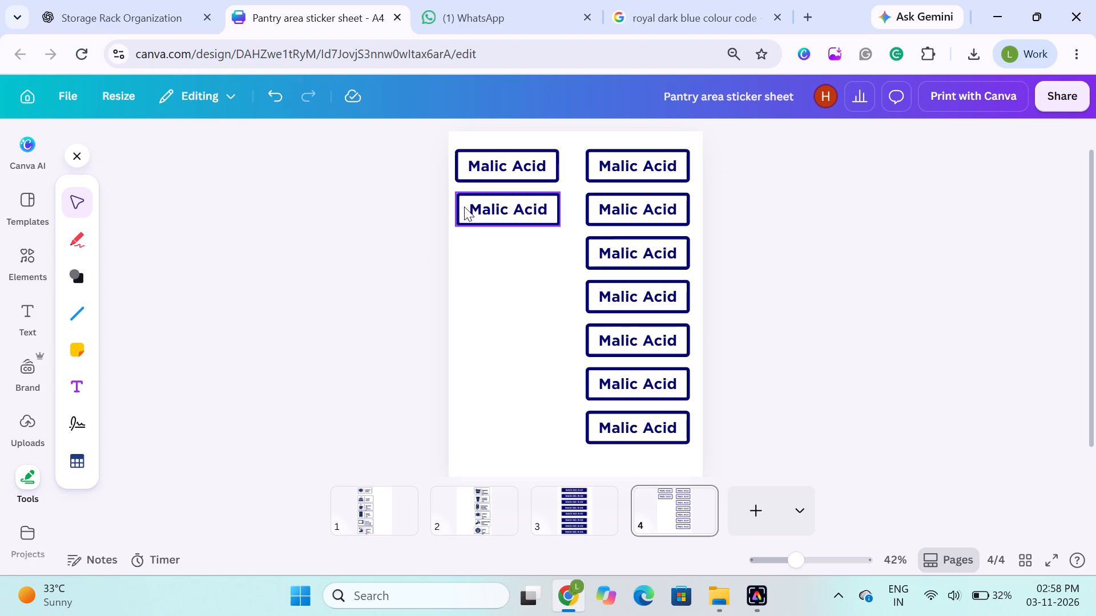
Duplicate the second left-hand "Malic Acid" text with its rectangle five times down the page to form a left-hand column of seven labels.
{"action": "left_click", "coordinate": [477, 209]}
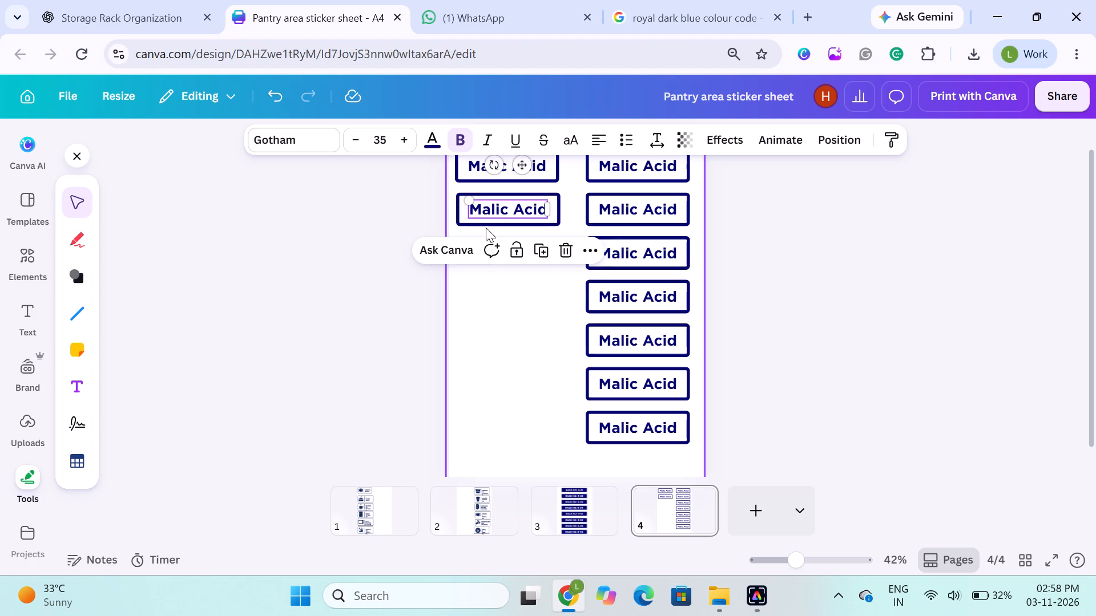
{"action": "left_click", "coordinate": [486, 223], "text": "shift"}
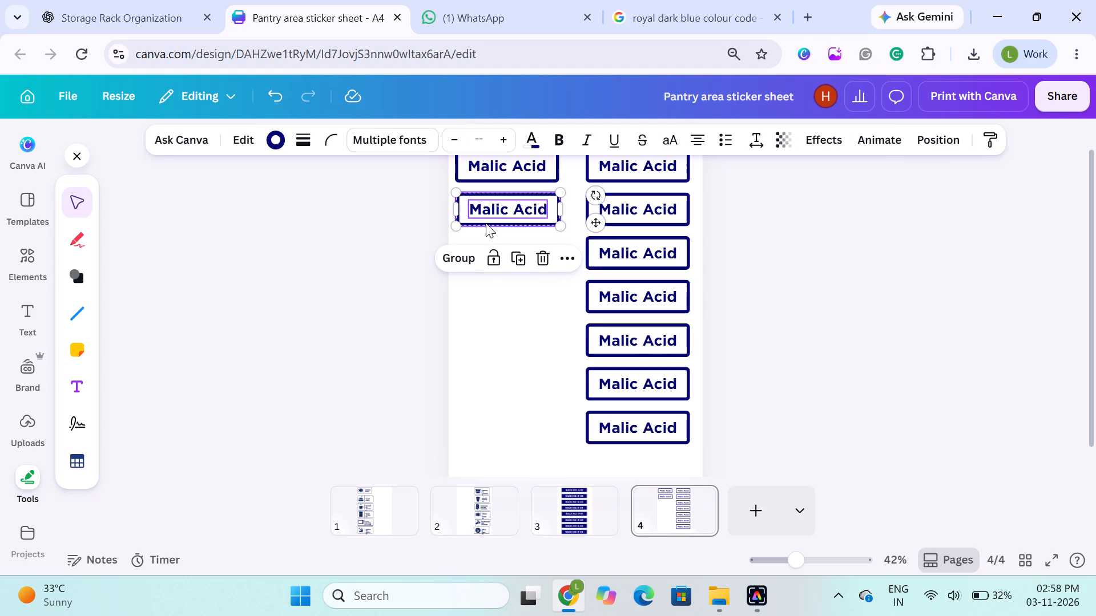
{"action": "key", "text": "ctrl+d"}
{"action": "key", "text": "ctrl+d"}
{"action": "key", "text": "ctrl+d"}
{"action": "key", "text": "ctrl+d"}
{"action": "key", "text": "ctrl+d"}
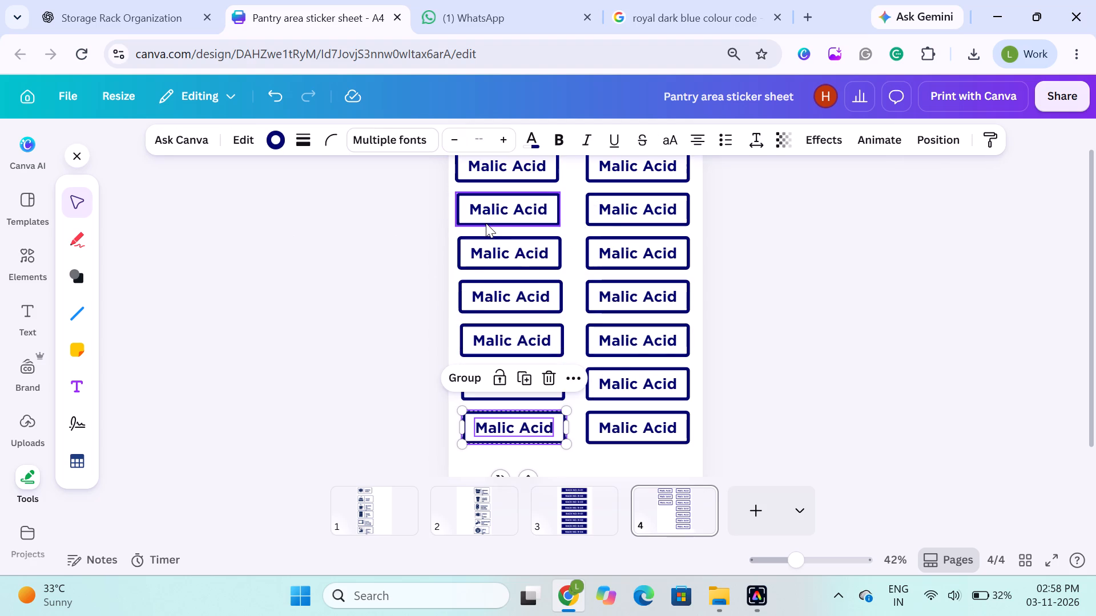
{"action": "left_click", "coordinate": [361, 224]}
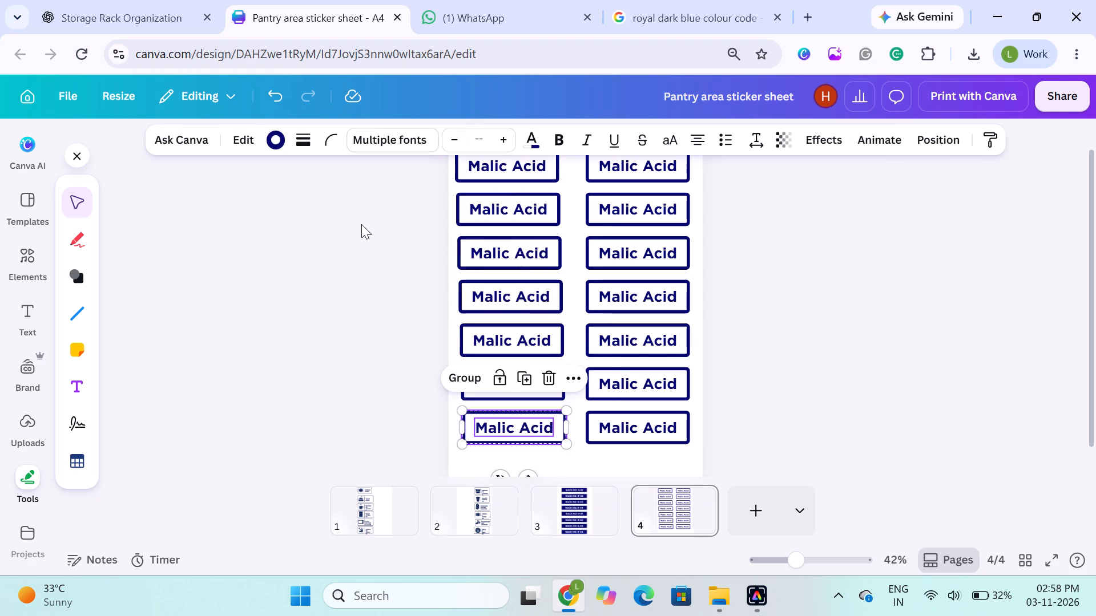
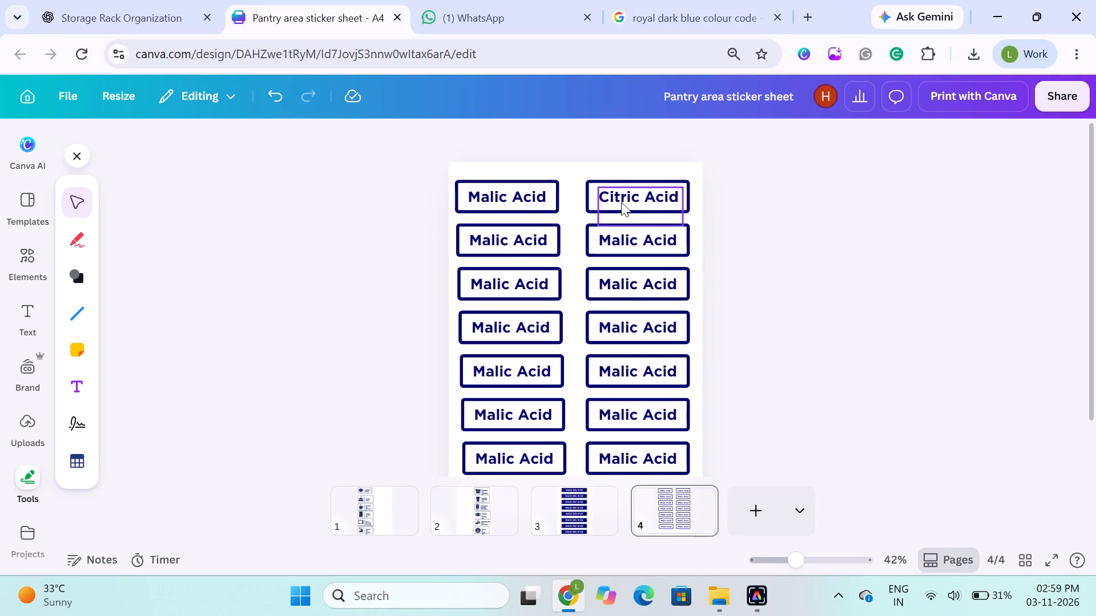
Open the "Citric Acid" text in the top label of the right-hand column for editing.
{"action": "left_click", "coordinate": [621, 202]}
{"action": "left_click", "coordinate": [630, 212]}
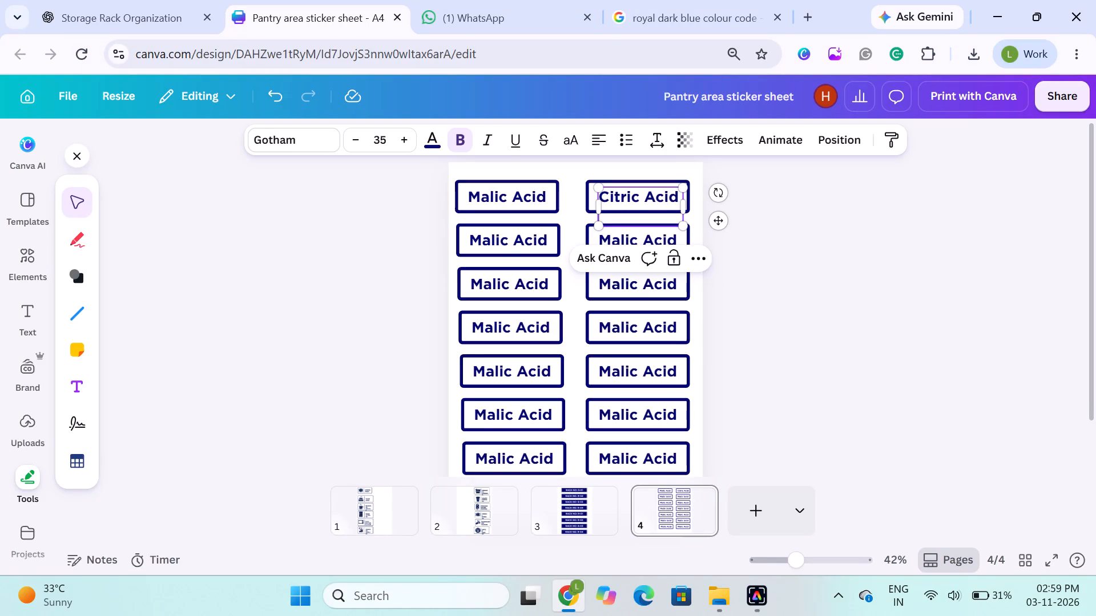
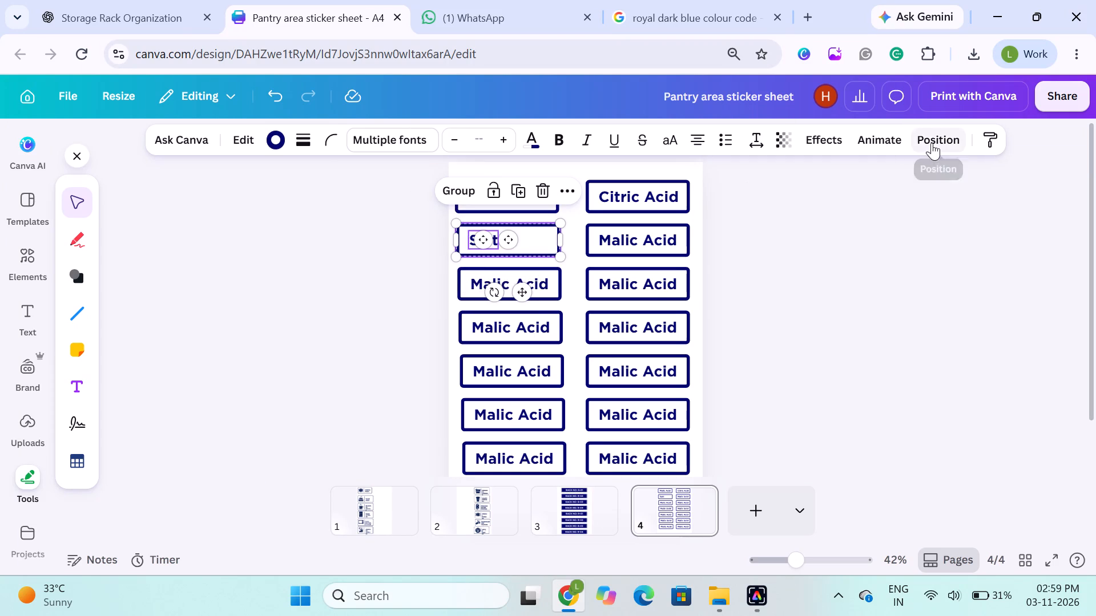
Centre the "Salt" text horizontally within its rectangle in the left-hand label column.
{"action": "left_click", "coordinate": [932, 143]}
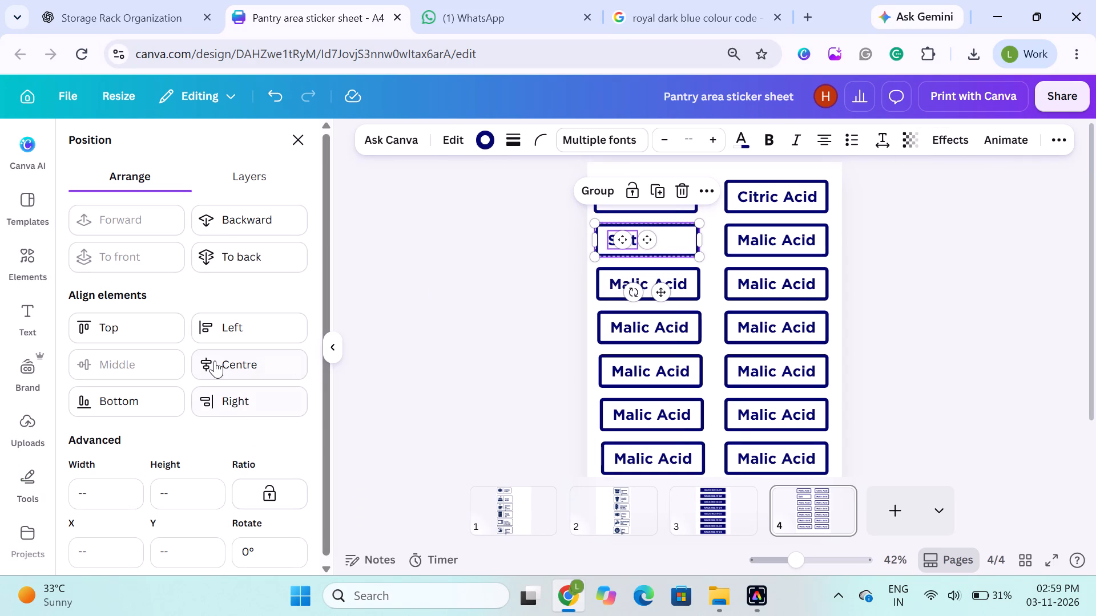
{"action": "left_click", "coordinate": [215, 360]}
{"action": "left_click", "coordinate": [437, 327]}
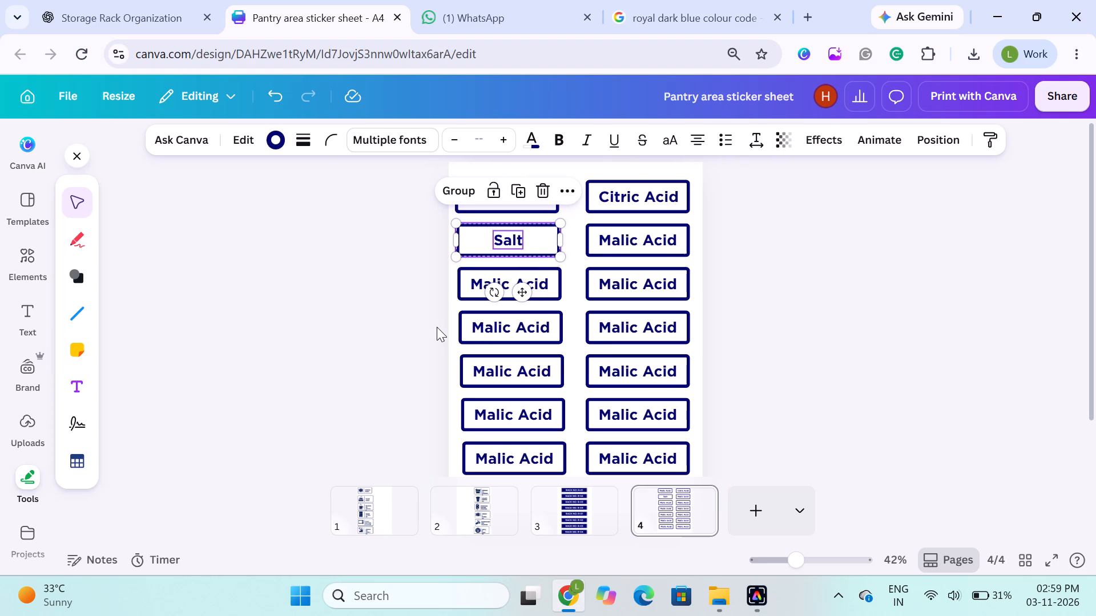
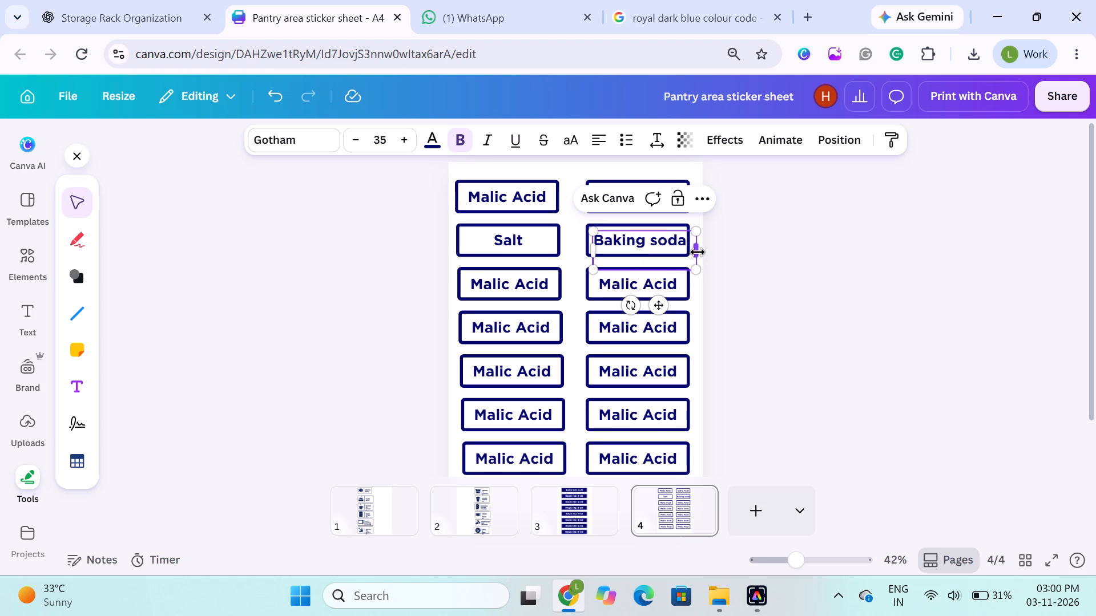
Fit the "Baking soda" text box to its frame by narrowing it slightly and removing the empty line below the text.
{"action": "left_click_drag", "start_coordinate": [697, 252], "coordinate": [691, 251]}
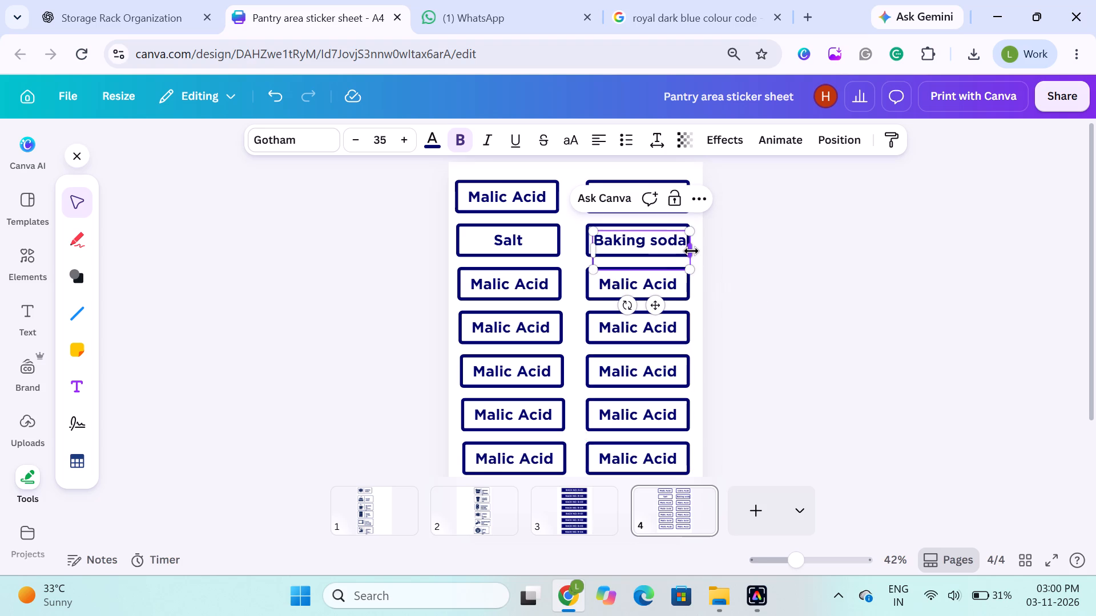
{"action": "left_click", "coordinate": [628, 256]}
{"action": "key", "text": "BackSpace"}
{"action": "left_click", "coordinate": [342, 260]}
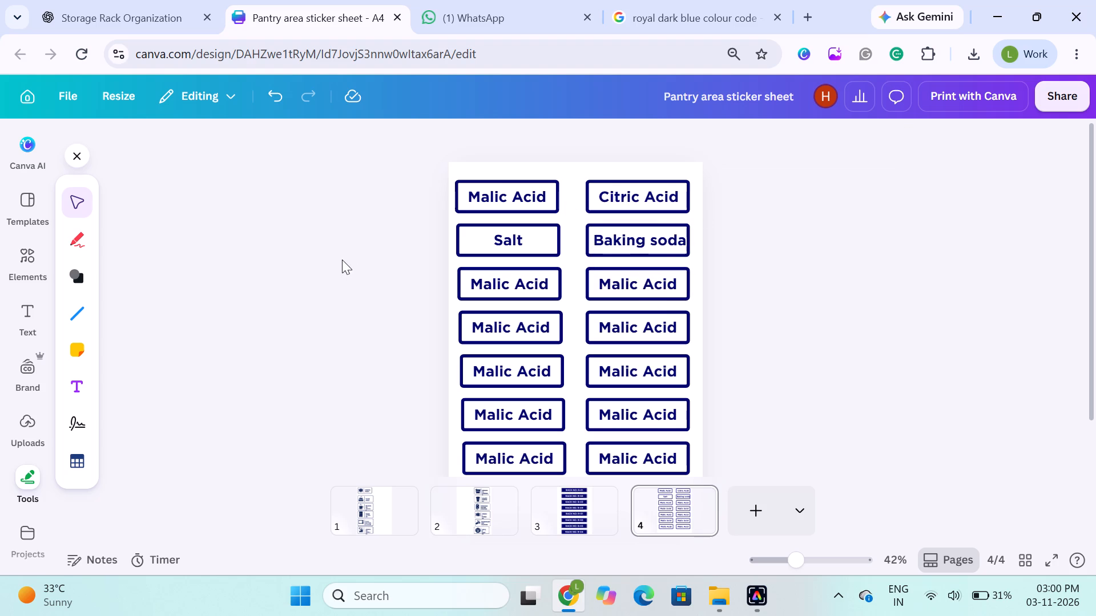
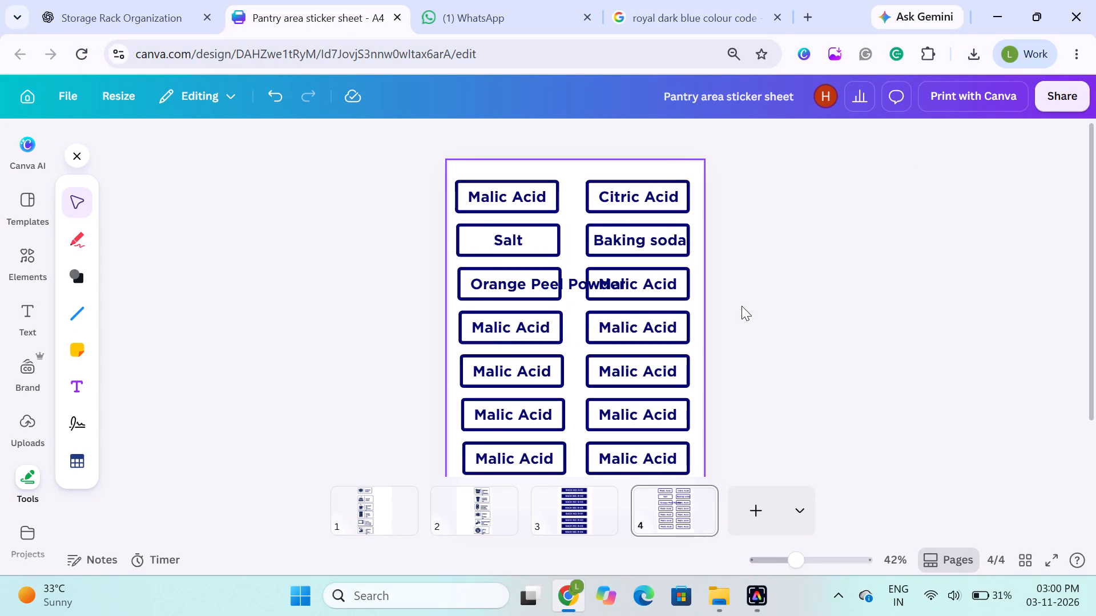
Delete the "Malic Acid" label, text and rectangle, that the "Orange Peel Powder" text overlaps.
{"action": "left_click_drag", "start_coordinate": [727, 282], "coordinate": [668, 271]}
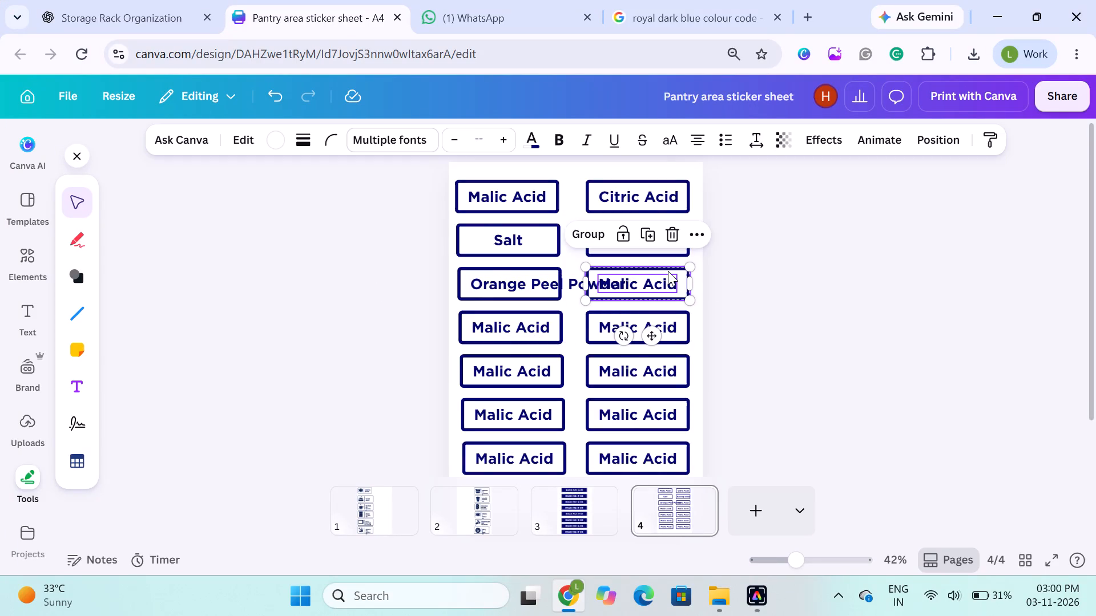
{"action": "key", "text": "BackSpace"}
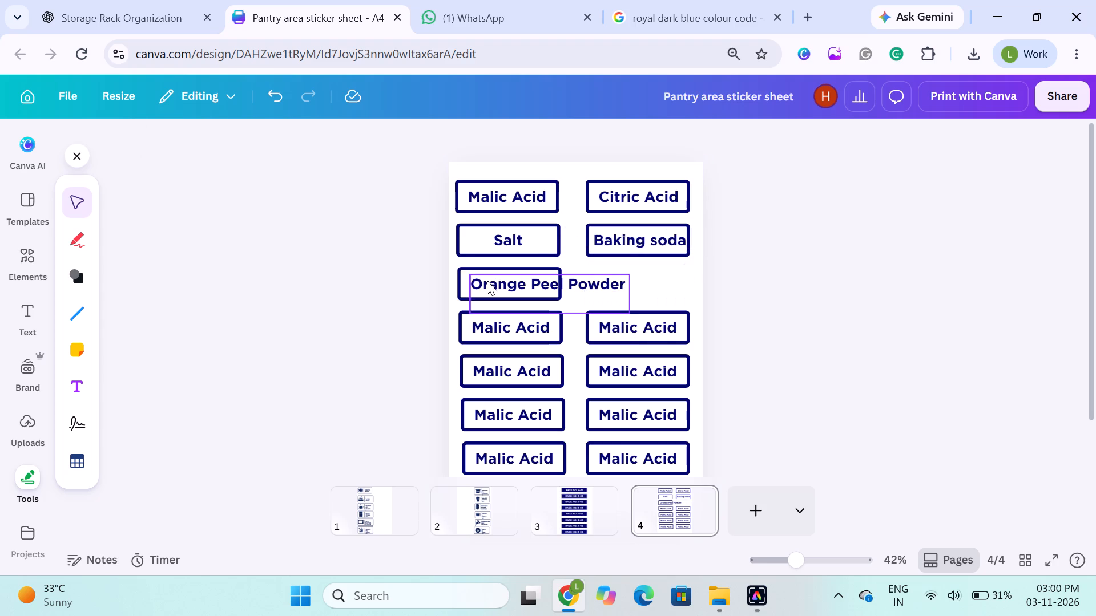
Widen the rectangle around "Orange Peel Powder" to about 15.2 so that it encloses the whole text.
{"action": "left_click", "coordinate": [487, 281]}
{"action": "left_click", "coordinate": [494, 268]}
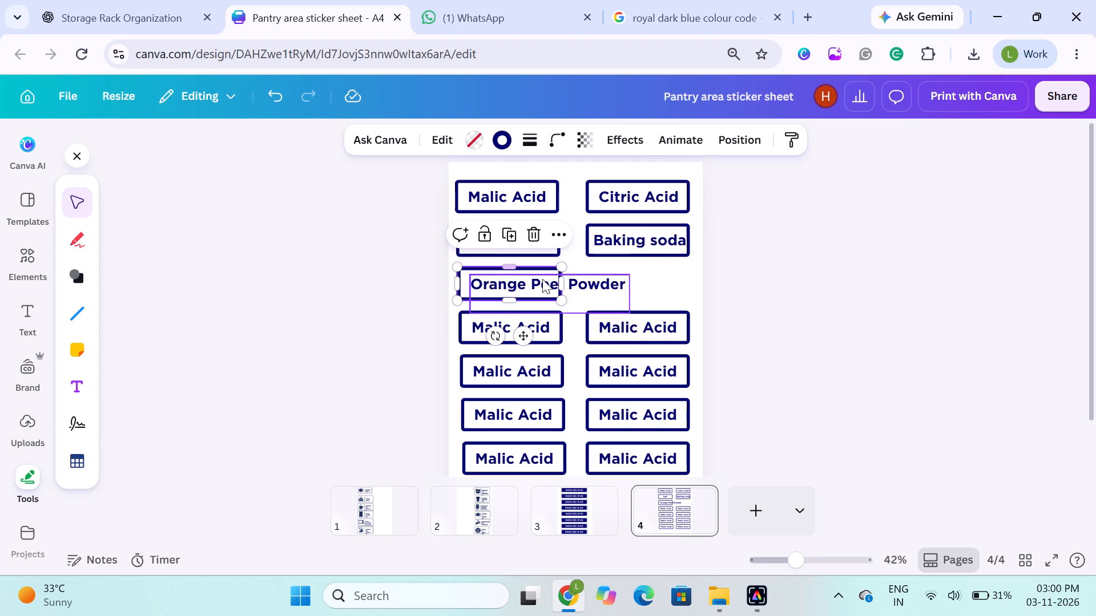
{"action": "left_click_drag", "start_coordinate": [561, 283], "coordinate": [638, 281]}
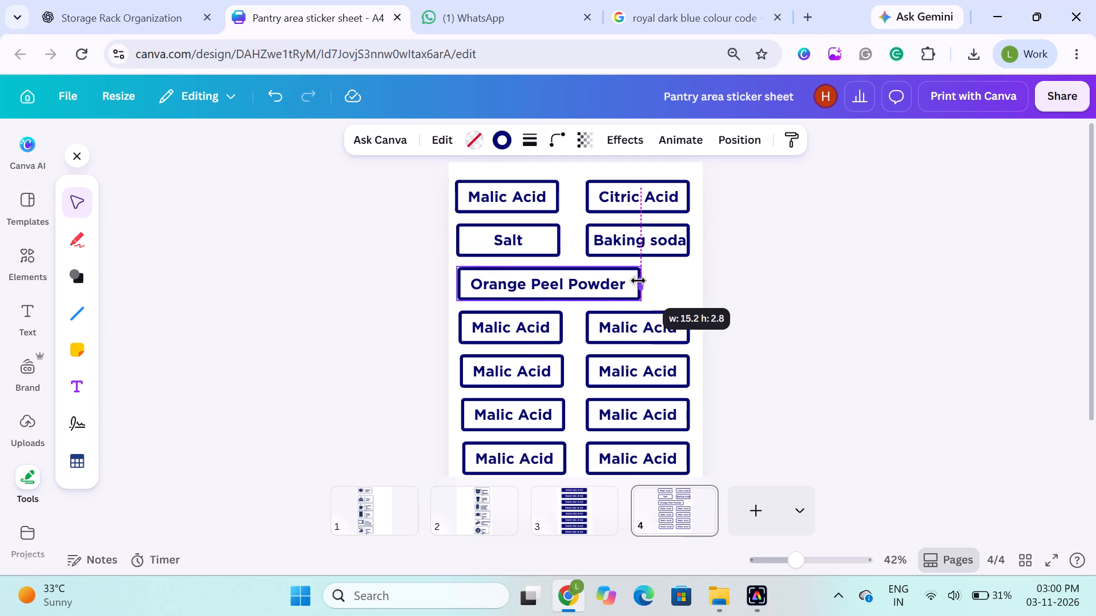
{"action": "left_click_drag", "start_coordinate": [638, 281], "coordinate": [638, 281]}
Remove the empty trailing line from the "Orange Peel Powder" text.
{"action": "left_click", "coordinate": [599, 283]}
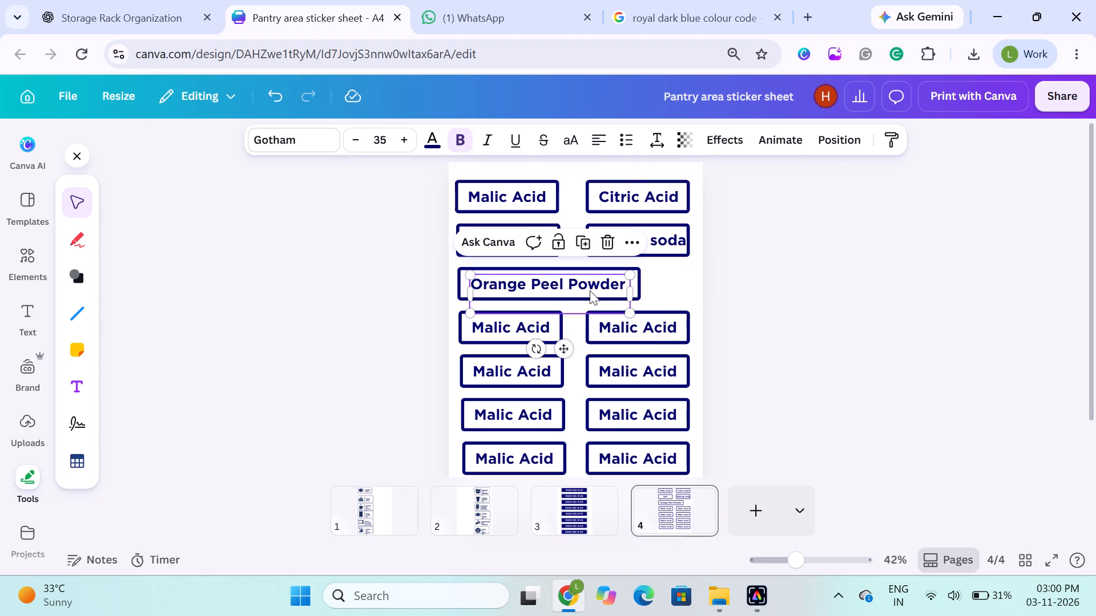
{"action": "left_click", "coordinate": [586, 290]}
{"action": "left_click", "coordinate": [554, 307]}
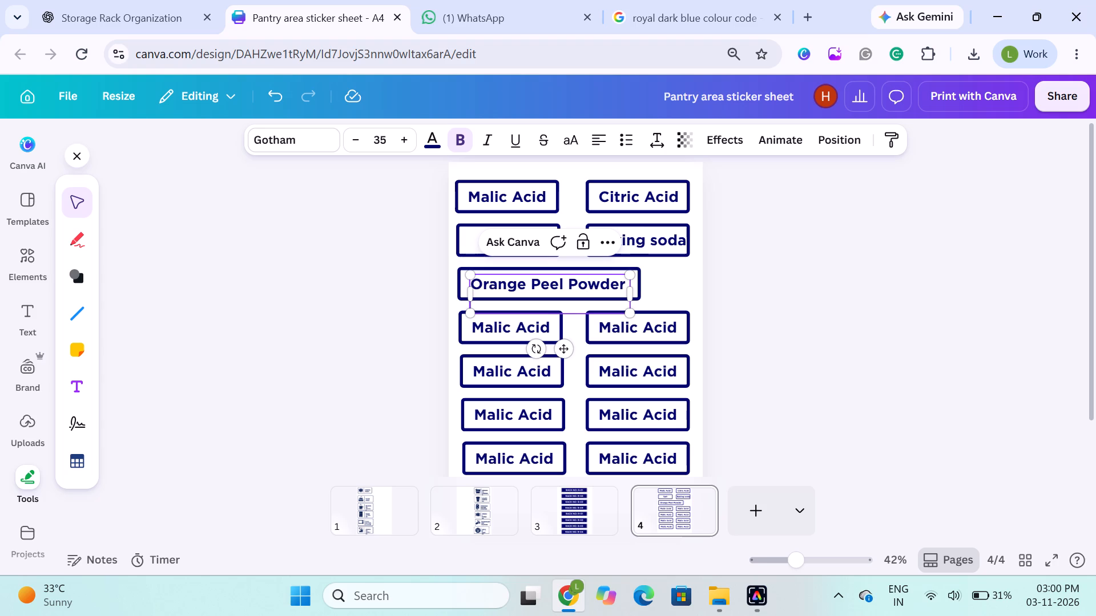
{"action": "key", "text": "BackSpace"}
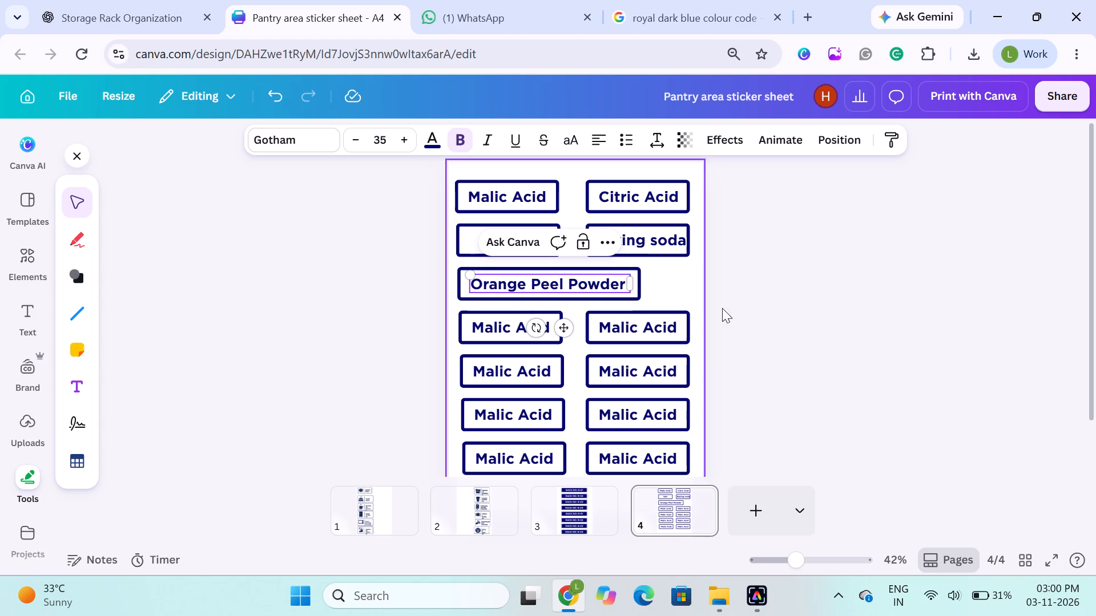
{"action": "left_click", "coordinate": [738, 303]}
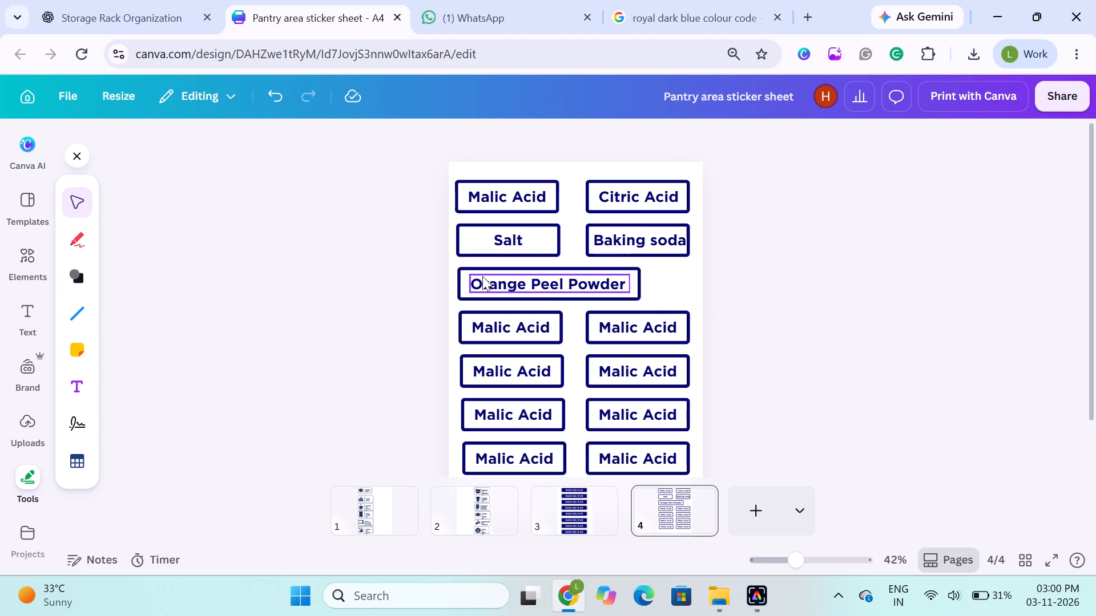
Extend the "Baking soda" rectangle slightly on its left side and shift the text left to centre it in the frame.
{"action": "left_click", "coordinate": [592, 238]}
{"action": "left_click_drag", "start_coordinate": [586, 236], "coordinate": [580, 239]}
{"action": "left_click", "coordinate": [620, 240]}
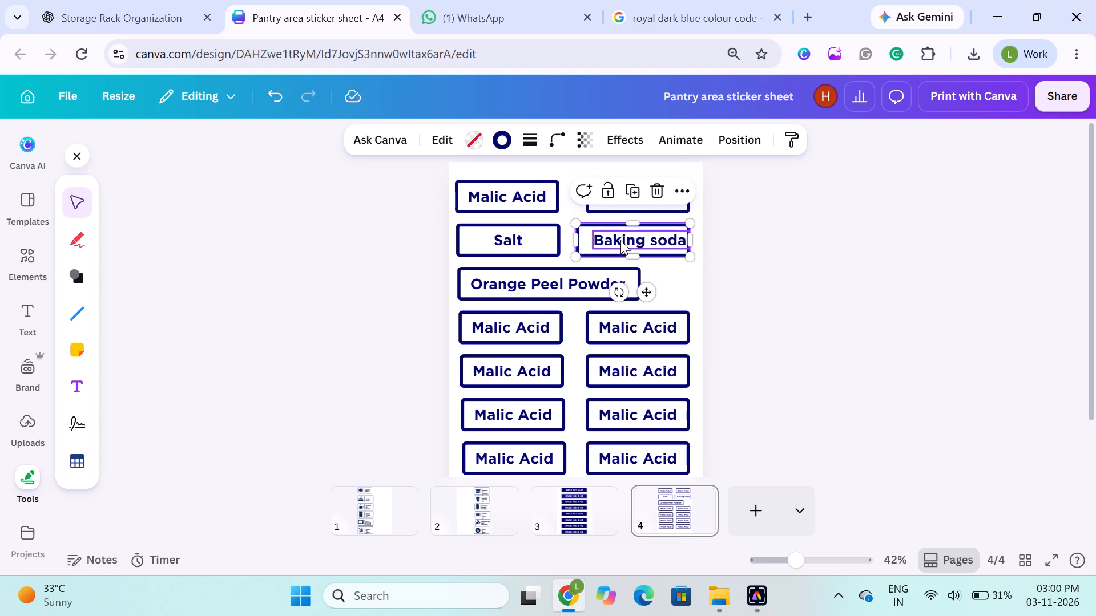
{"action": "left_click_drag", "start_coordinate": [620, 240], "coordinate": [615, 240]}
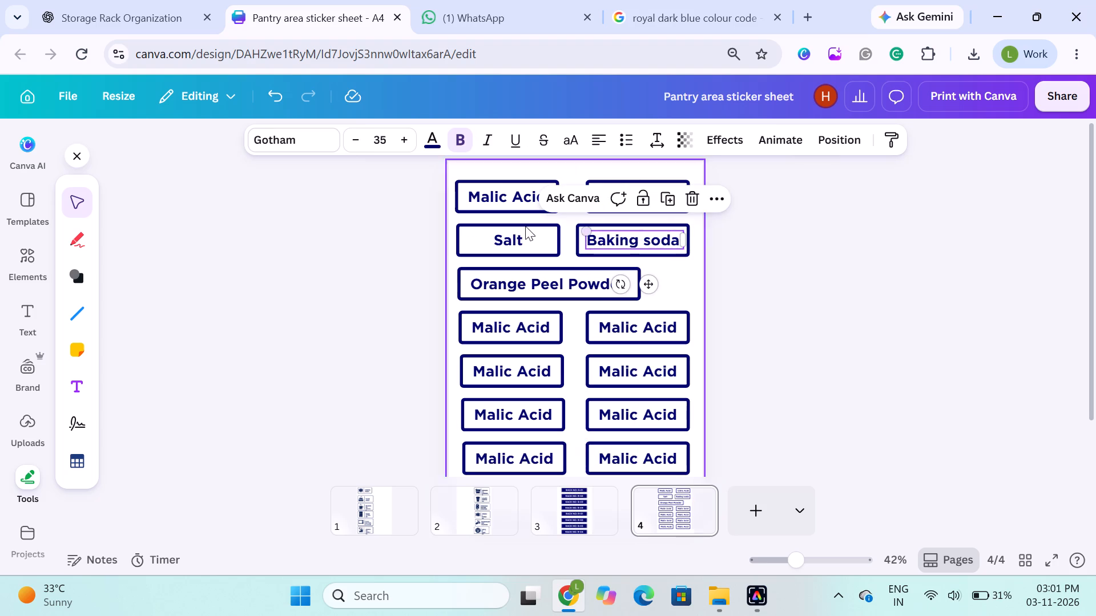
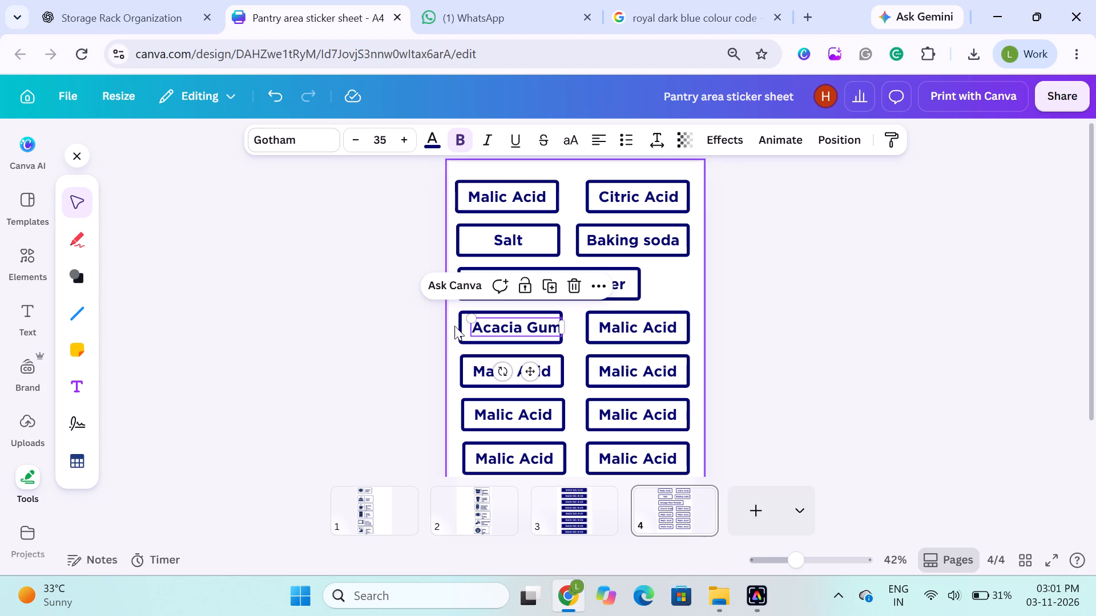
{"action": "left_click", "coordinate": [459, 328], "text": "shift"}
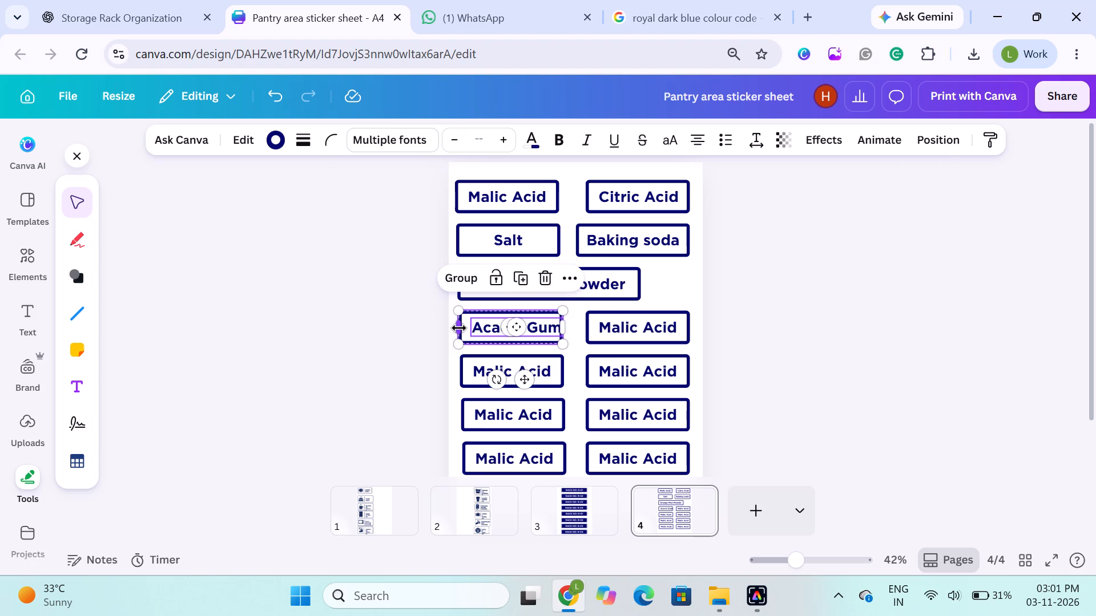
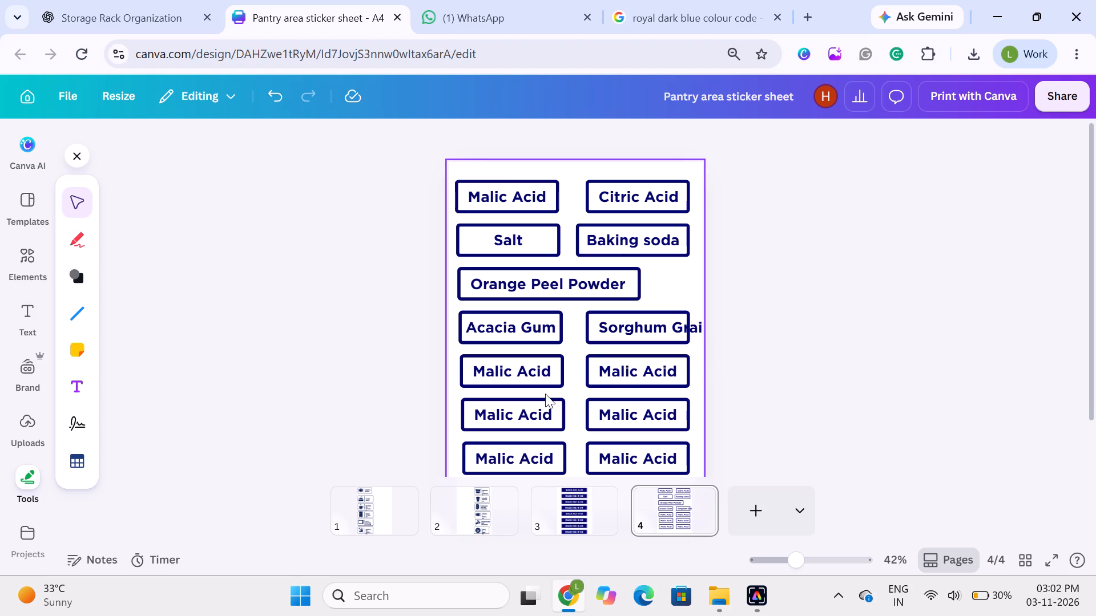
Move the "Orange Peel Powder" text with its rectangle horizontally along its row until it sits about centred across the page width.
{"action": "left_click", "coordinate": [402, 285]}
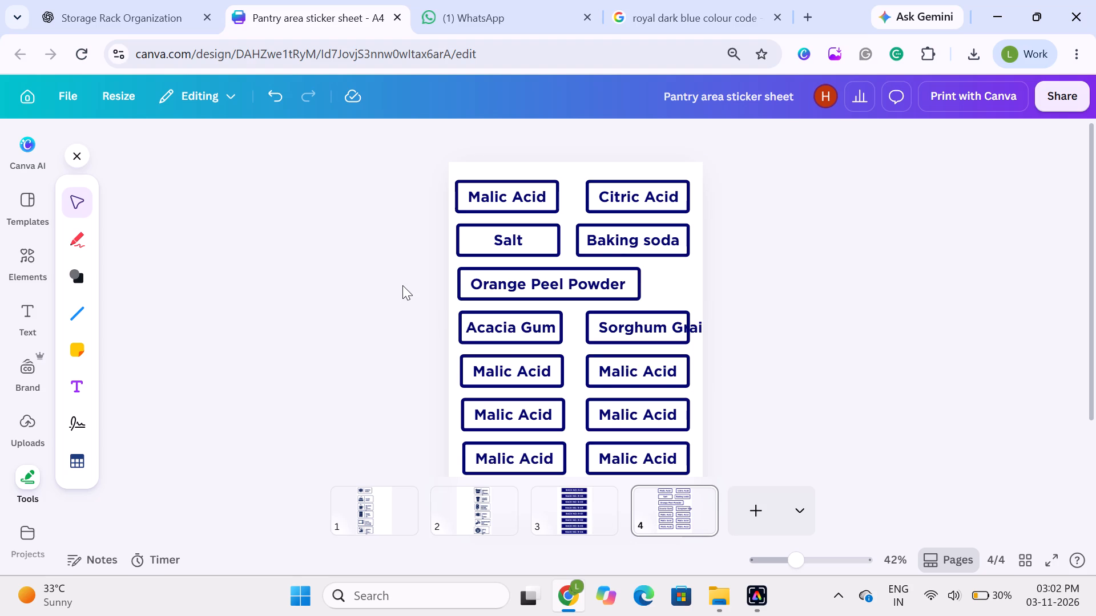
{"action": "left_click_drag", "start_coordinate": [402, 285], "coordinate": [487, 287]}
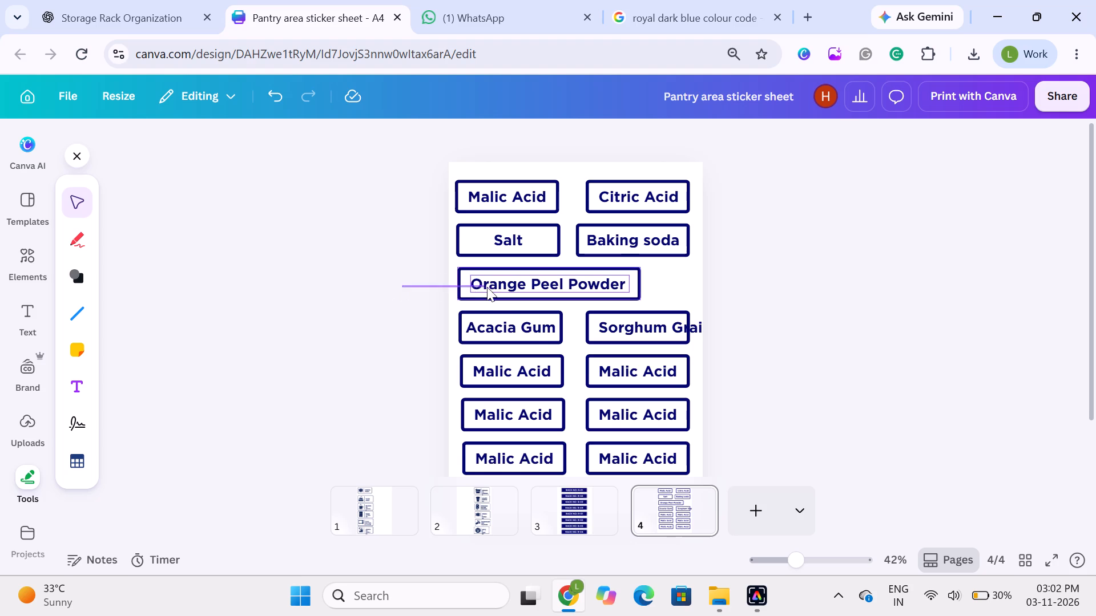
{"action": "left_click_drag", "start_coordinate": [487, 287], "coordinate": [497, 289]}
{"action": "key", "text": "Right"}
{"action": "key", "text": "Right"}
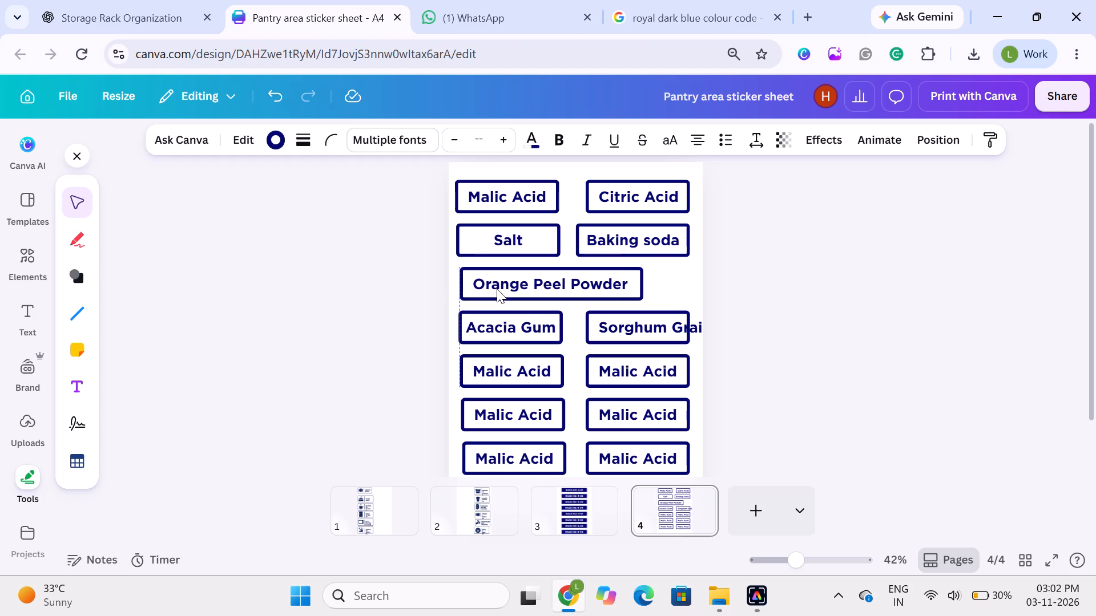
{"action": "key", "text": "Right"}
{"action": "key", "text": "Right"}
{"action": "key", "text": "Right"}
{"action": "key", "text": "Right"}
{"action": "key", "text": "Right"}
{"action": "key", "text": "Right"}
{"action": "key", "text": "Right"}
{"action": "key", "text": "Right"}
{"action": "key", "text": "Right"}
{"action": "key", "text": "Right"}
{"action": "key", "text": "Right"}
{"action": "key", "text": "Right"}
{"action": "key", "text": "Right"}
{"action": "key", "text": "Right"}
{"action": "key", "text": "Right"}
{"action": "key", "text": "Right"}
{"action": "key", "text": "Right"}
{"action": "key", "text": "Right"}
{"action": "key", "text": "Right"}
{"action": "key", "text": "Right"}
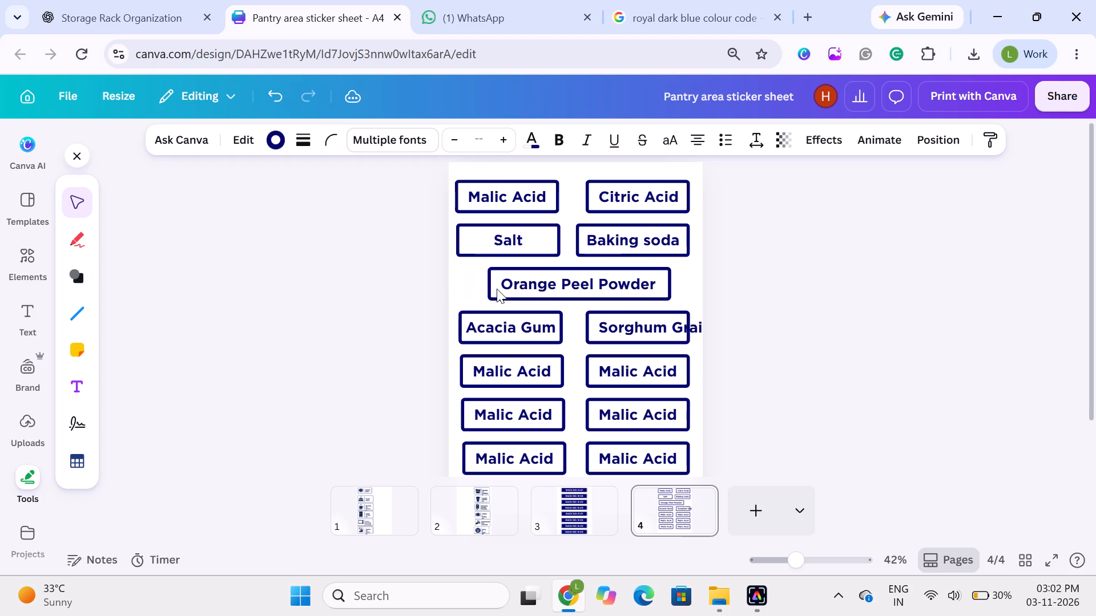
{"action": "key", "text": "Left"}
{"action": "key", "text": "Left"}
{"action": "key", "text": "Left"}
{"action": "key", "text": "Left"}
{"action": "key", "text": "Left"}
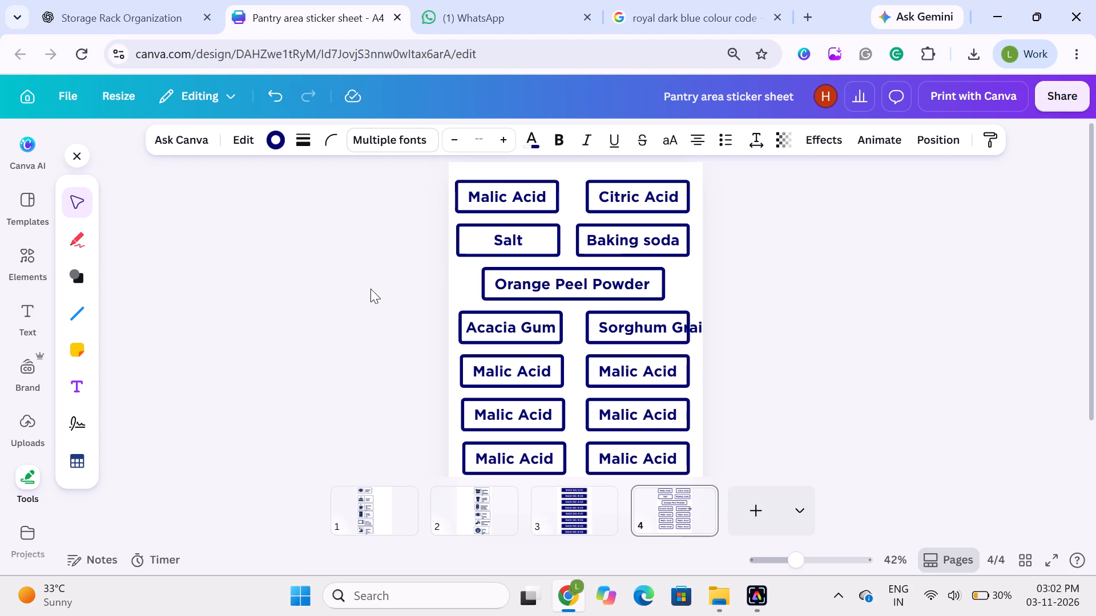
{"action": "key", "text": "Left"}
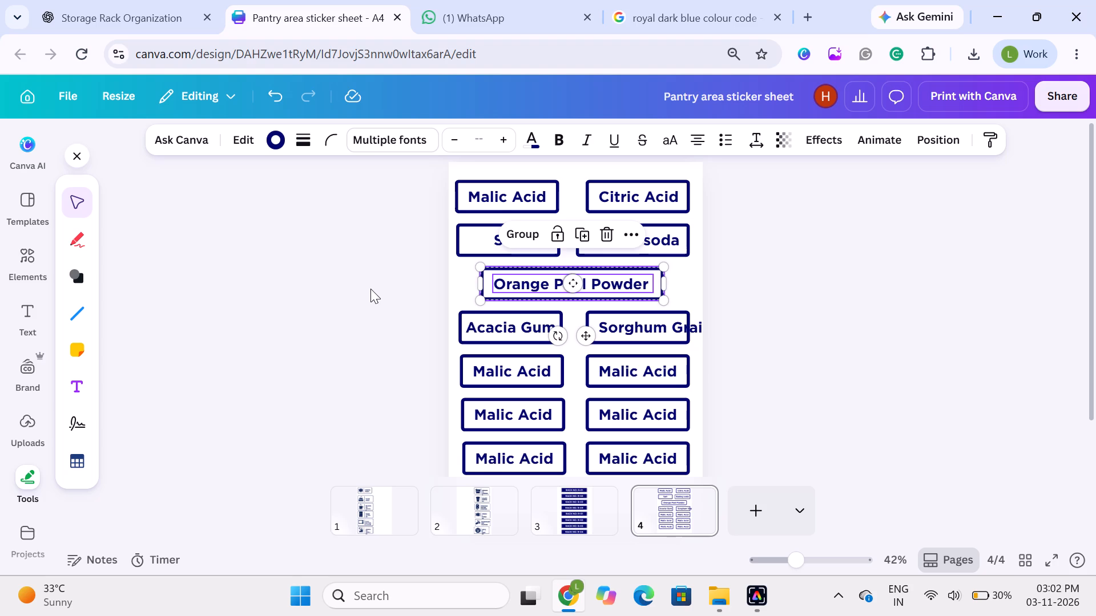
{"action": "left_click", "coordinate": [370, 289]}
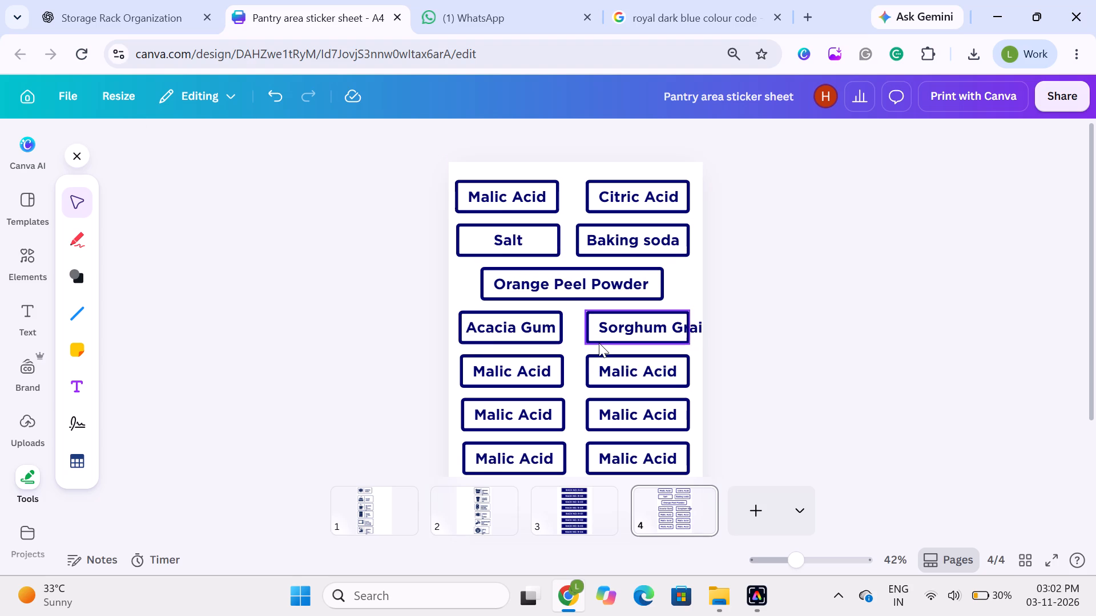
Delete both "Malic Acid" labels, text and rectangles, from the fifth row directly below "Acacia Gum" and "Sorghum Grains".
{"action": "left_click", "coordinate": [510, 372]}
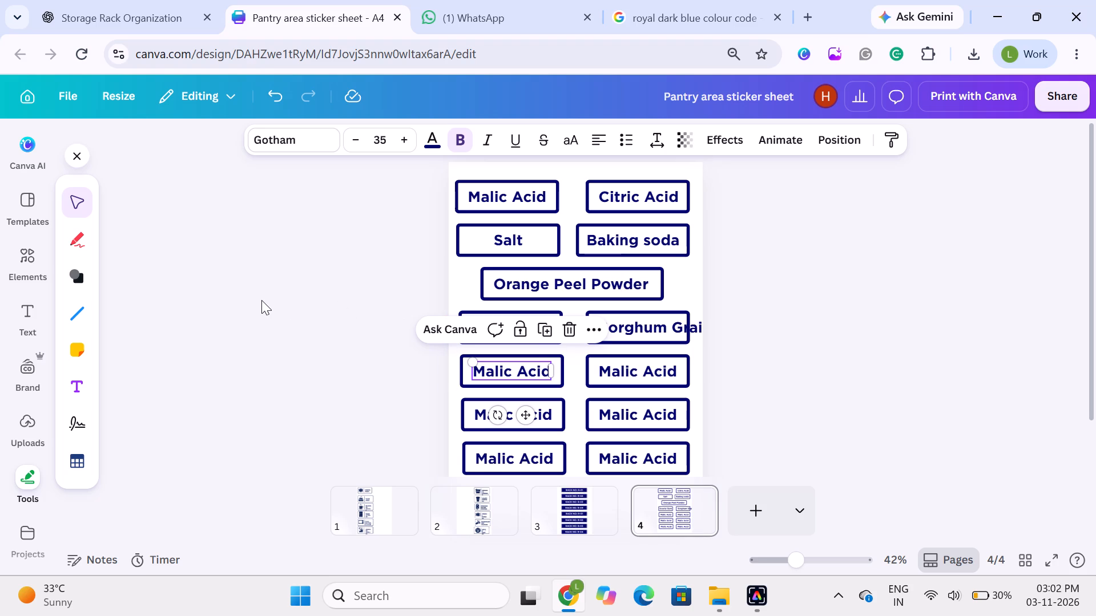
{"action": "left_click_drag", "start_coordinate": [385, 353], "coordinate": [481, 363]}
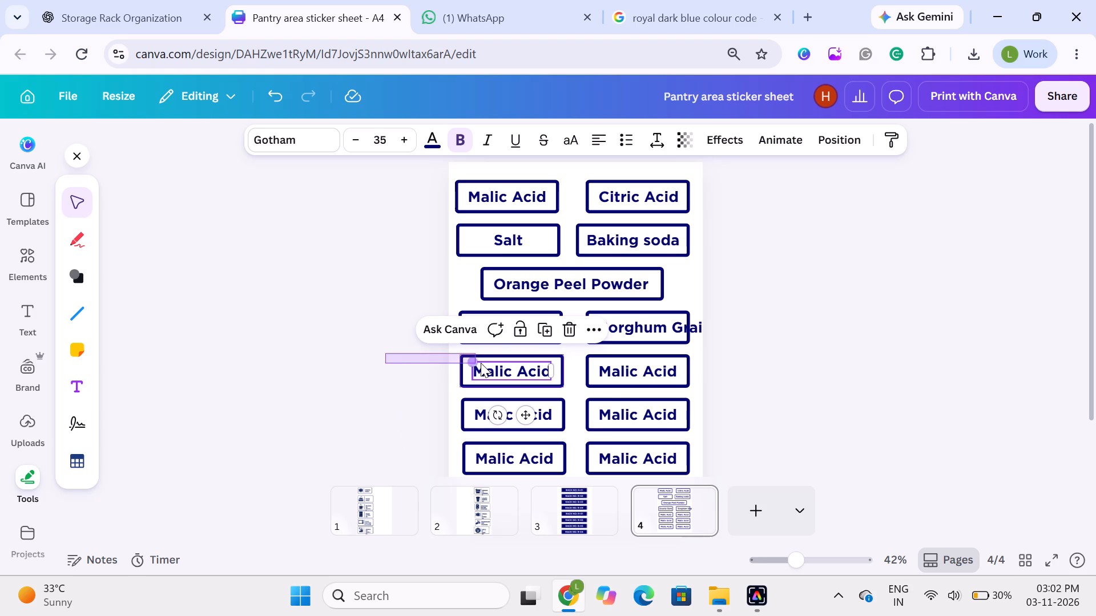
{"action": "left_click_drag", "start_coordinate": [481, 363], "coordinate": [482, 365]}
{"action": "key", "text": "BackSpace"}
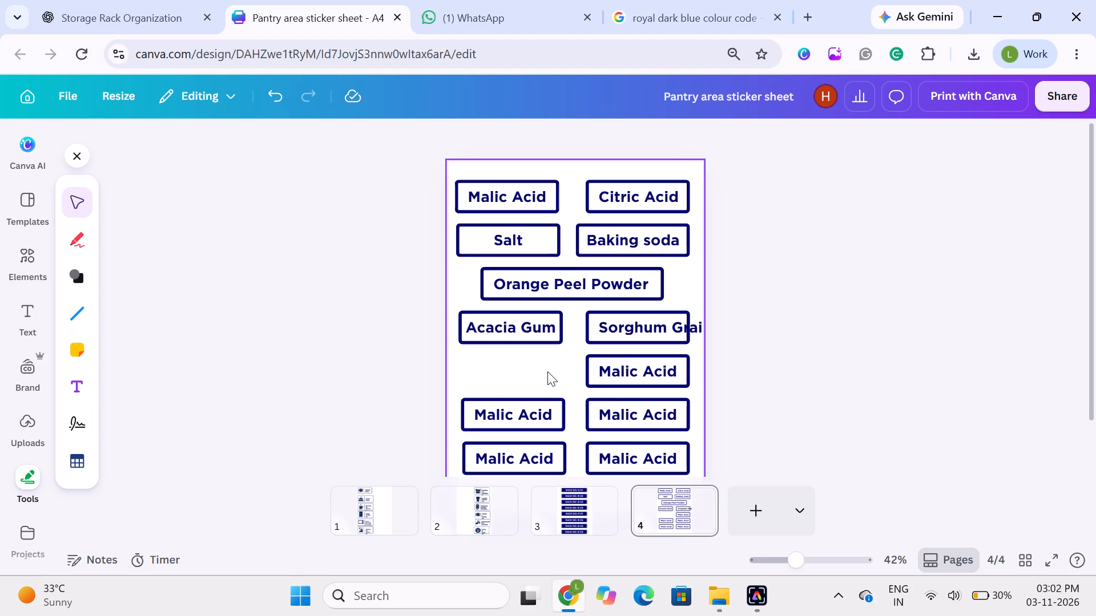
{"action": "left_click_drag", "start_coordinate": [773, 371], "coordinate": [654, 358]}
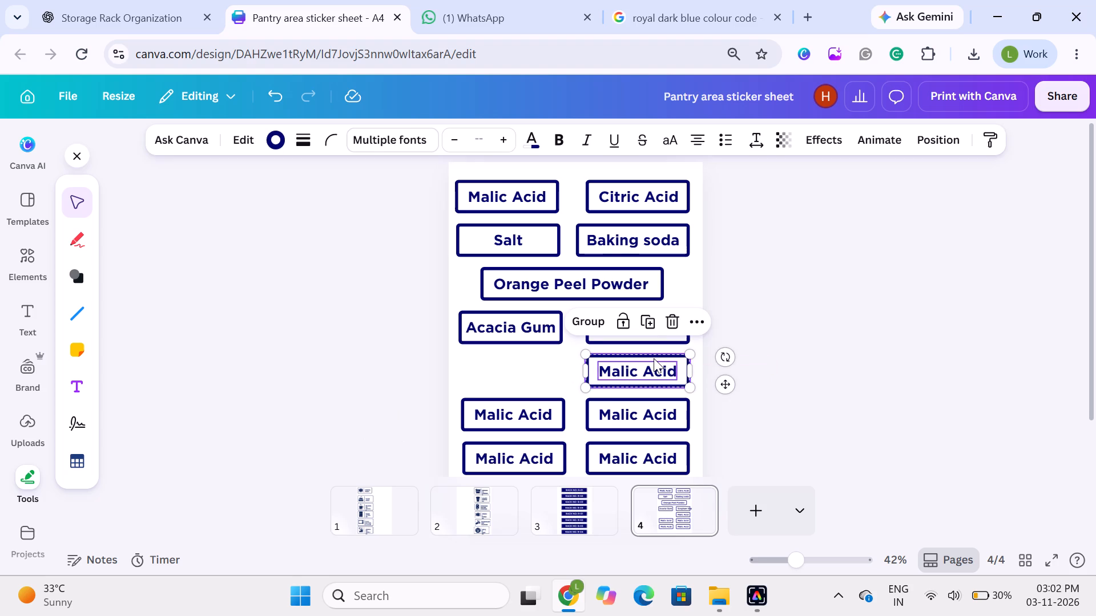
{"action": "key", "text": "BackSpace"}
Move the "Sorghum Grains" text with its rectangle into the emptied fifth row, directly below the "Acacia Gum" label.
{"action": "left_click_drag", "start_coordinate": [735, 289], "coordinate": [682, 328]}
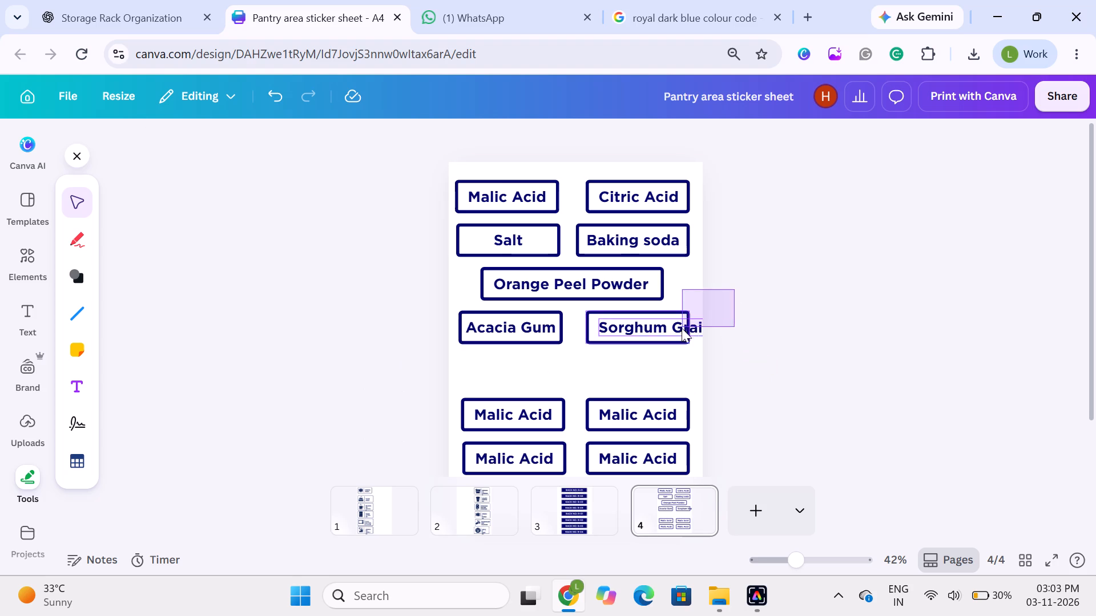
{"action": "left_click_drag", "start_coordinate": [682, 328], "coordinate": [679, 330]}
{"action": "left_click_drag", "start_coordinate": [676, 329], "coordinate": [652, 360]}
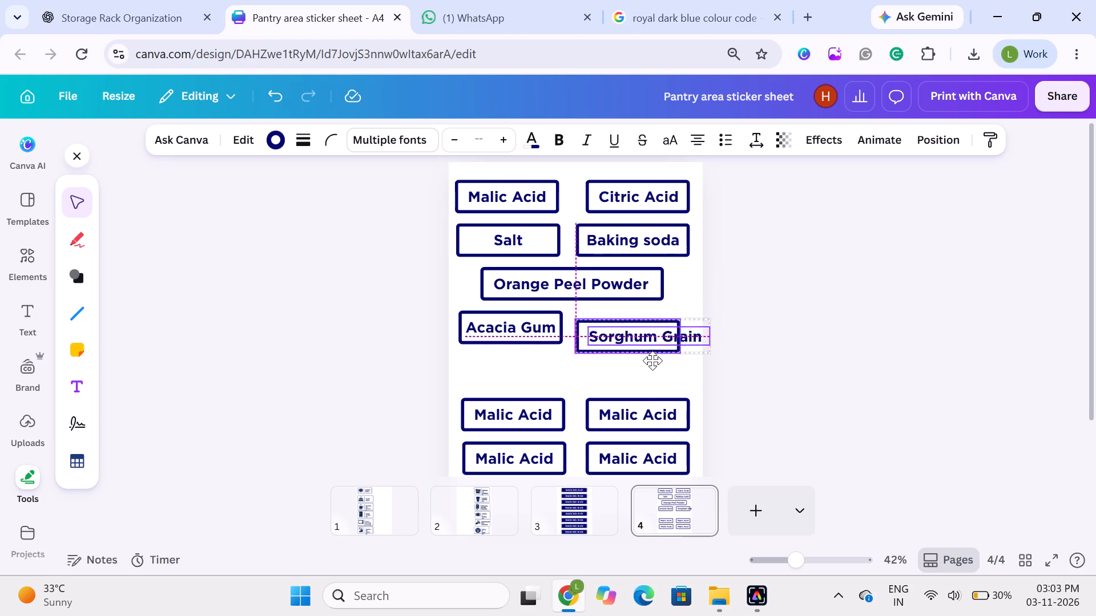
{"action": "left_click_drag", "start_coordinate": [652, 360], "coordinate": [551, 370]}
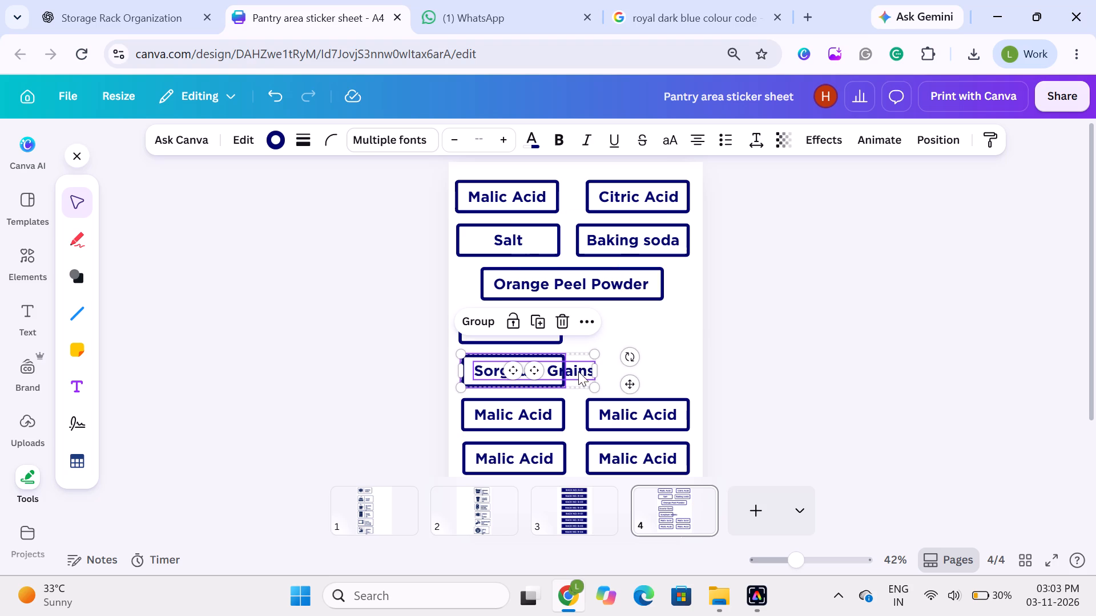
Widen the "Sorghum Grains" text and rectangle together to about 14.6 overall, extending the frame toward the end of the name.
{"action": "left_click_drag", "start_coordinate": [594, 370], "coordinate": [640, 364]}
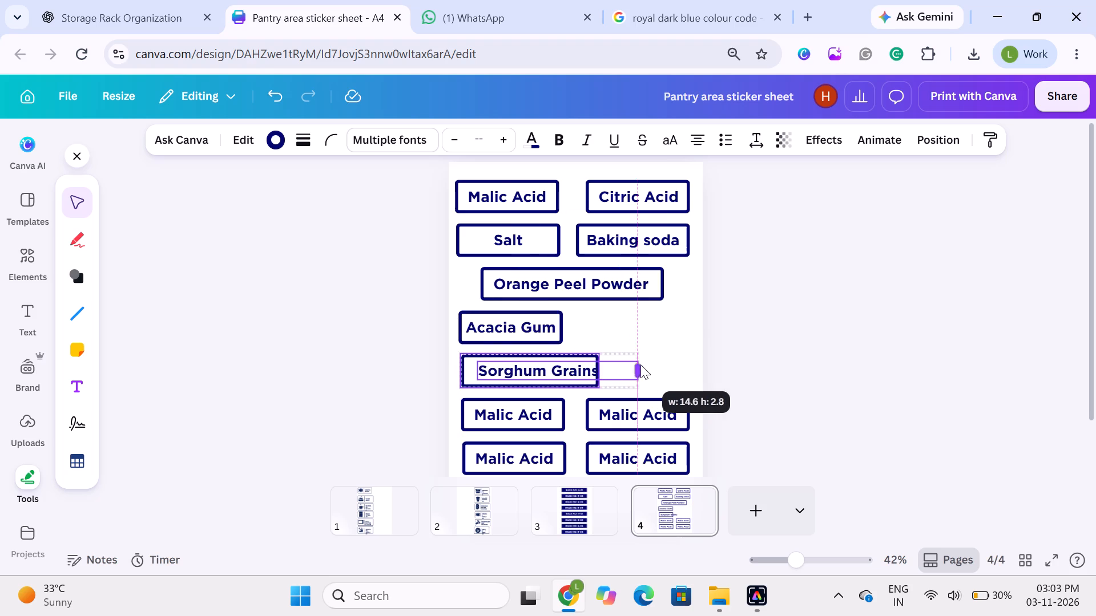
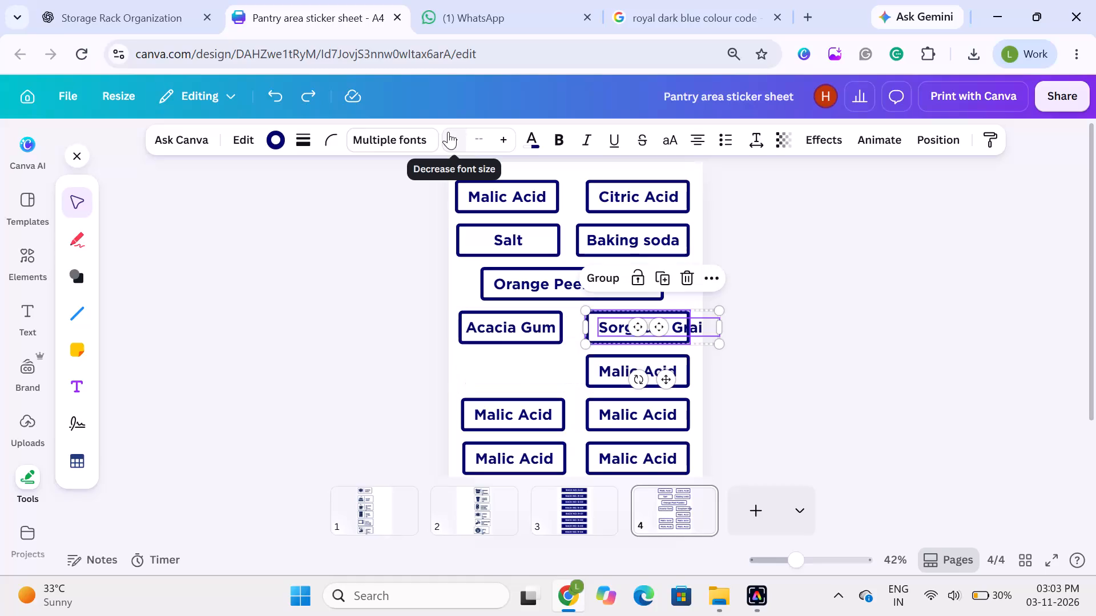
Nudge the rectangle behind the "Sorghum" text horizontally left until it sits a narrow gap from the "Acacia Gum" label.
{"action": "left_click", "coordinate": [771, 258]}
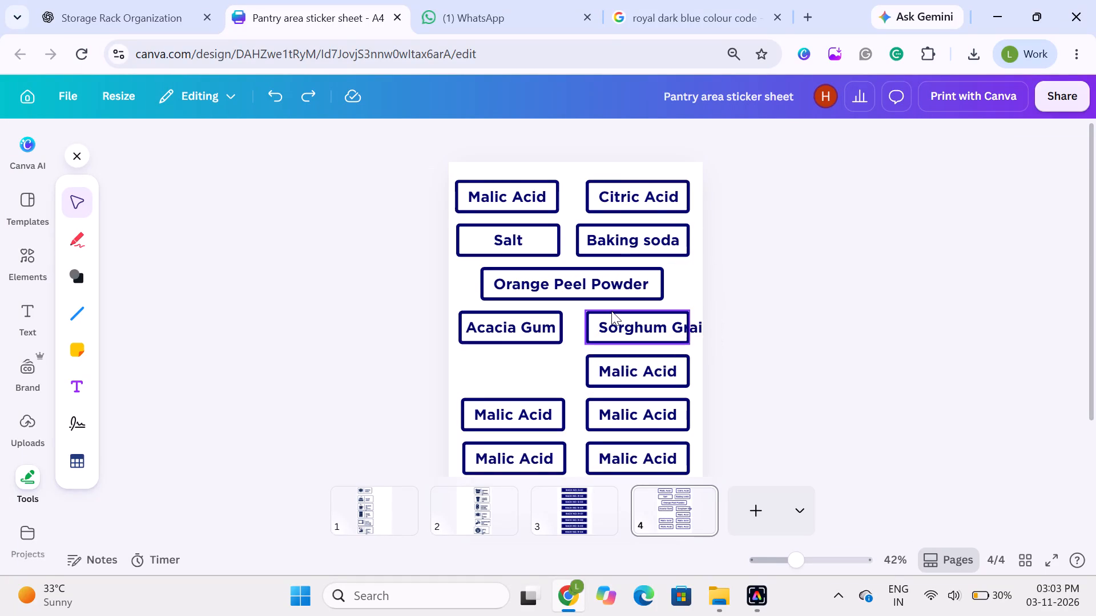
{"action": "left_click", "coordinate": [591, 323]}
{"action": "key", "text": "Left"}
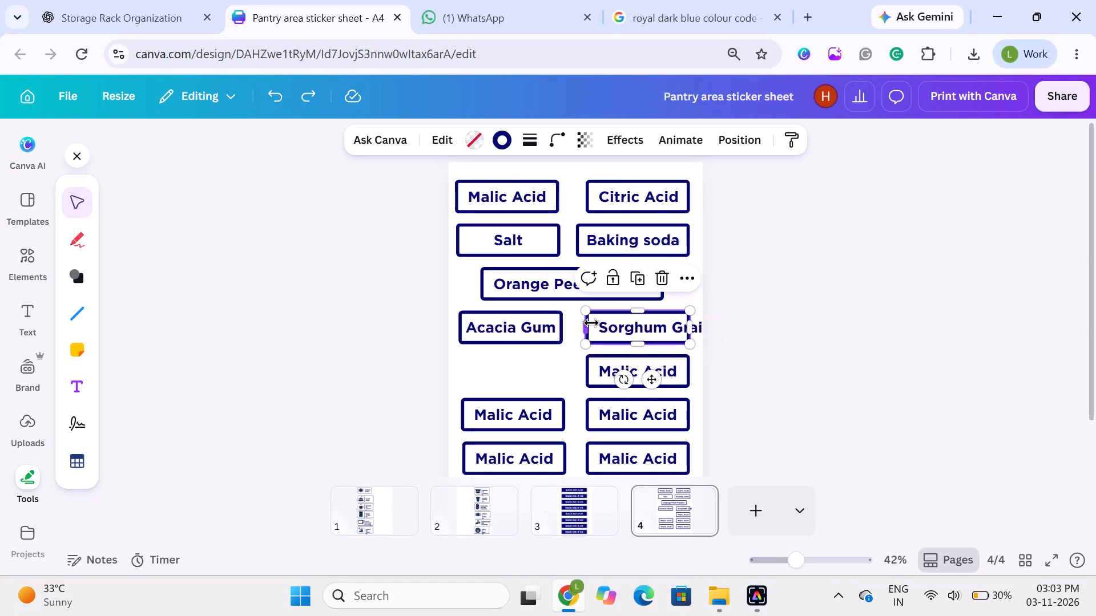
{"action": "key", "text": "Left"}
{"action": "key", "text": "Left"}
{"action": "key", "text": "Left"}
{"action": "key", "text": "Left"}
{"action": "key", "text": "Left"}
{"action": "key", "text": "Left"}
{"action": "key", "text": "Left"}
{"action": "key", "text": "Left"}
{"action": "key", "text": "Left"}
{"action": "key", "text": "Left"}
{"action": "key", "text": "Left"}
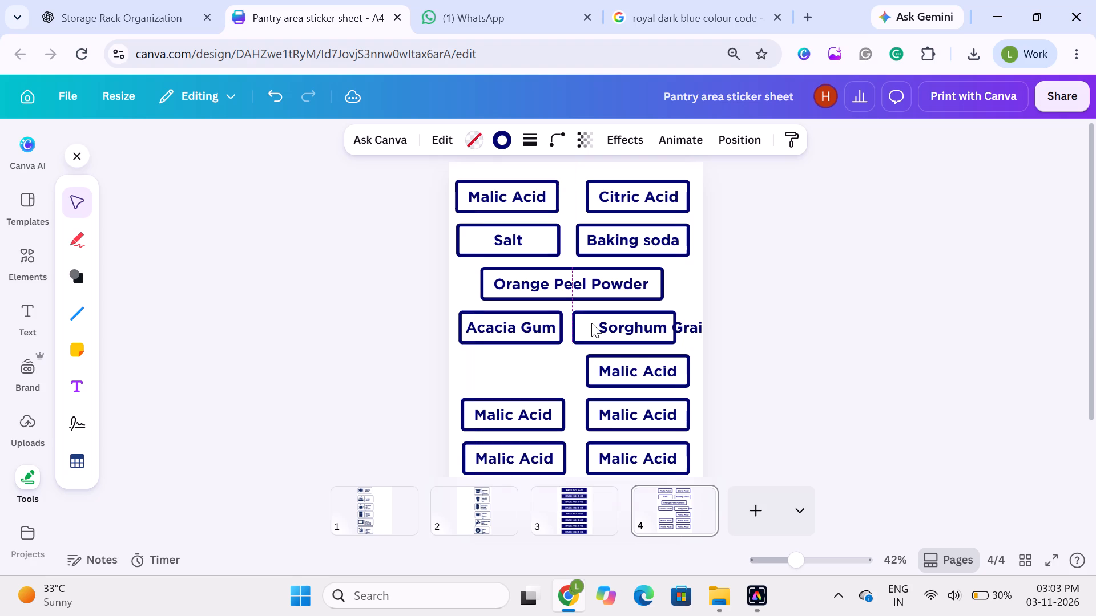
{"action": "key", "text": "Left"}
{"action": "key", "text": "Left"}
{"action": "key", "text": "Left"}
Nudge the "Sorghum" text left along its row toward the left edge of its shifted rectangle.
{"action": "left_click", "coordinate": [635, 333]}
{"action": "key", "text": "Left"}
{"action": "key", "text": "Left"}
{"action": "key", "text": "Left"}
{"action": "key", "text": "Left"}
{"action": "key", "text": "Left"}
{"action": "key", "text": "Left"}
{"action": "key", "text": "Left"}
{"action": "key", "text": "Left"}
{"action": "key", "text": "Left"}
{"action": "key", "text": "Left"}
{"action": "key", "text": "Left"}
{"action": "key", "text": "Left"}
{"action": "key", "text": "Left"}
{"action": "key", "text": "Left"}
{"action": "key", "text": "Left"}
{"action": "key", "text": "Left"}
{"action": "key", "text": "Left"}
{"action": "key", "text": "Left"}
{"action": "key", "text": "Left"}
{"action": "key", "text": "Left"}
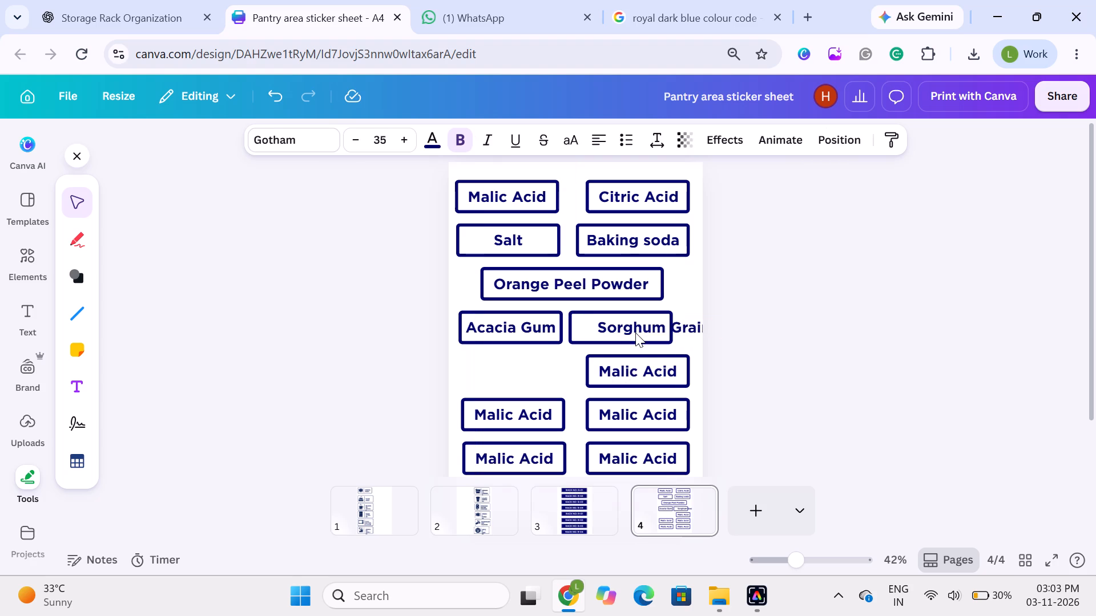
Shift the "Sorghum Grains" text to start inside its rectangle, and widen the rectangle to the page's right edge to enclose it.
{"action": "key", "text": "Left"}
{"action": "key", "text": "Right"}
{"action": "key", "text": "Right"}
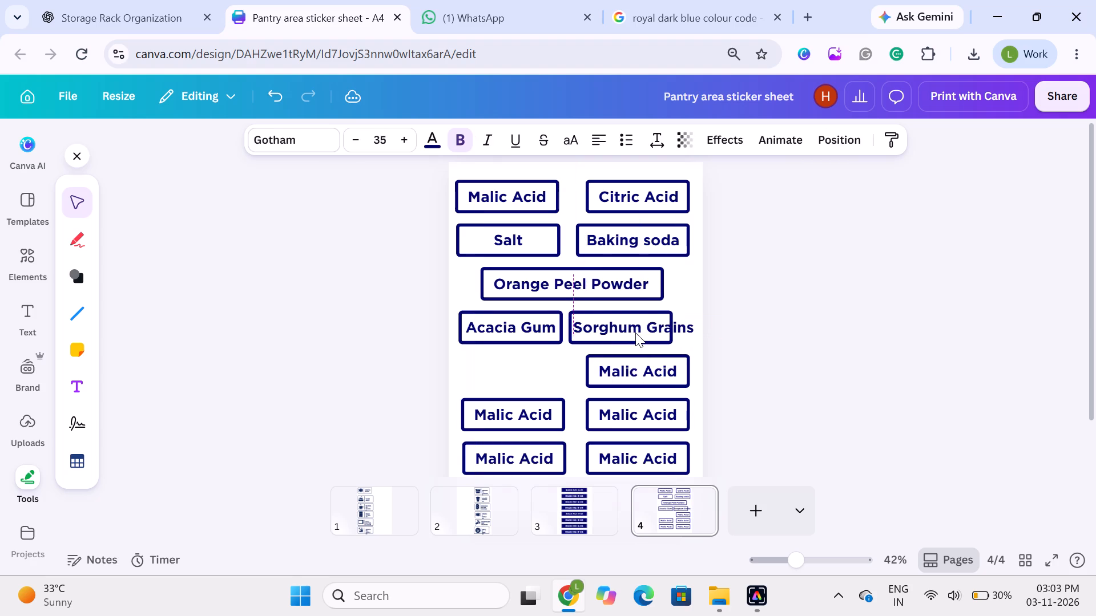
{"action": "key", "text": "Right"}
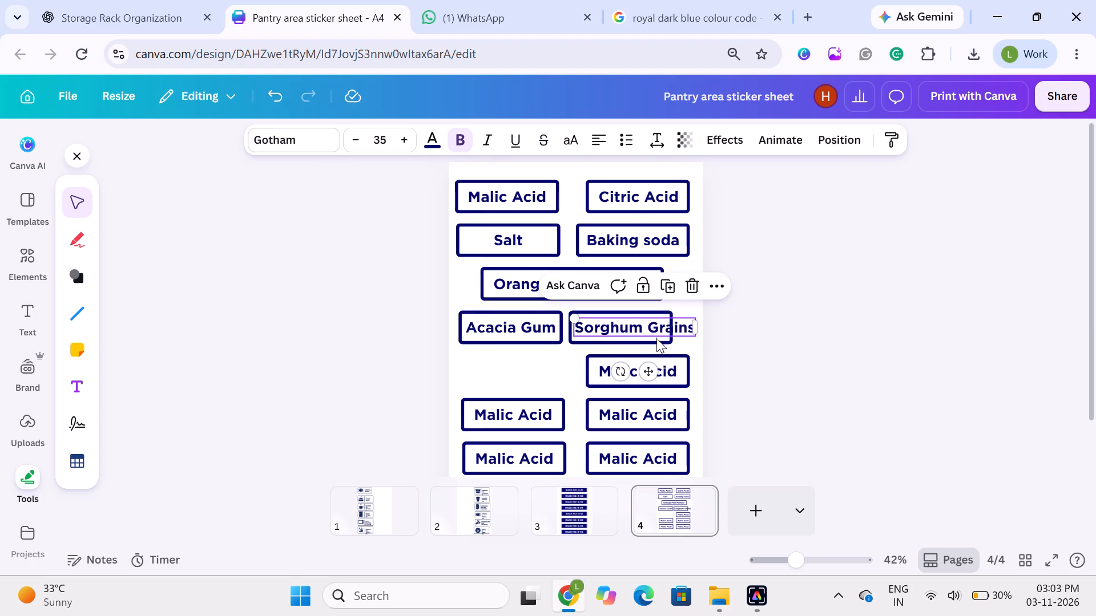
{"action": "left_click", "coordinate": [658, 342]}
{"action": "left_click_drag", "start_coordinate": [676, 330], "coordinate": [708, 330]}
{"action": "left_click", "coordinate": [748, 345]}
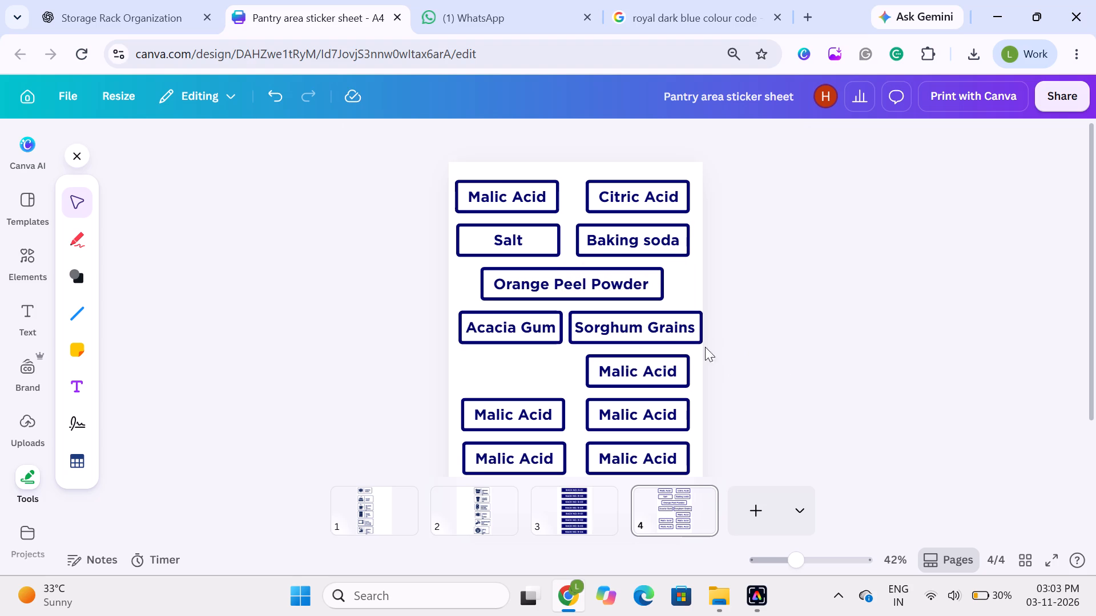
Align the "Sorghum Grains" text and its rectangle to each other's horizontal centre.
{"action": "left_click", "coordinate": [663, 333]}
{"action": "left_click", "coordinate": [664, 340], "text": "shift"}
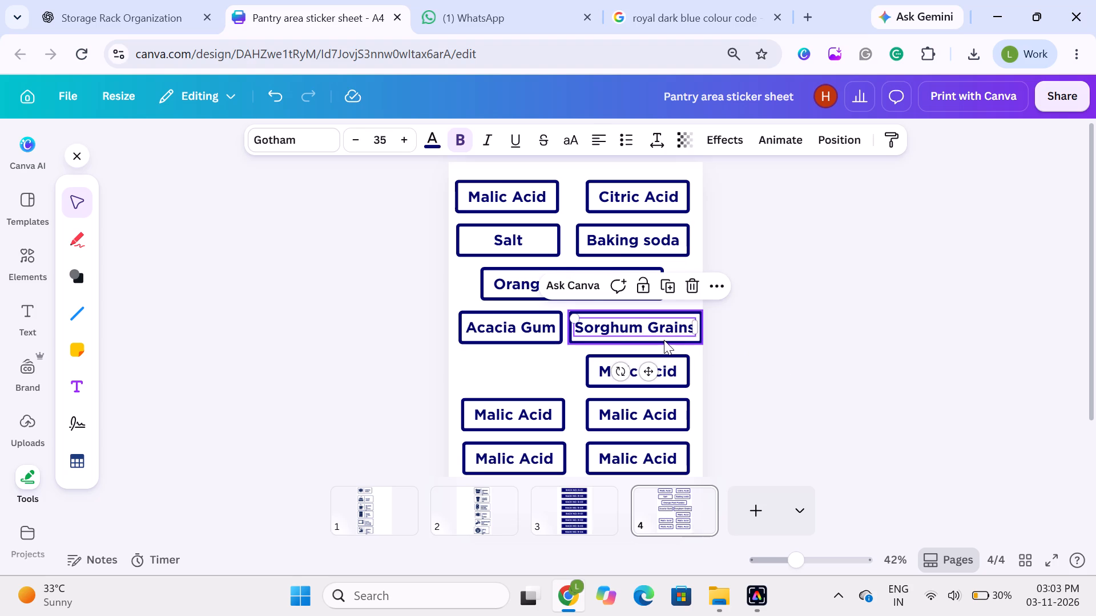
{"action": "left_click", "coordinate": [929, 132]}
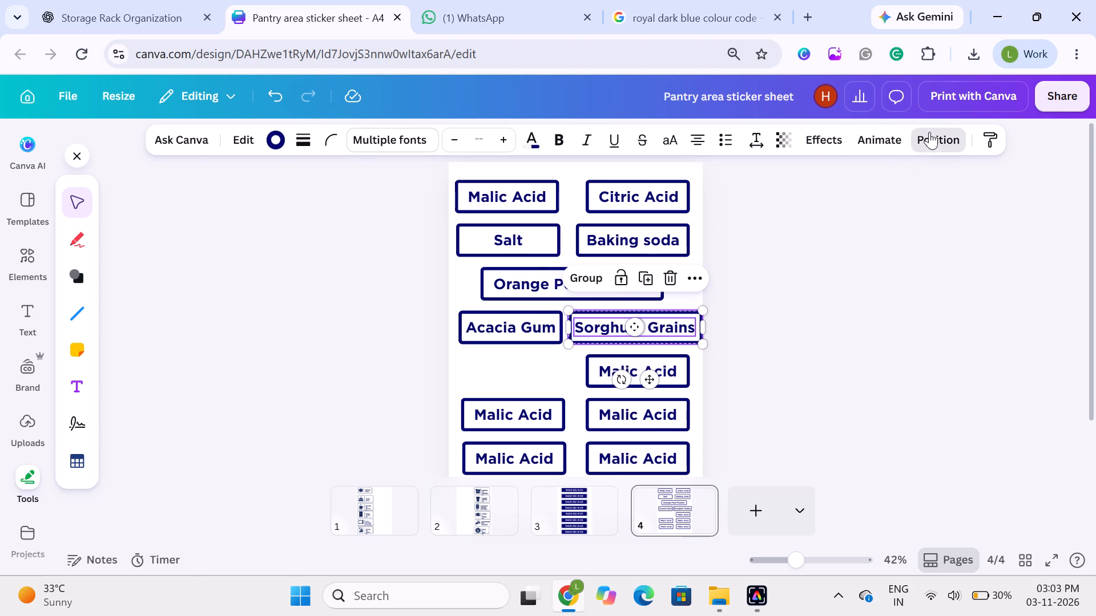
{"action": "left_click", "coordinate": [265, 372]}
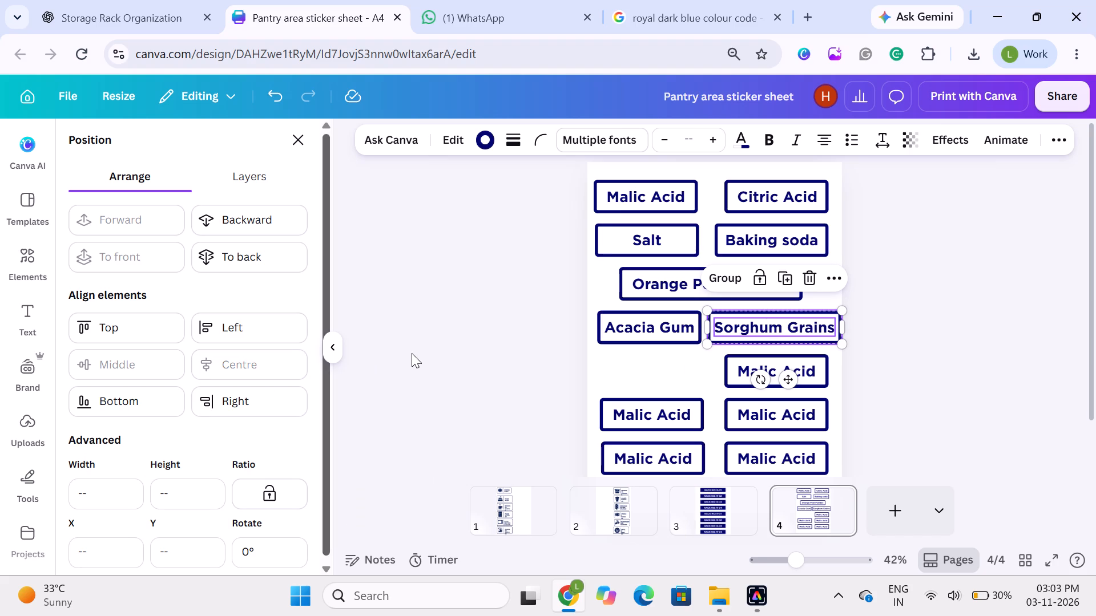
{"action": "left_click", "coordinate": [416, 353]}
{"action": "left_click", "coordinate": [386, 344]}
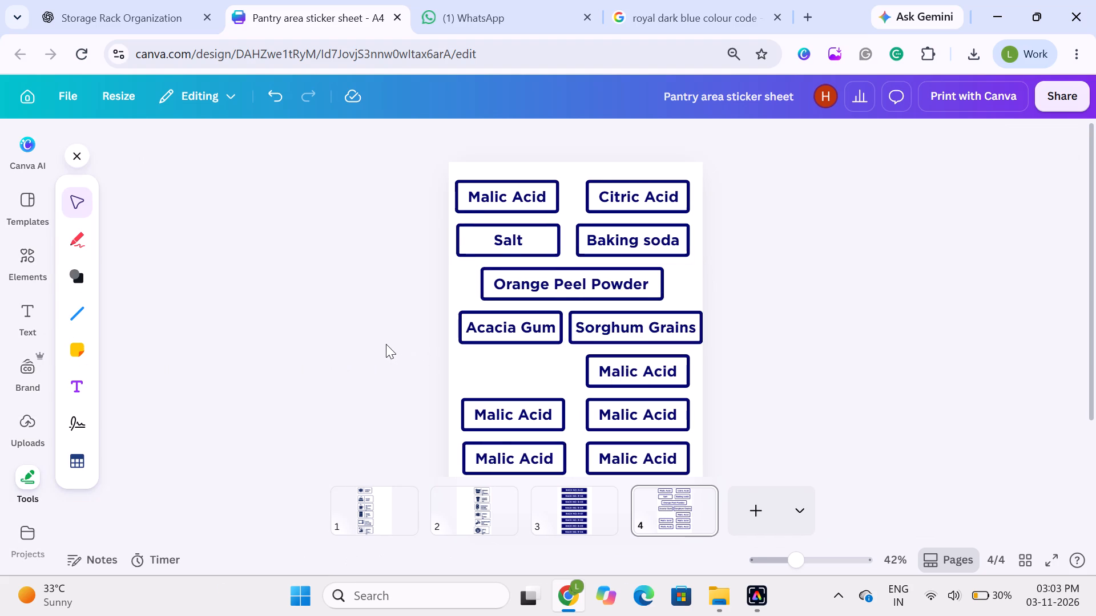
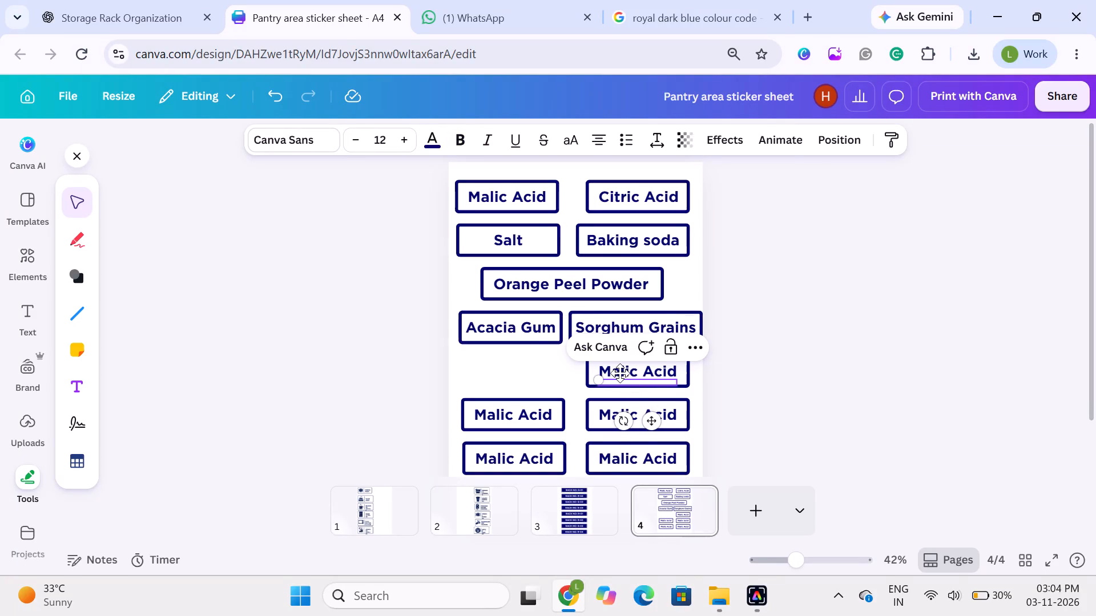
Replace the "Malic Acid" text in the label below "Sorghum Grains" with the copied name "Whole Dates".
{"action": "double_click", "coordinate": [638, 367]}
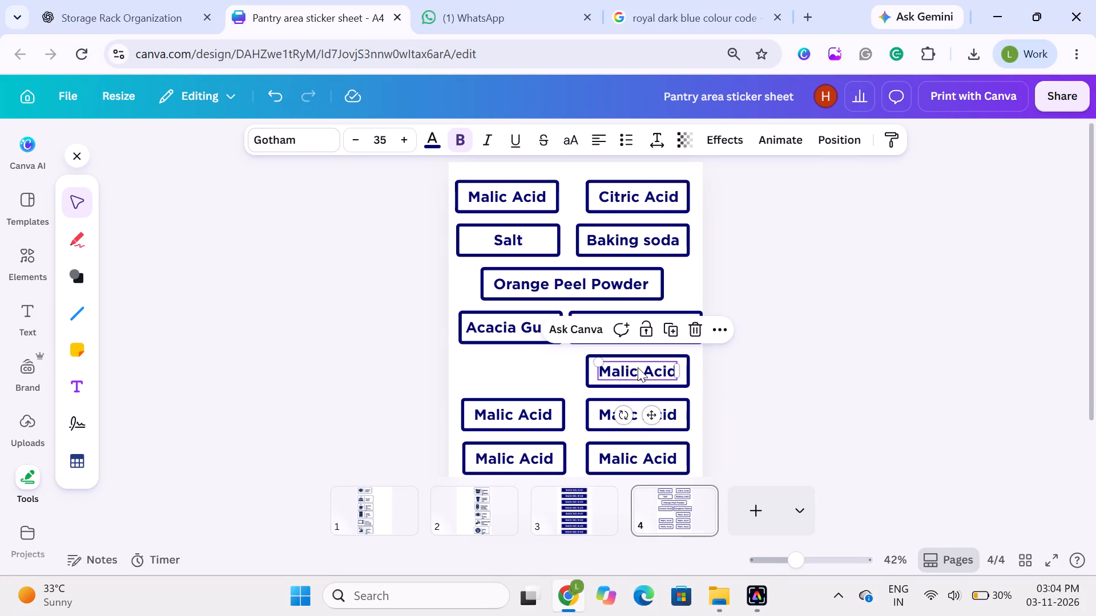
{"action": "key", "text": "ctrl+v"}
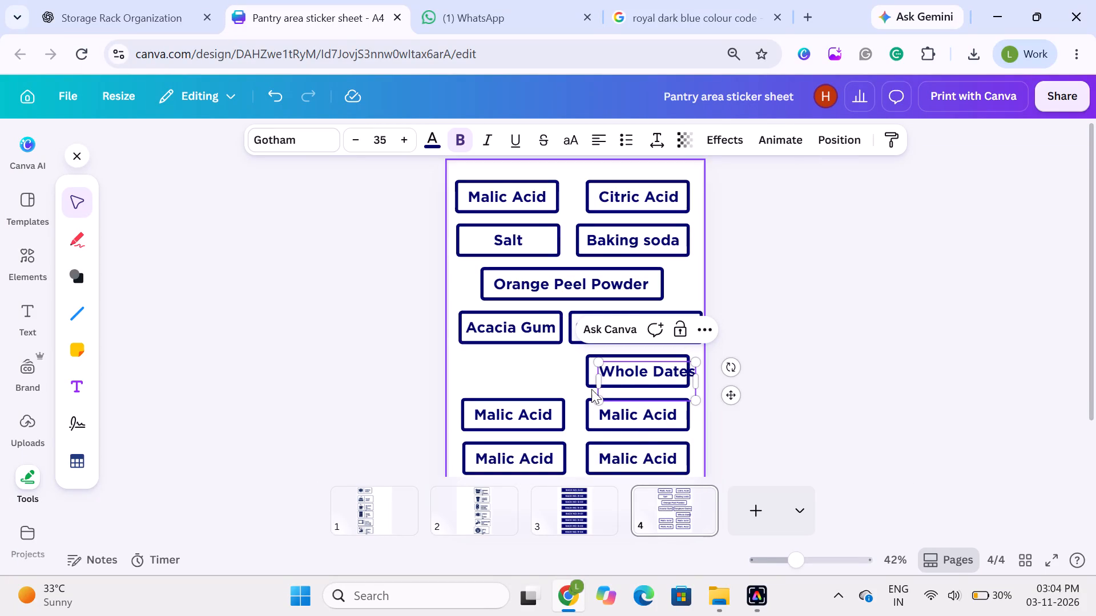
{"action": "left_click", "coordinate": [860, 377]}
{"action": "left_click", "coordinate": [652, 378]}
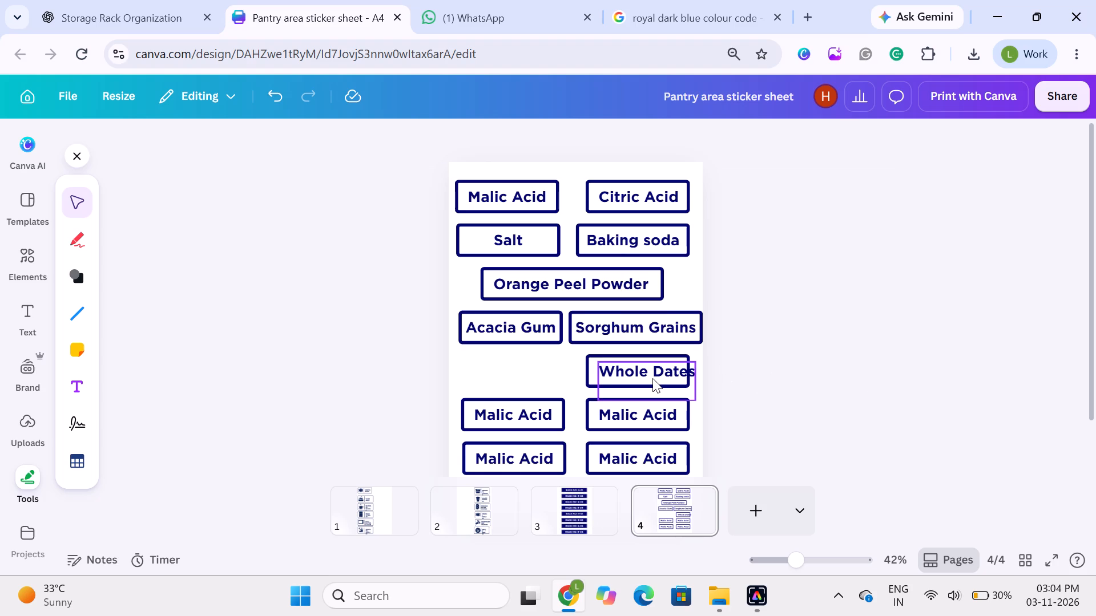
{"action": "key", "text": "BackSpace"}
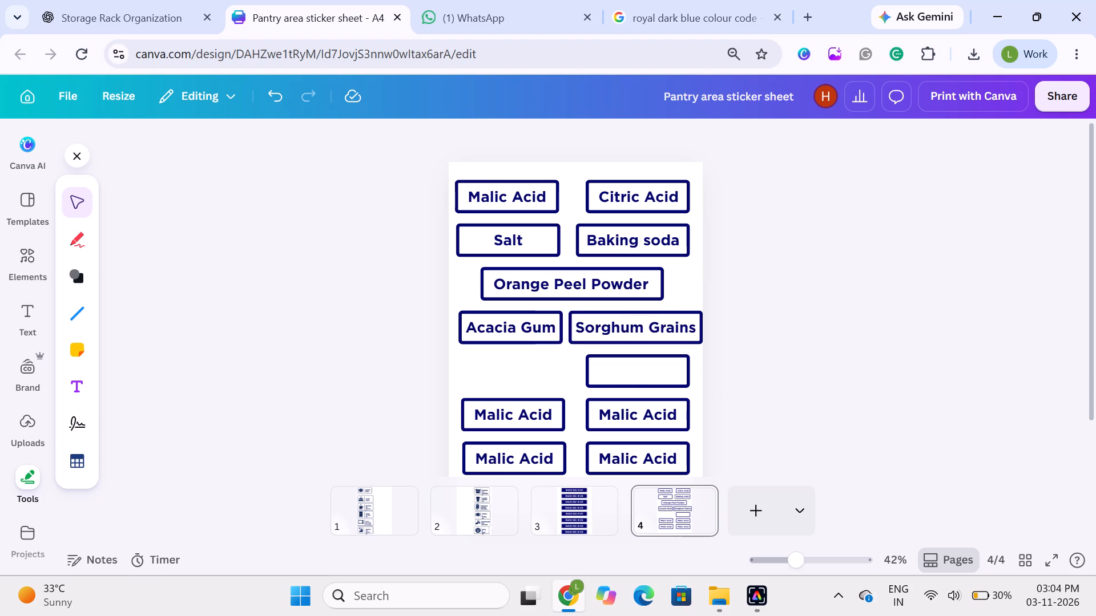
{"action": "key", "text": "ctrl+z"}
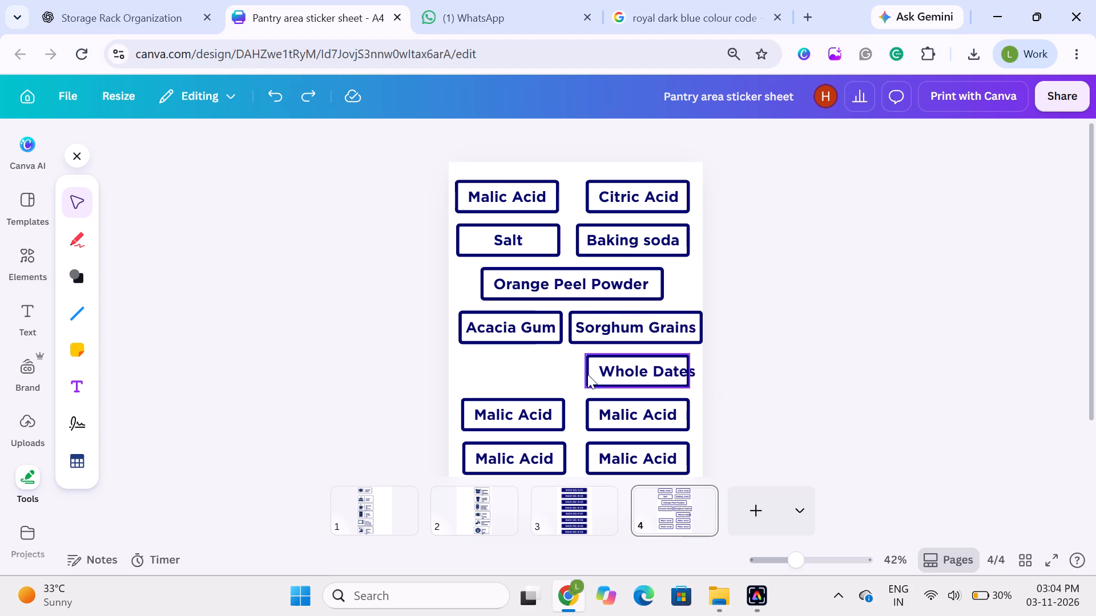
Remove the empty trailing line from the "Whole Dates" text box.
{"action": "left_click", "coordinate": [616, 372]}
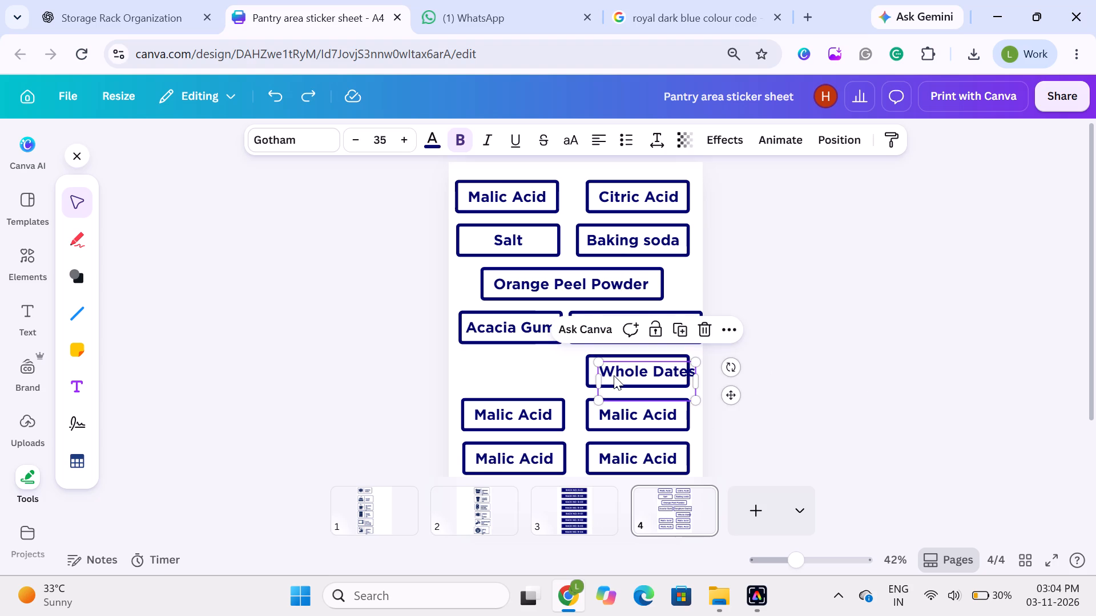
{"action": "double_click", "coordinate": [614, 375]}
{"action": "left_click", "coordinate": [614, 375]}
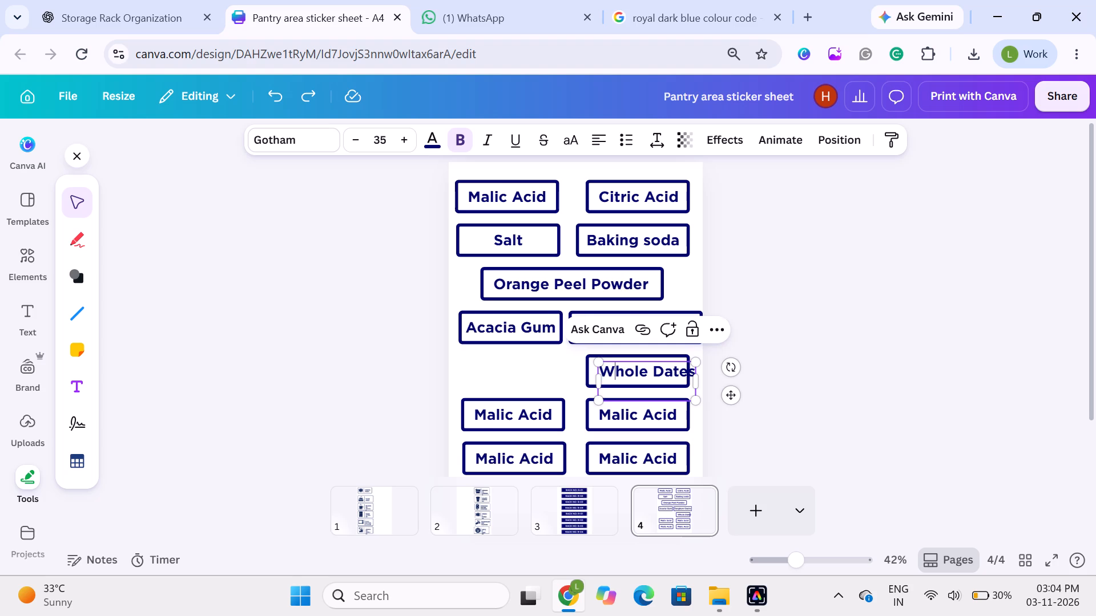
{"action": "left_click", "coordinate": [611, 384]}
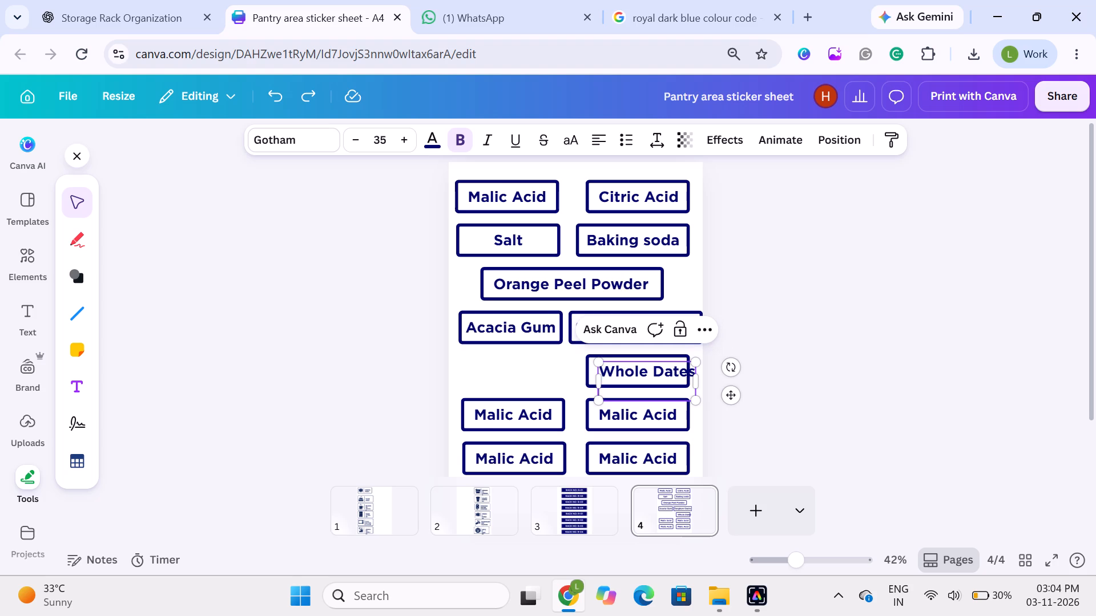
{"action": "key", "text": "BackSpace"}
{"action": "left_click", "coordinate": [747, 394]}
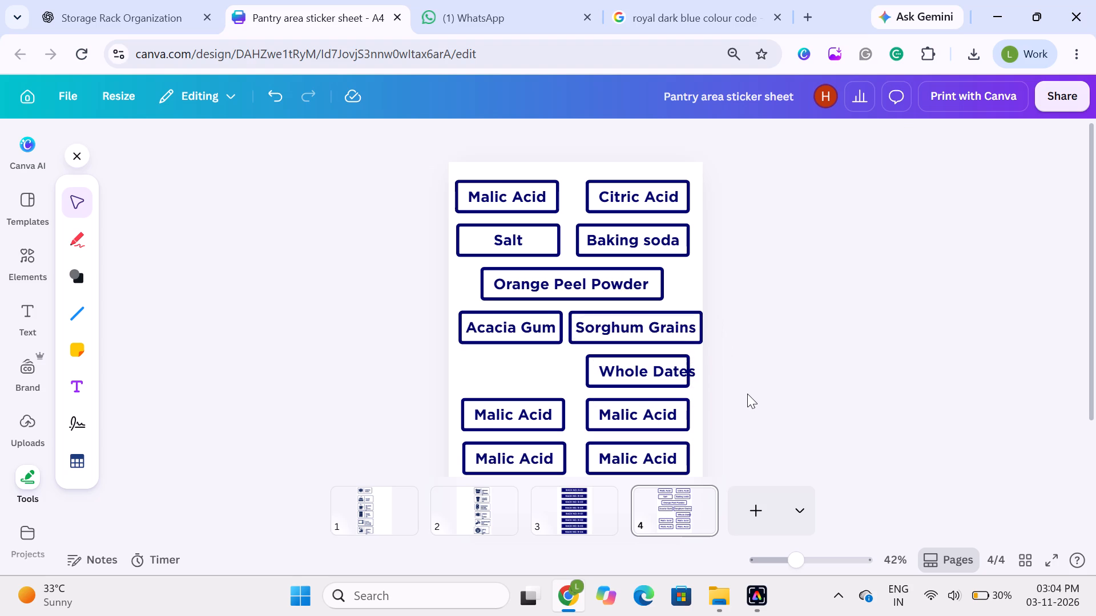
Widen the "Whole Dates" text box and its rectangle together toward the page's left side so the outline encloses the name.
{"action": "left_click", "coordinate": [593, 374], "text": "shift"}
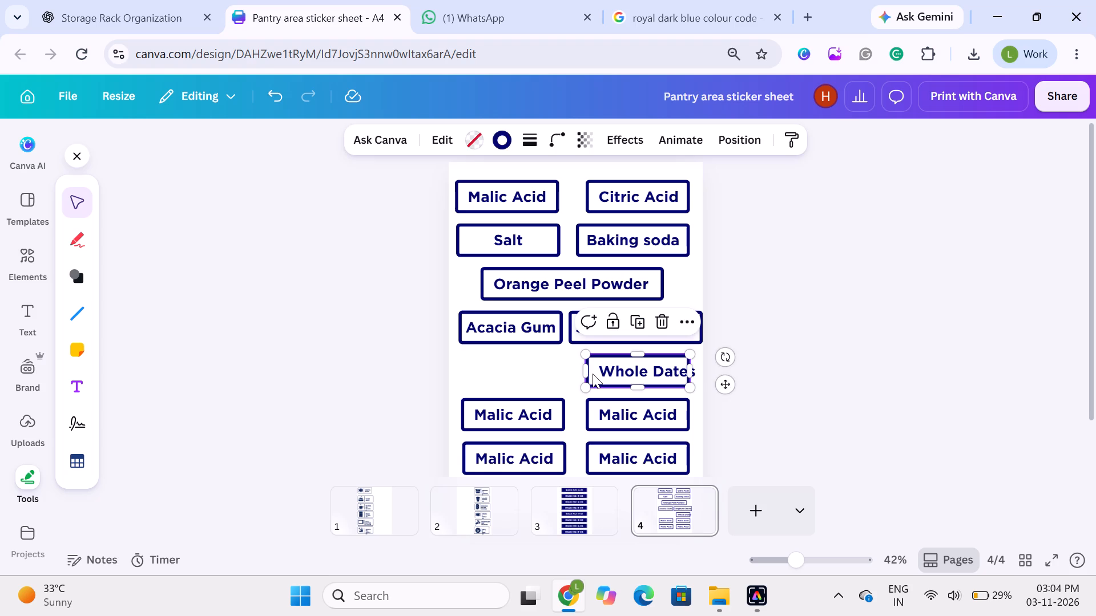
{"action": "left_click", "coordinate": [615, 373], "text": "shift"}
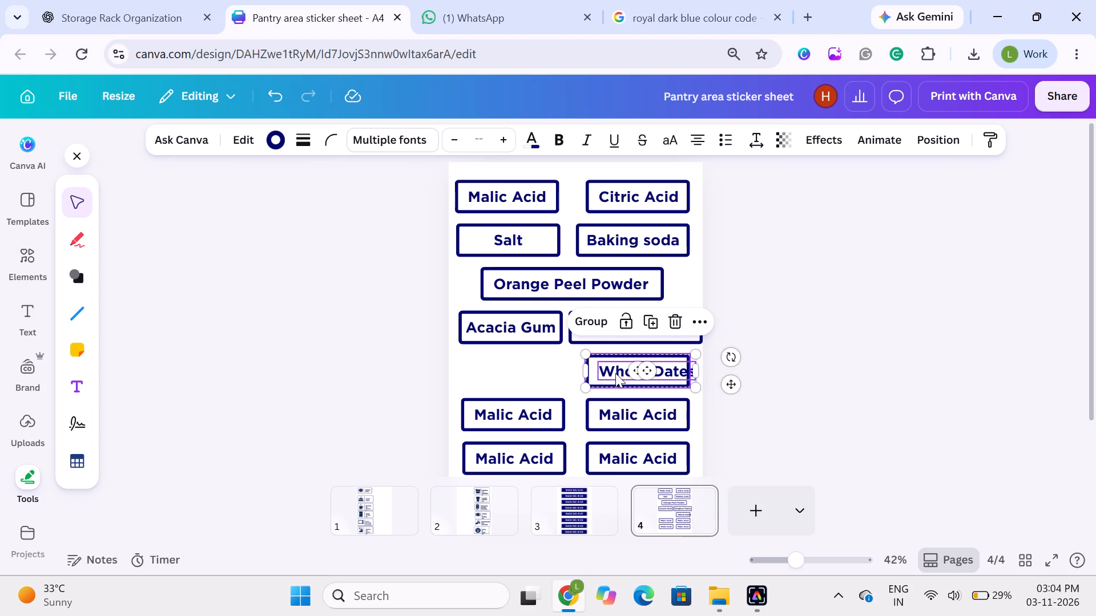
{"action": "left_click_drag", "start_coordinate": [583, 373], "coordinate": [558, 370]}
{"action": "left_click", "coordinate": [695, 366]}
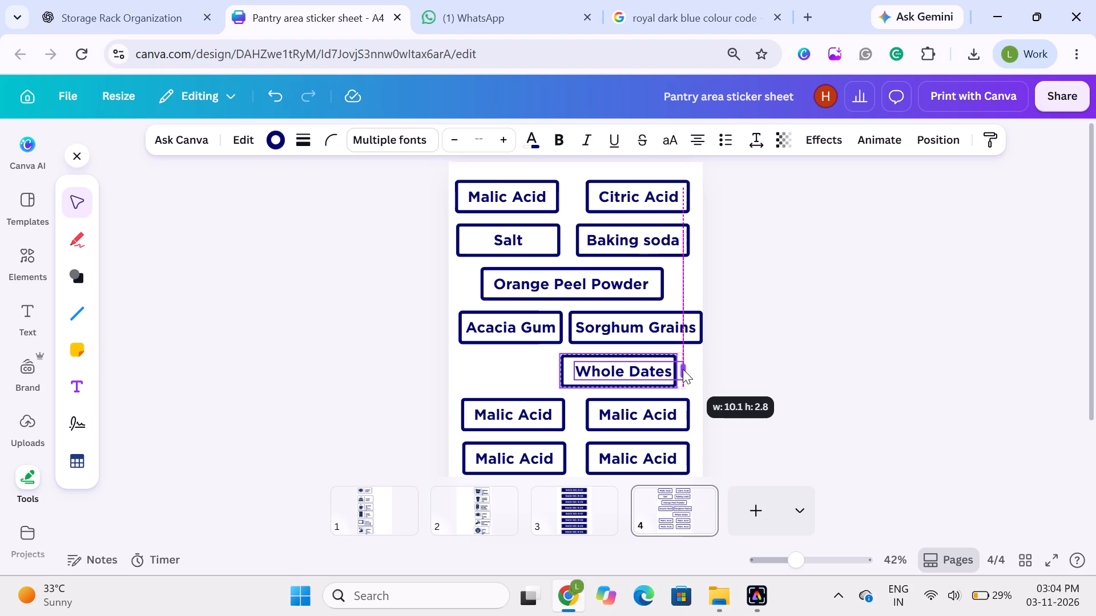
{"action": "left_click", "coordinate": [809, 383]}
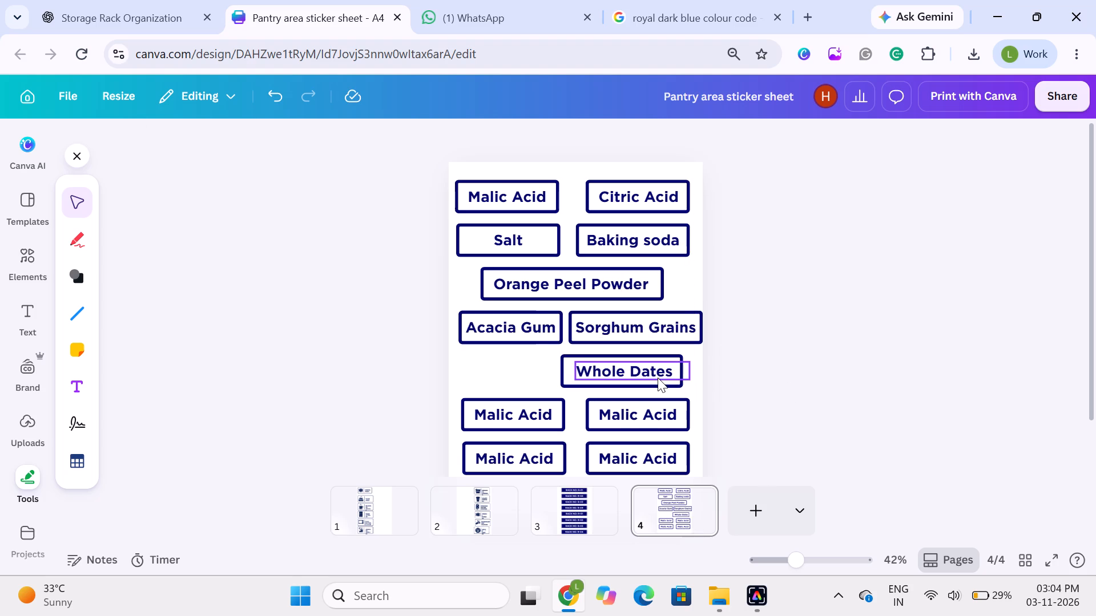
Fit the width of the "Whole Dates" text box to its text.
{"action": "left_click", "coordinate": [658, 378]}
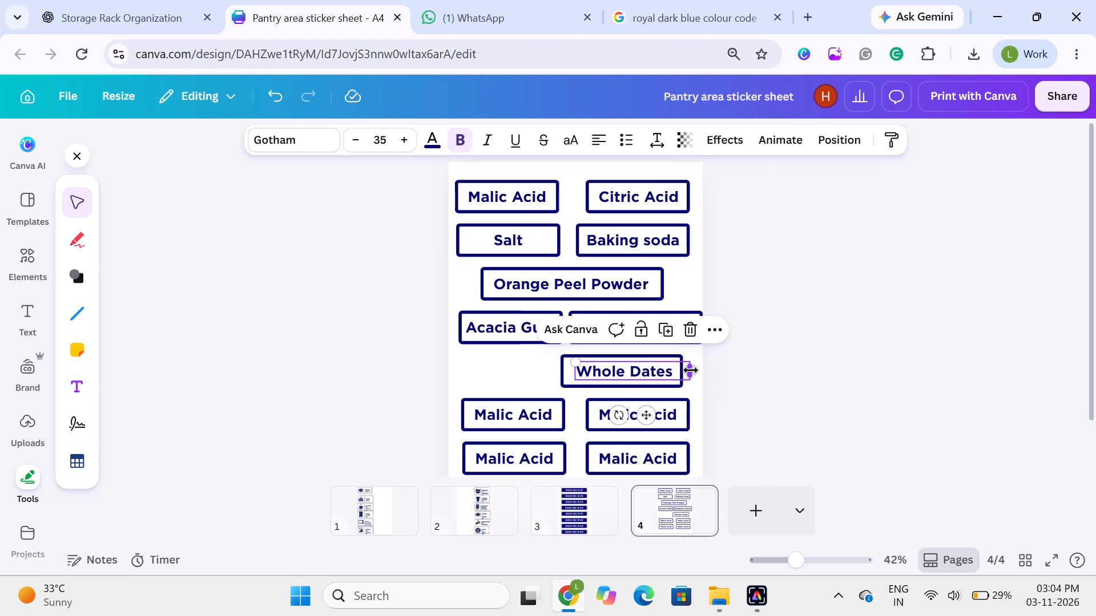
Narrow the "Whole Dates" text box until it fits the name tightly on one line.
{"action": "left_click_drag", "start_coordinate": [691, 370], "coordinate": [673, 374]}
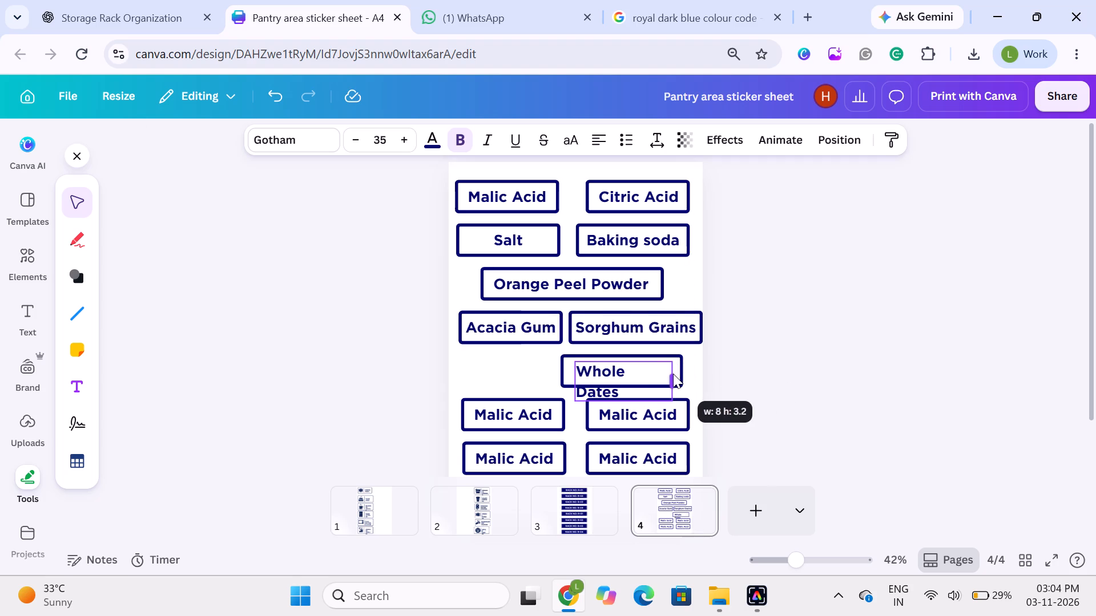
{"action": "left_click_drag", "start_coordinate": [673, 374], "coordinate": [676, 374]}
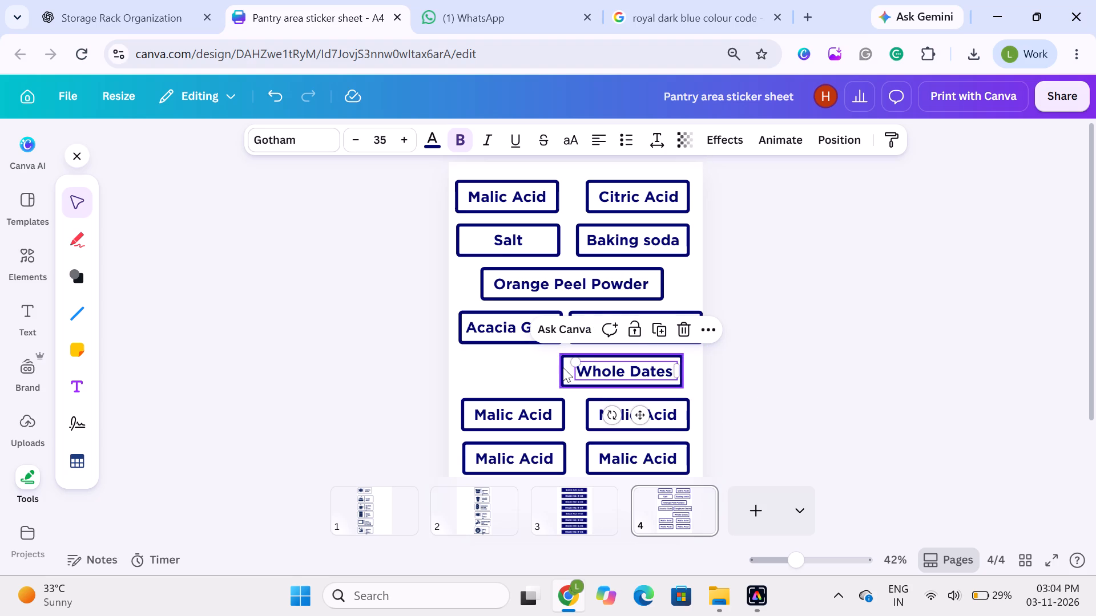
Centre-align the "Whole Dates" text and its rectangle with each other horizontally.
{"action": "left_click", "coordinate": [563, 367], "text": "shift"}
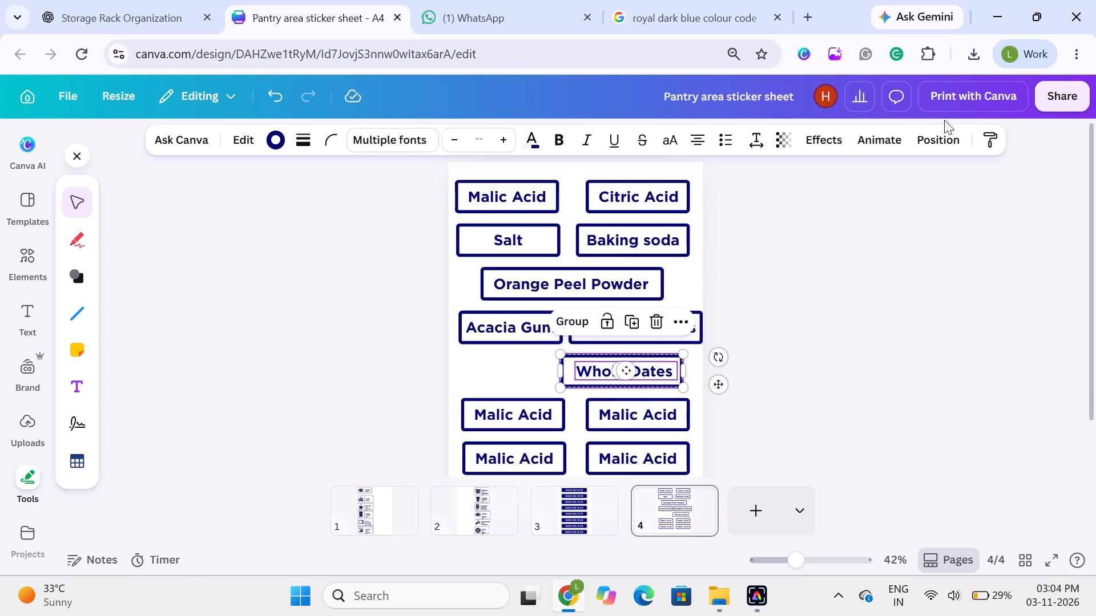
{"action": "left_click", "coordinate": [942, 137]}
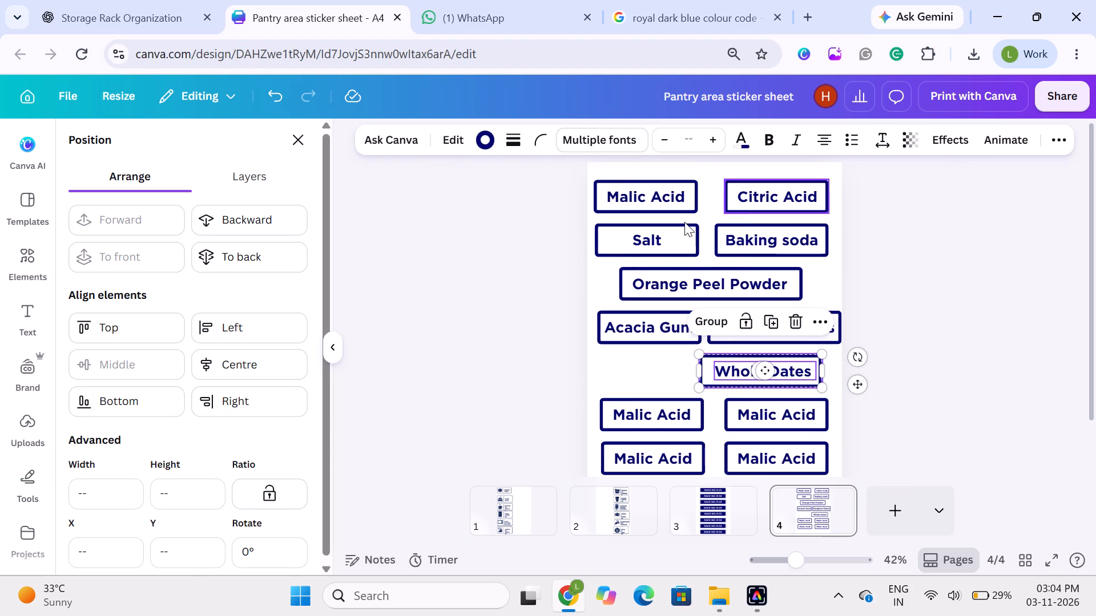
{"action": "left_click", "coordinate": [233, 364]}
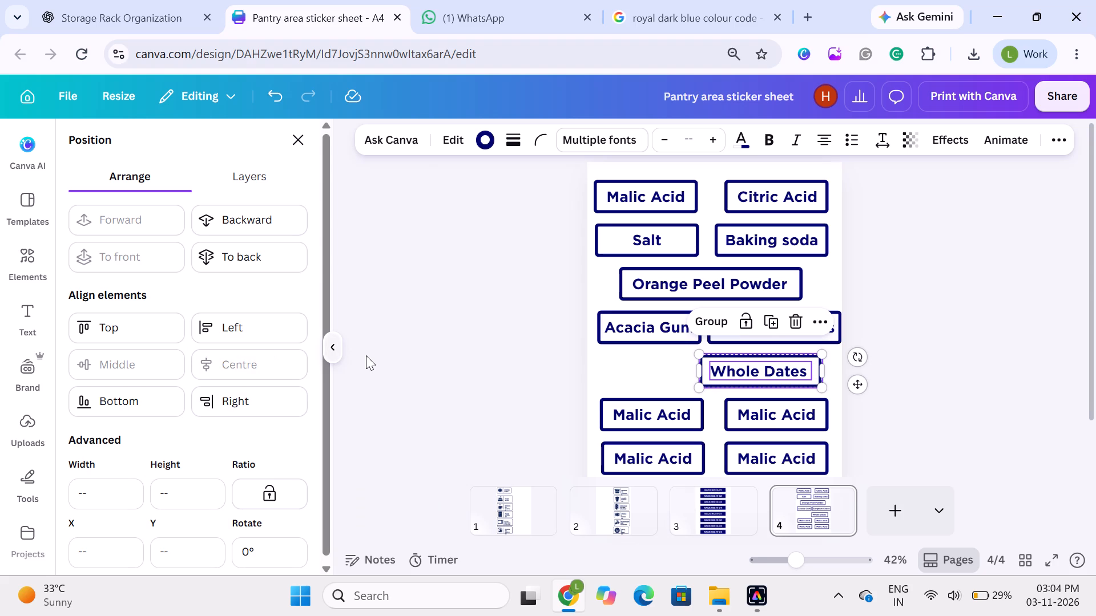
{"action": "left_click", "coordinate": [366, 355]}
{"action": "double_click", "coordinate": [366, 355]}
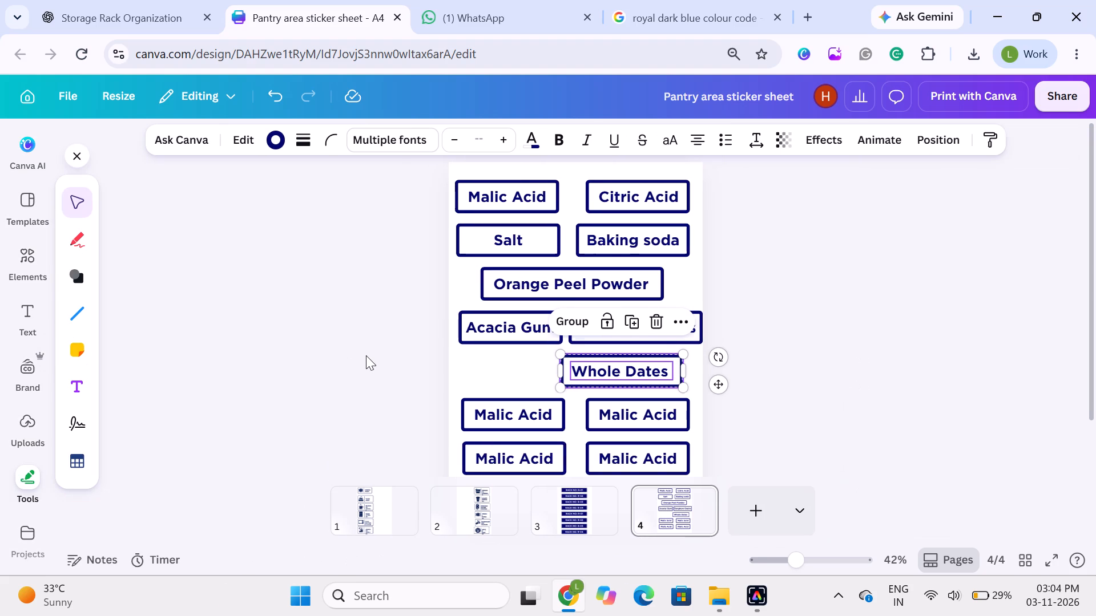
Move the "Whole Dates" text and rectangle together to the page's left side, directly below the "Acacia Gum" label.
{"action": "left_click_drag", "start_coordinate": [389, 359], "coordinate": [595, 386]}
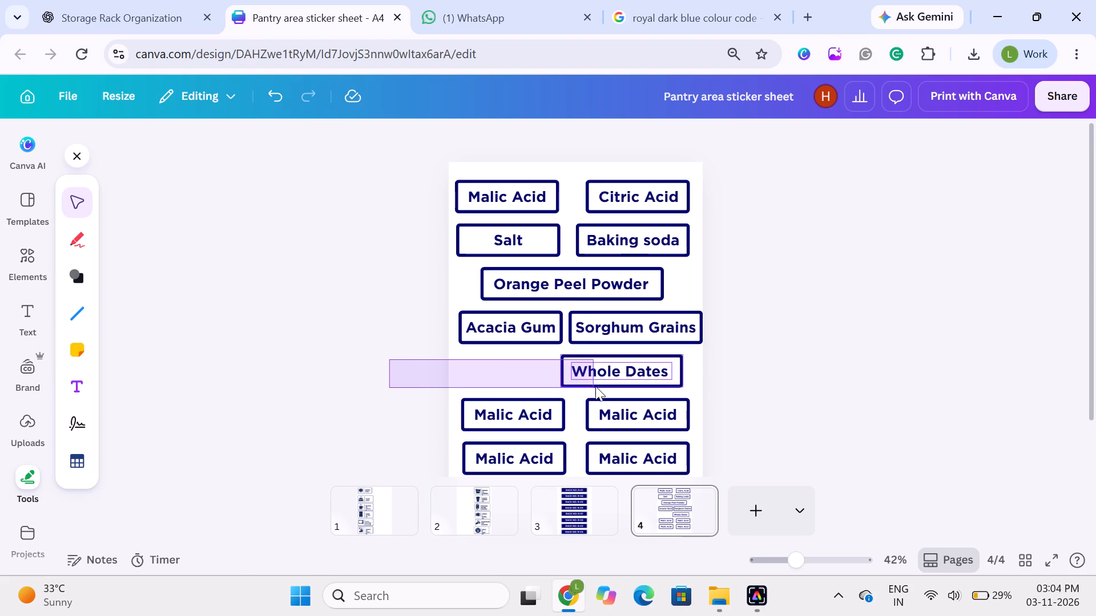
{"action": "left_click_drag", "start_coordinate": [595, 386], "coordinate": [597, 386]}
{"action": "left_click", "coordinate": [597, 386]}
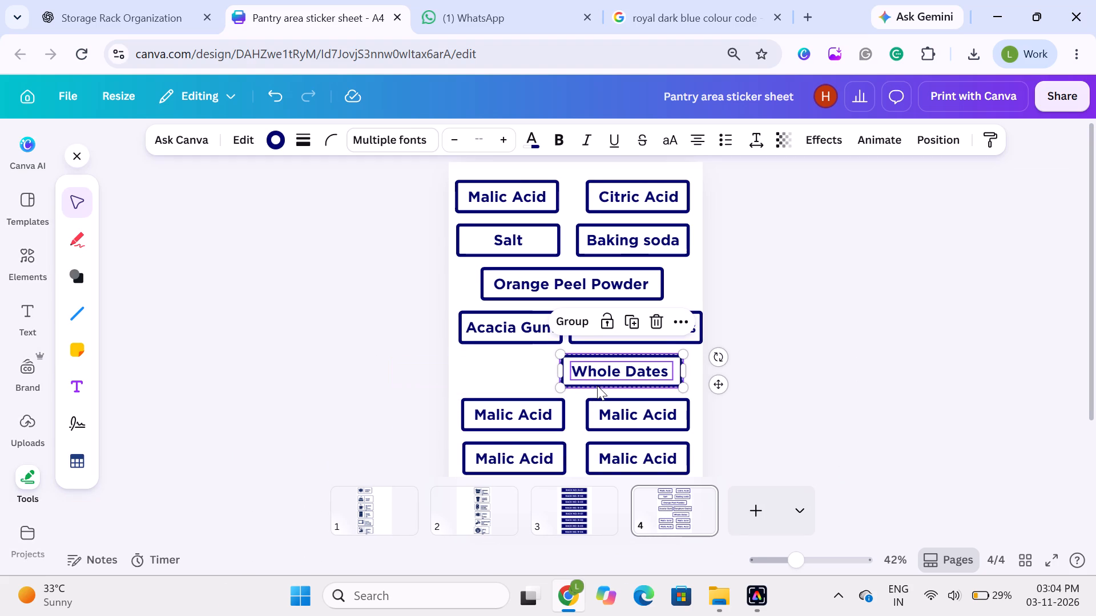
{"action": "left_click_drag", "start_coordinate": [724, 391], "coordinate": [670, 390]}
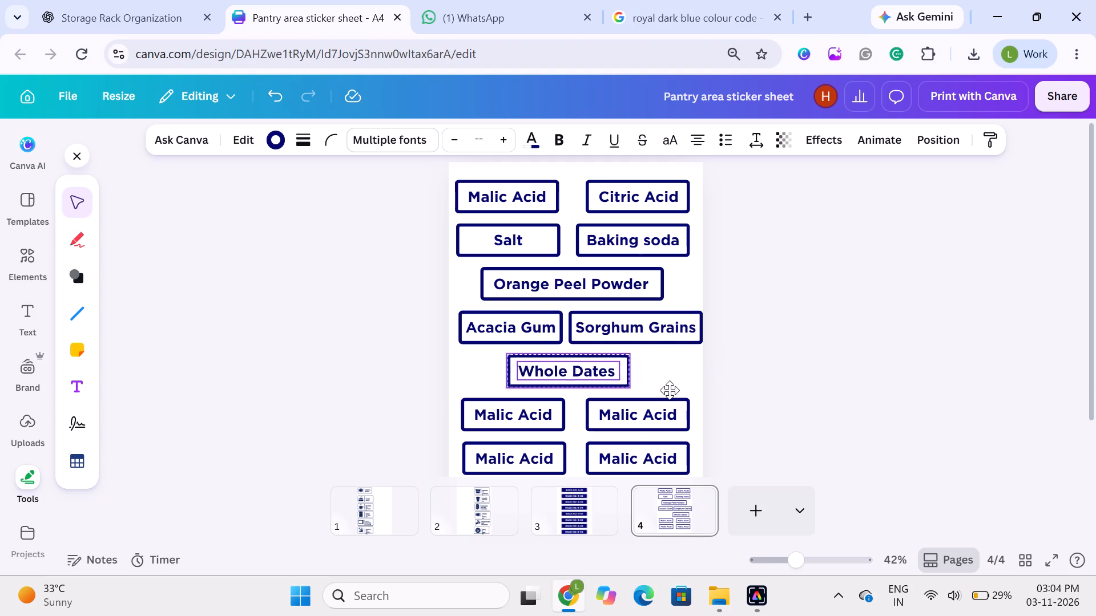
{"action": "left_click_drag", "start_coordinate": [670, 390], "coordinate": [625, 392]}
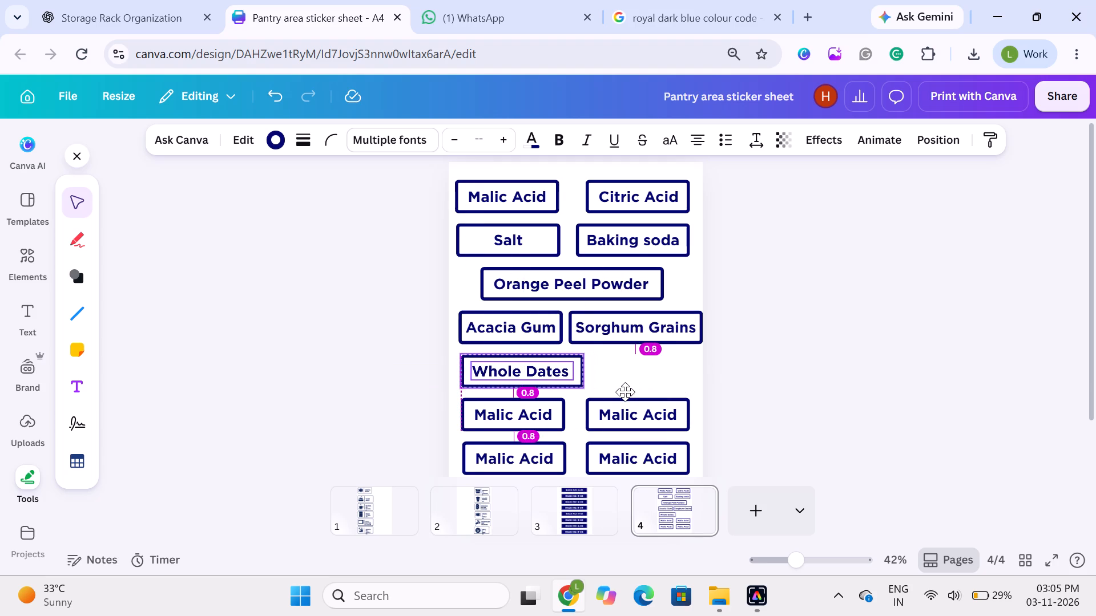
{"action": "left_click_drag", "start_coordinate": [625, 392], "coordinate": [619, 392]}
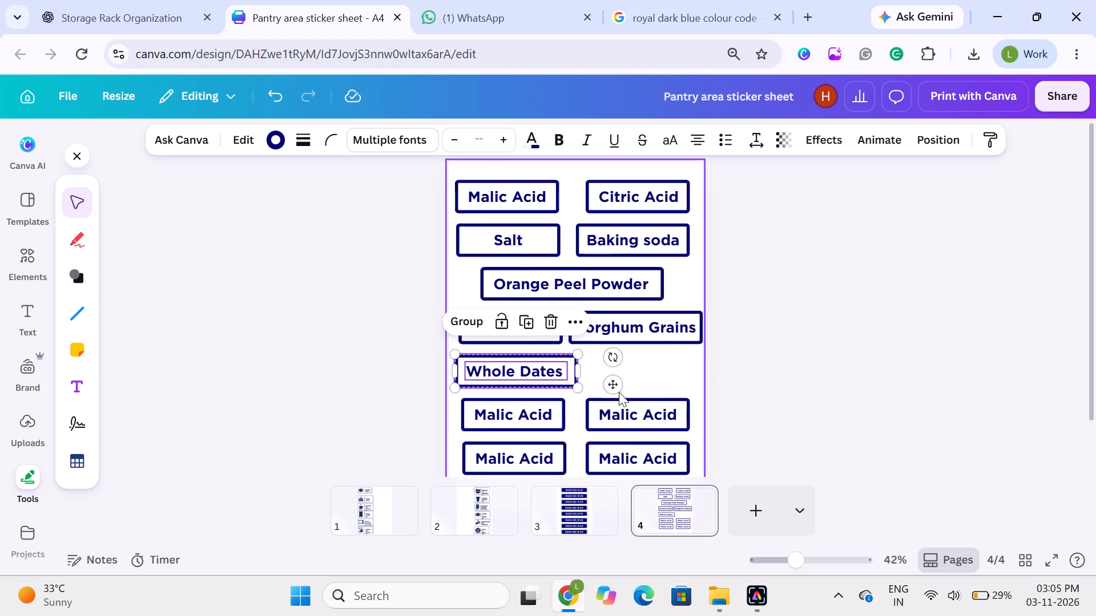
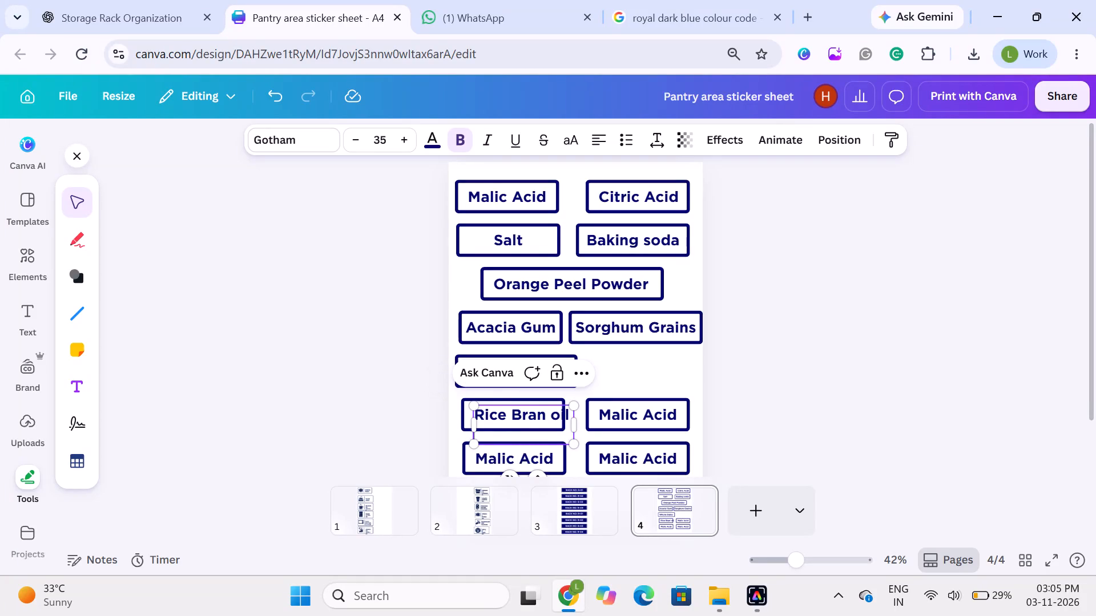
Remove the empty trailing line from the "Rice Bran oil" text box.
{"action": "key", "text": "BackSpace"}
{"action": "left_click", "coordinate": [392, 431]}
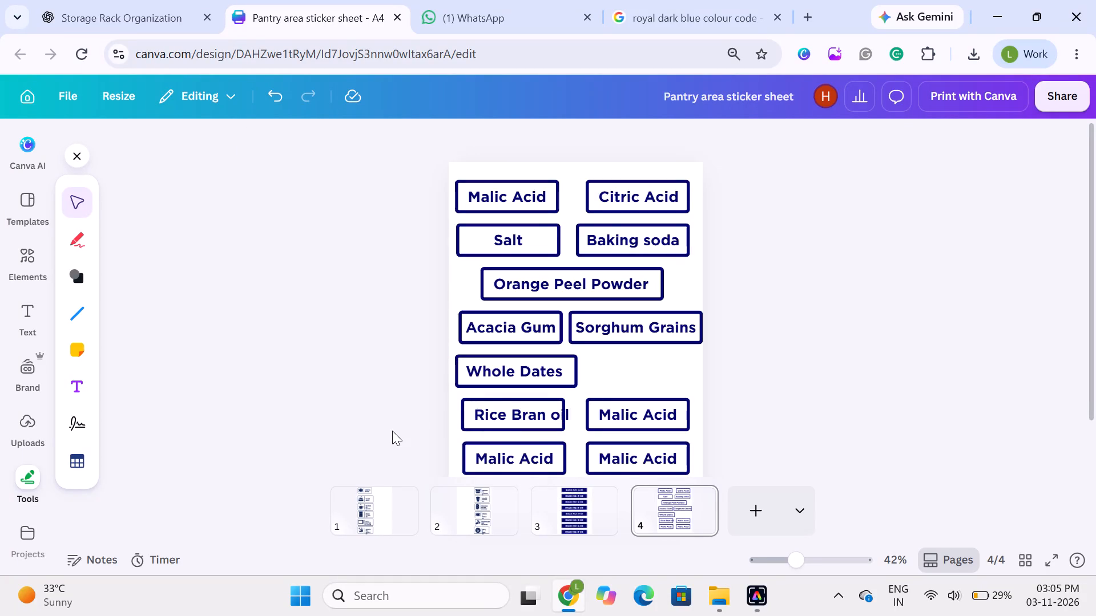
Move the "Rice Bran oil" text toward the page's left side so the name fits inside its rectangle.
{"action": "left_click_drag", "start_coordinate": [506, 423], "coordinate": [499, 420]}
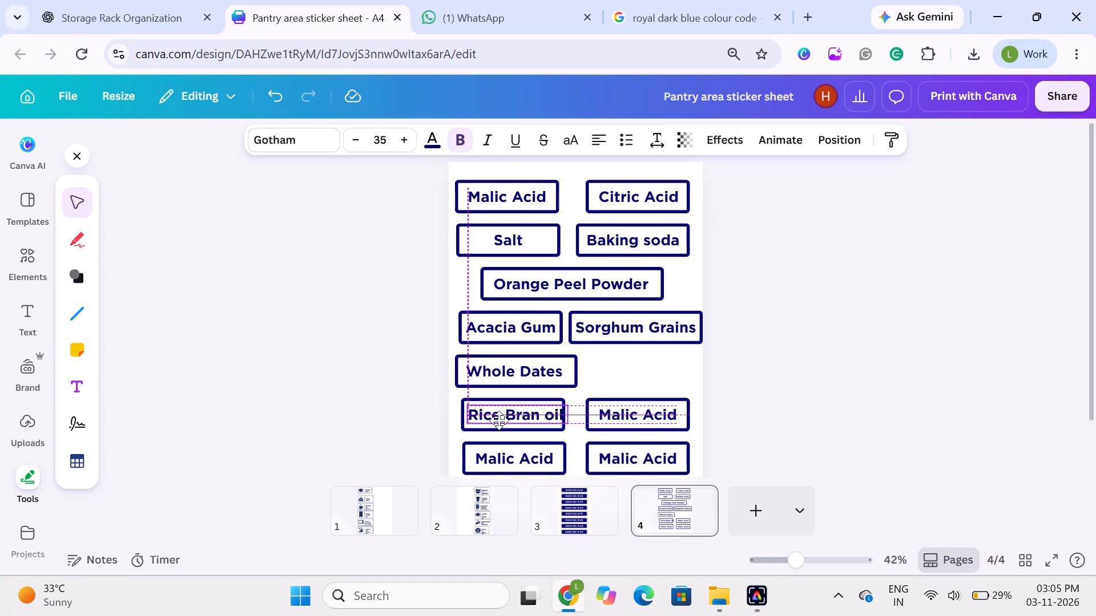
{"action": "left_click_drag", "start_coordinate": [499, 420], "coordinate": [496, 420]}
{"action": "left_click", "coordinate": [370, 419]}
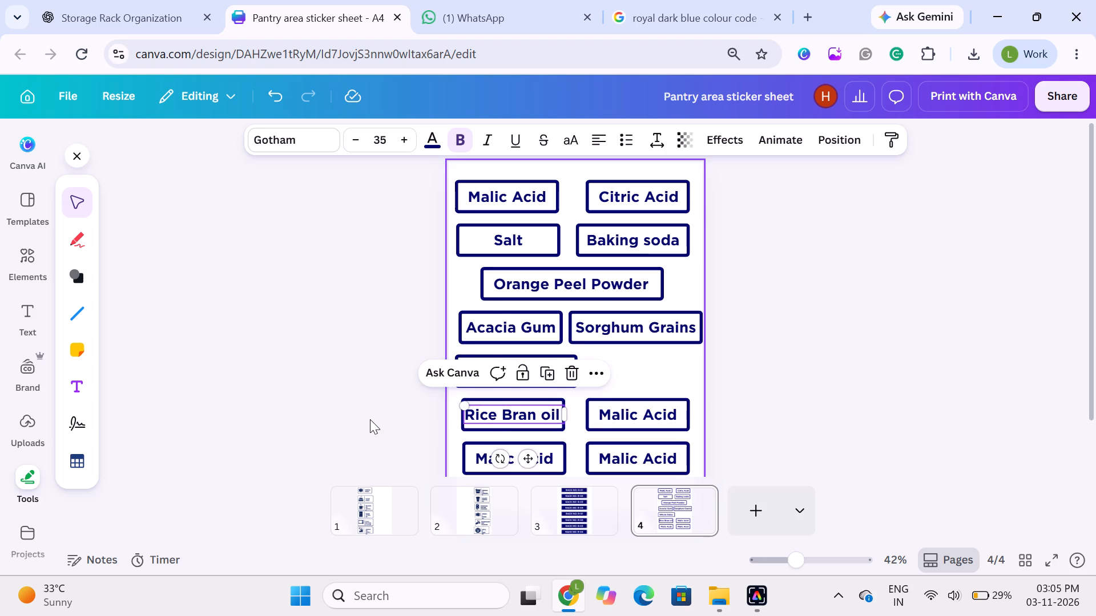
{"action": "left_click", "coordinate": [430, 420]}
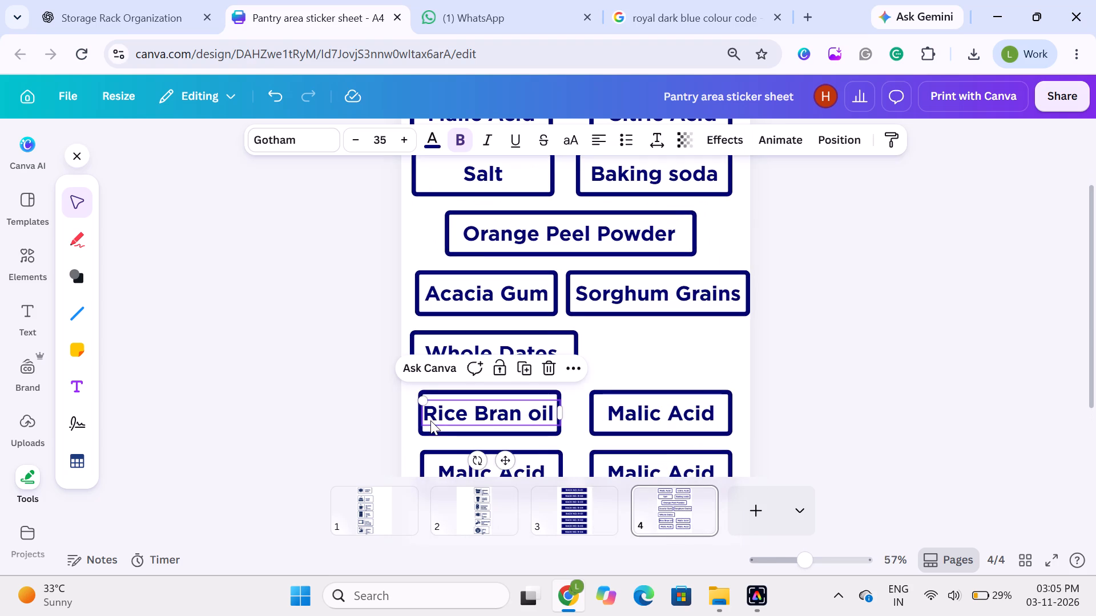
Widen the rectangle around "Rice Bran oil" slightly toward the page's left side so the outline clears the text.
{"action": "left_click", "coordinate": [429, 428]}
{"action": "left_click_drag", "start_coordinate": [420, 407], "coordinate": [412, 406]}
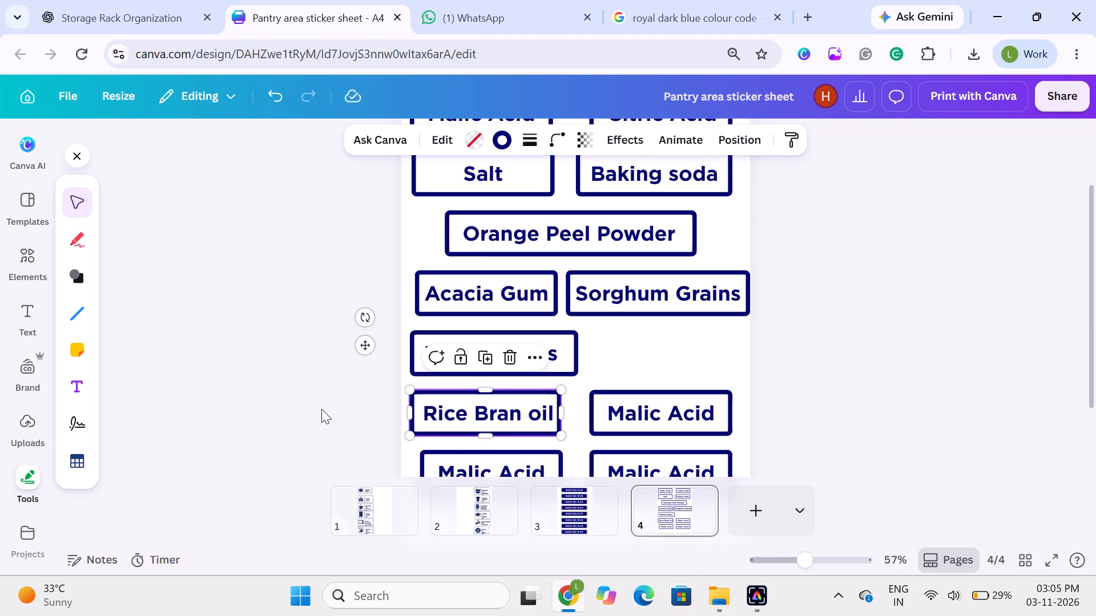
{"action": "left_click", "coordinate": [321, 409]}
Select the "Rice Bran oil" text box inside its widened rectangle.
{"action": "left_click", "coordinate": [461, 419]}
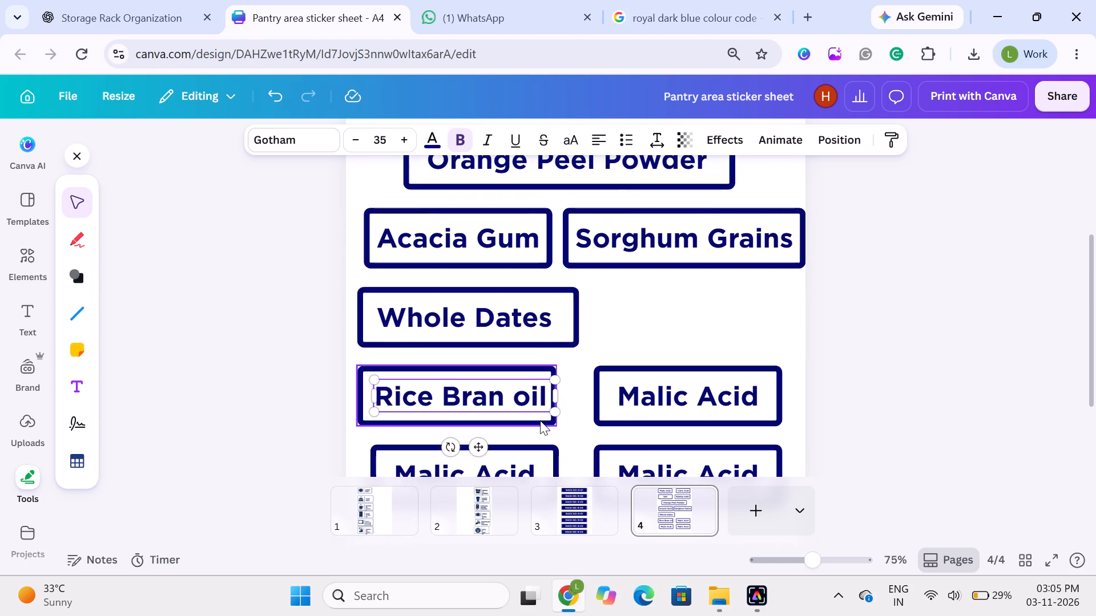
Narrow the "Rice Bran oil" text box so its width fits the text.
{"action": "left_click_drag", "start_coordinate": [557, 397], "coordinate": [552, 397]}
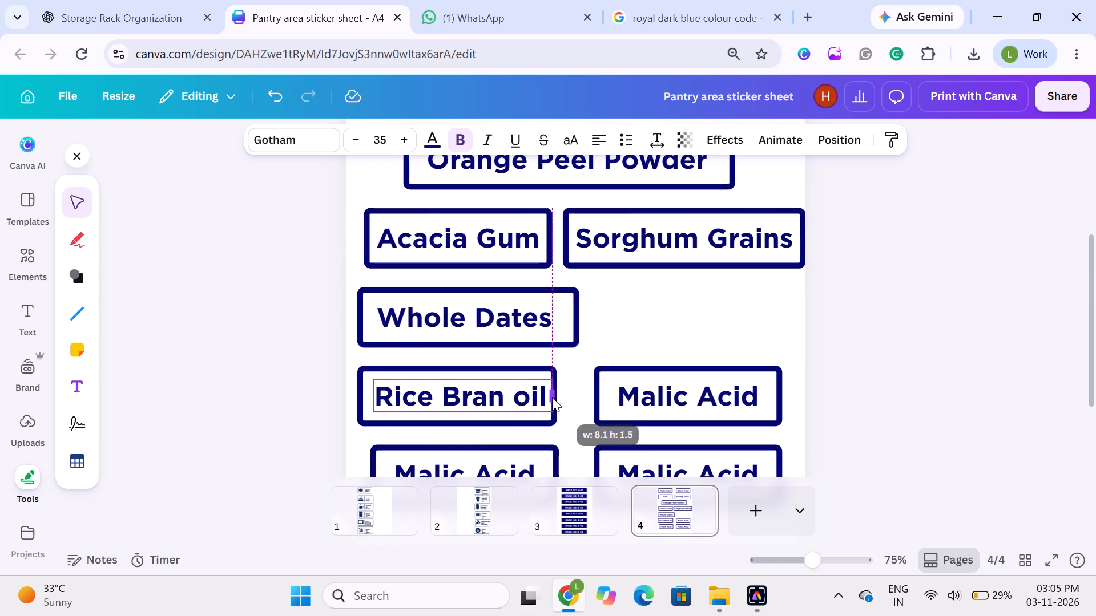
{"action": "left_click_drag", "start_coordinate": [552, 397], "coordinate": [551, 397]}
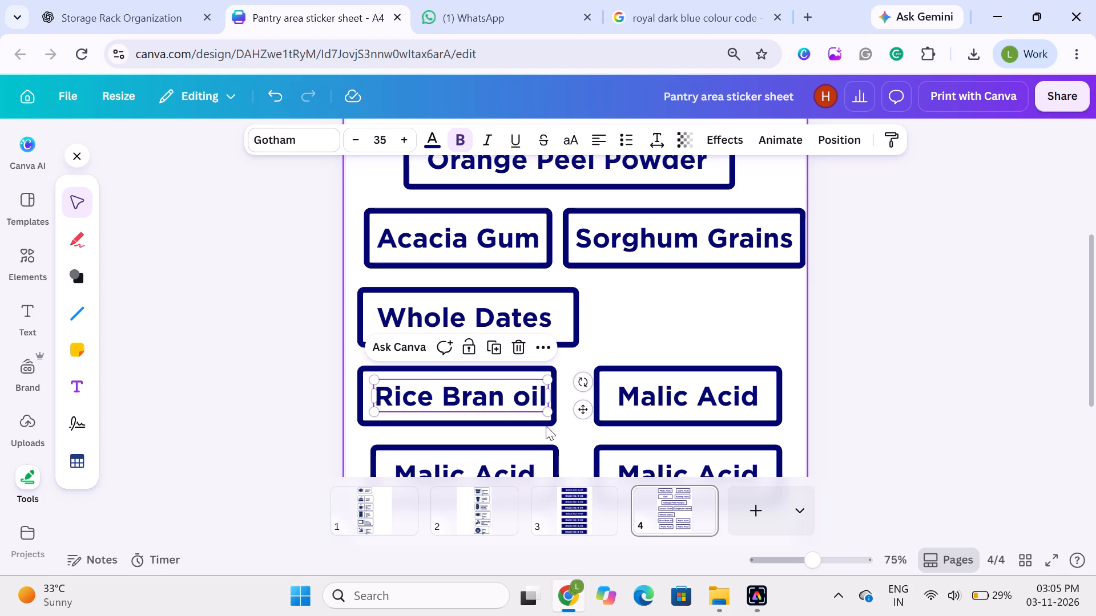
Centre the "Rice Bran oil" text horizontally within its rectangle using the alignment options.
{"action": "left_click", "coordinate": [546, 423], "text": "shift"}
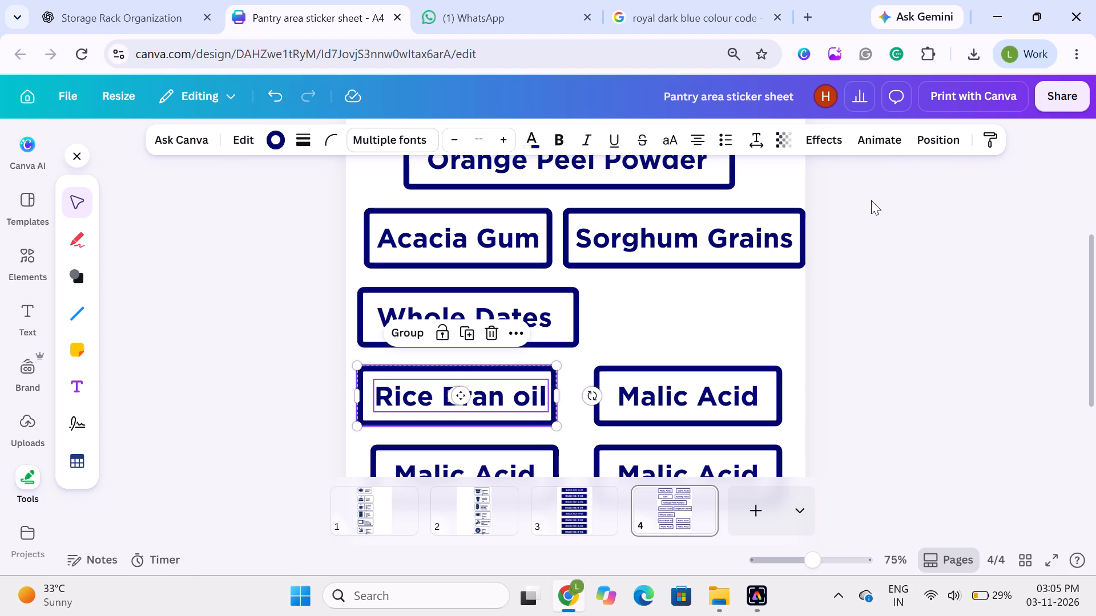
{"action": "left_click", "coordinate": [930, 145]}
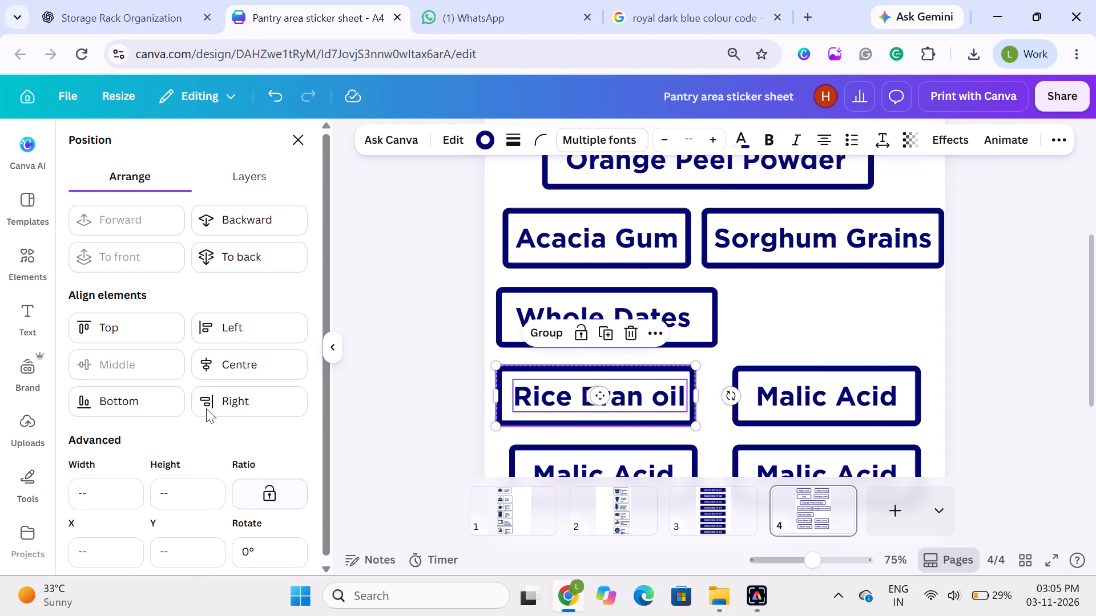
{"action": "left_click", "coordinate": [208, 369]}
{"action": "left_click", "coordinate": [423, 367]}
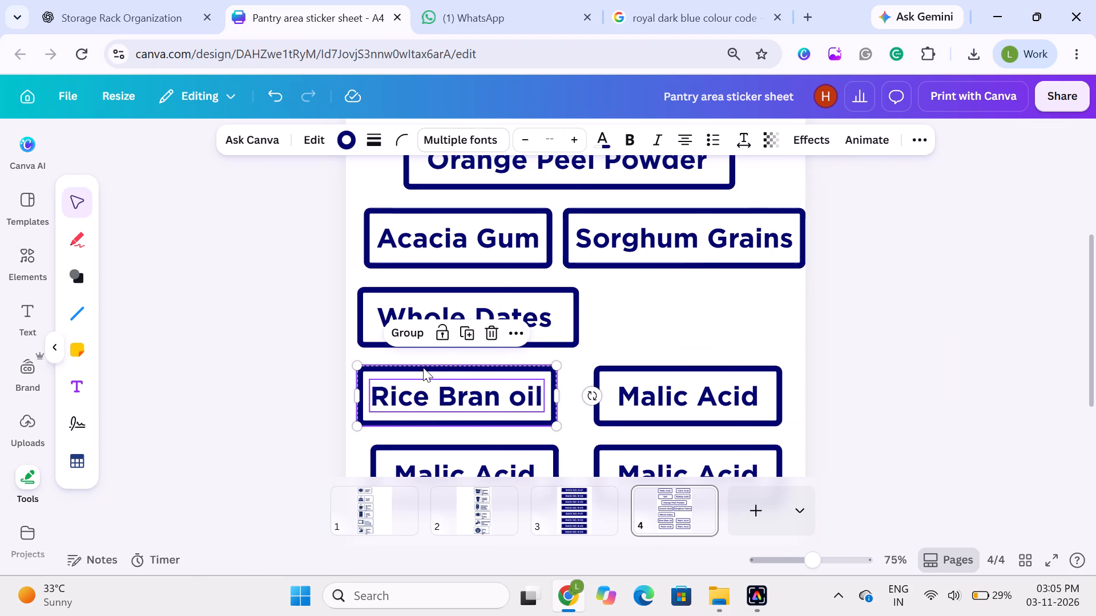
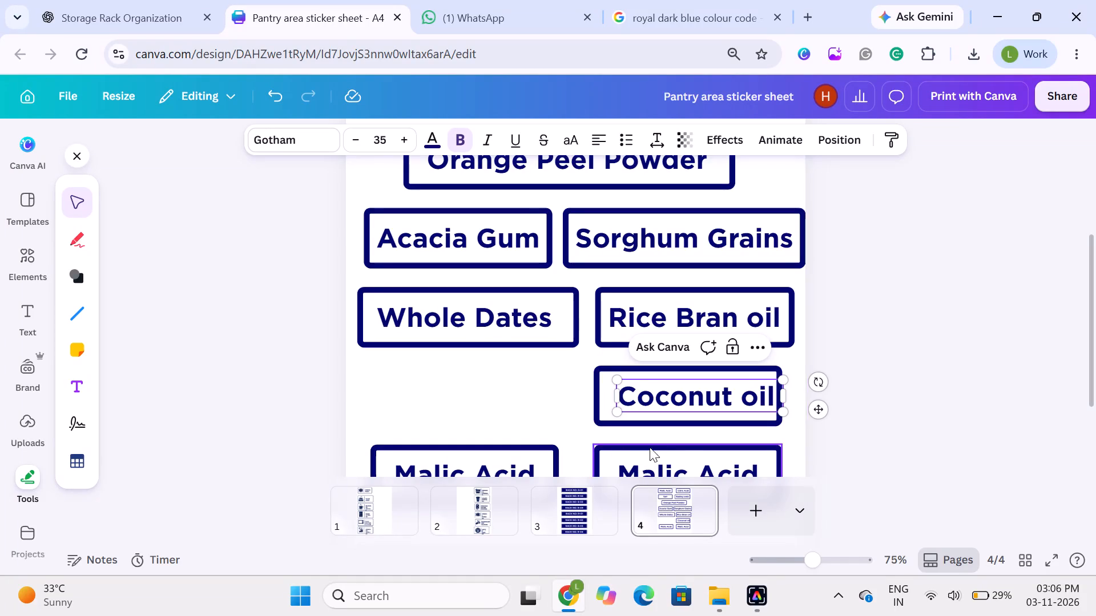
Narrow the "Coconut oil" text box to about 7.3 wide so it fits closely around its text.
{"action": "left_click_drag", "start_coordinate": [784, 398], "coordinate": [776, 397]}
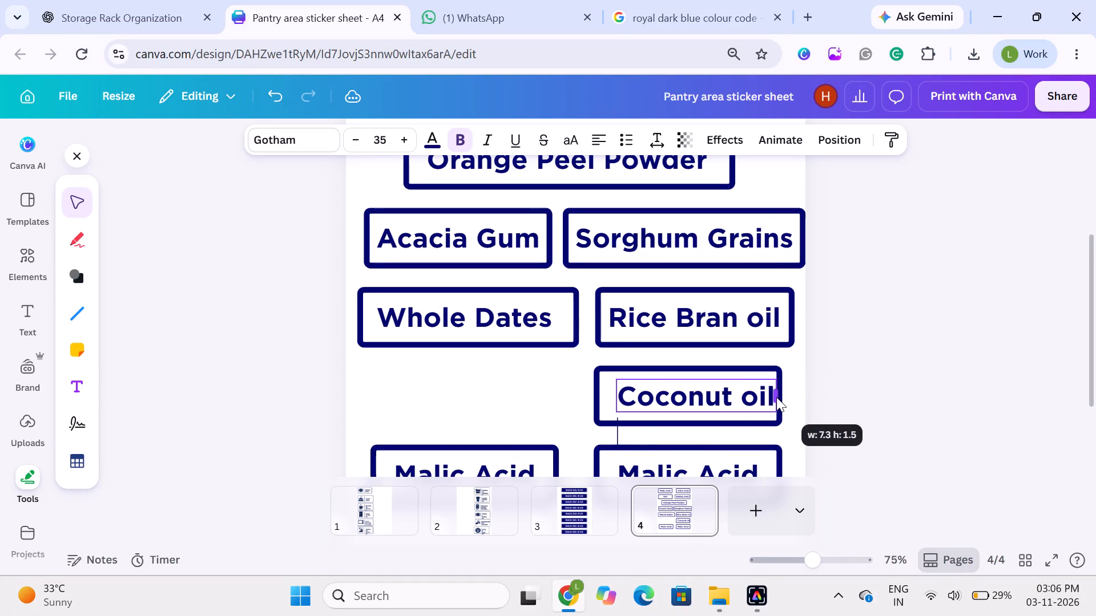
{"action": "left_click_drag", "start_coordinate": [776, 397], "coordinate": [777, 398]}
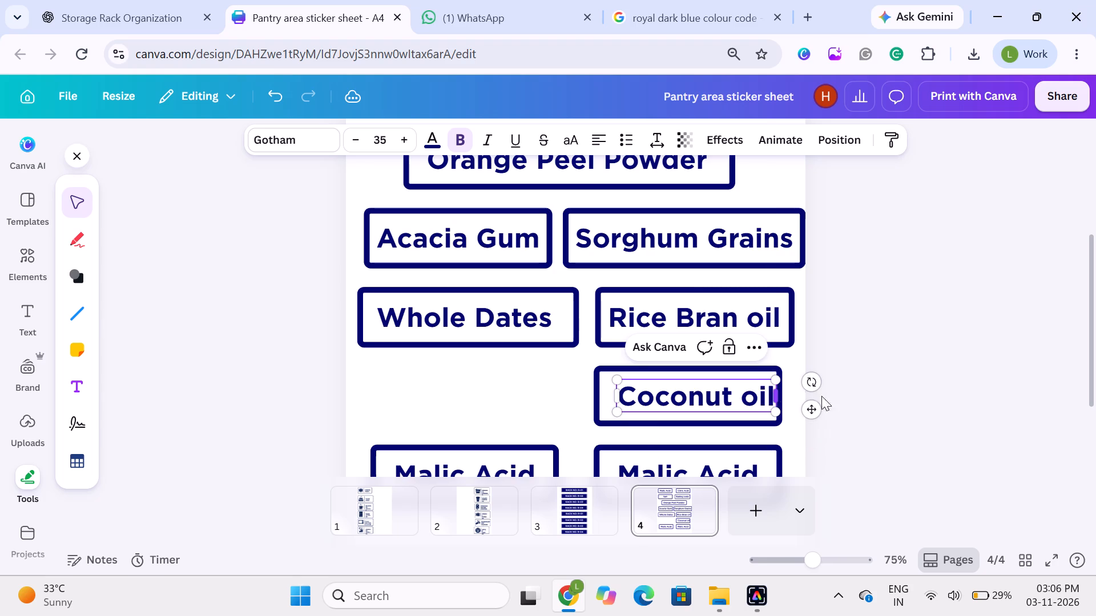
{"action": "left_click", "coordinate": [865, 390]}
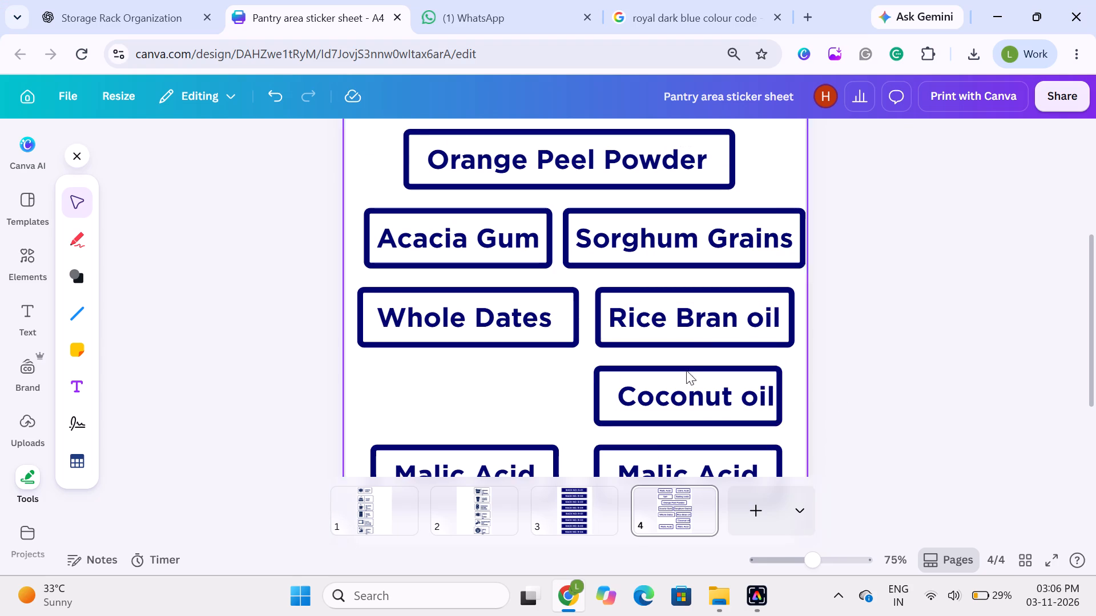
Centre the "Coconut oil" text horizontally within its outlined rectangle.
{"action": "left_click", "coordinate": [672, 402]}
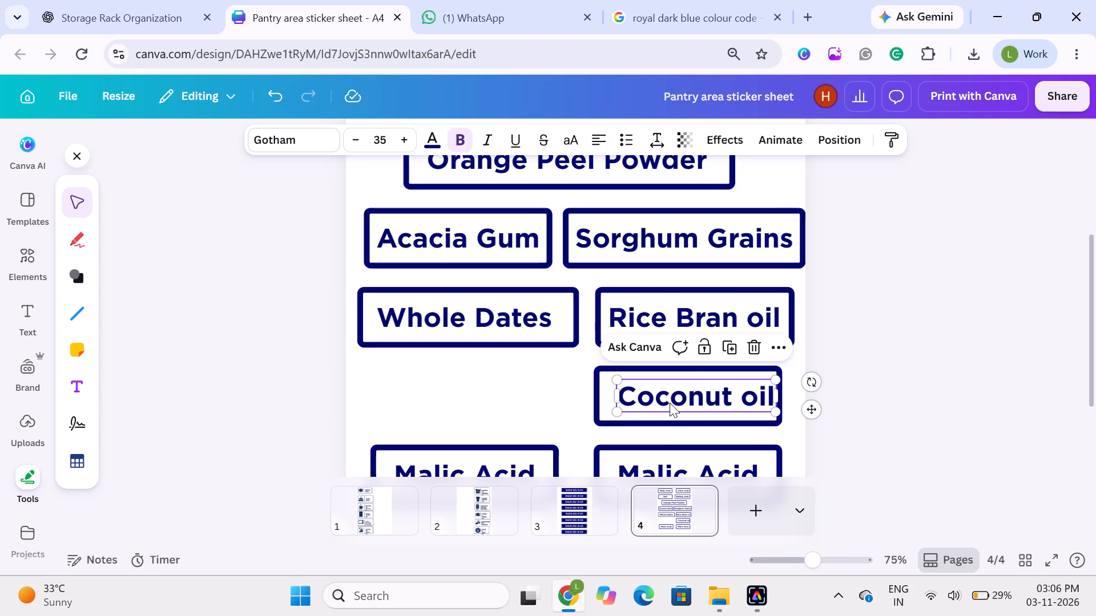
{"action": "left_click", "coordinate": [623, 425], "text": "shift"}
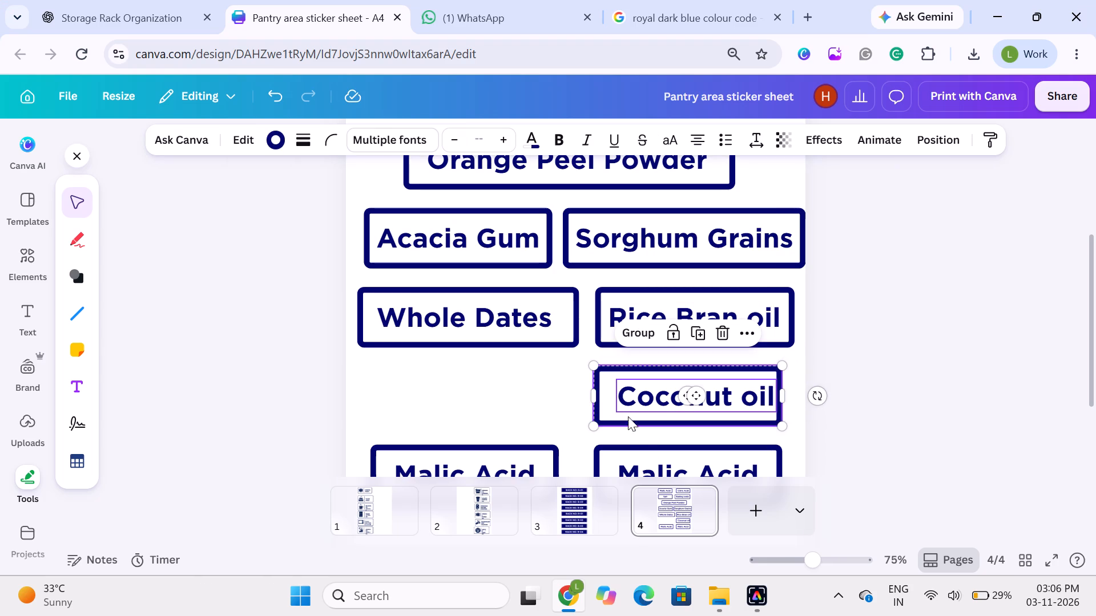
{"action": "left_click", "coordinate": [949, 132]}
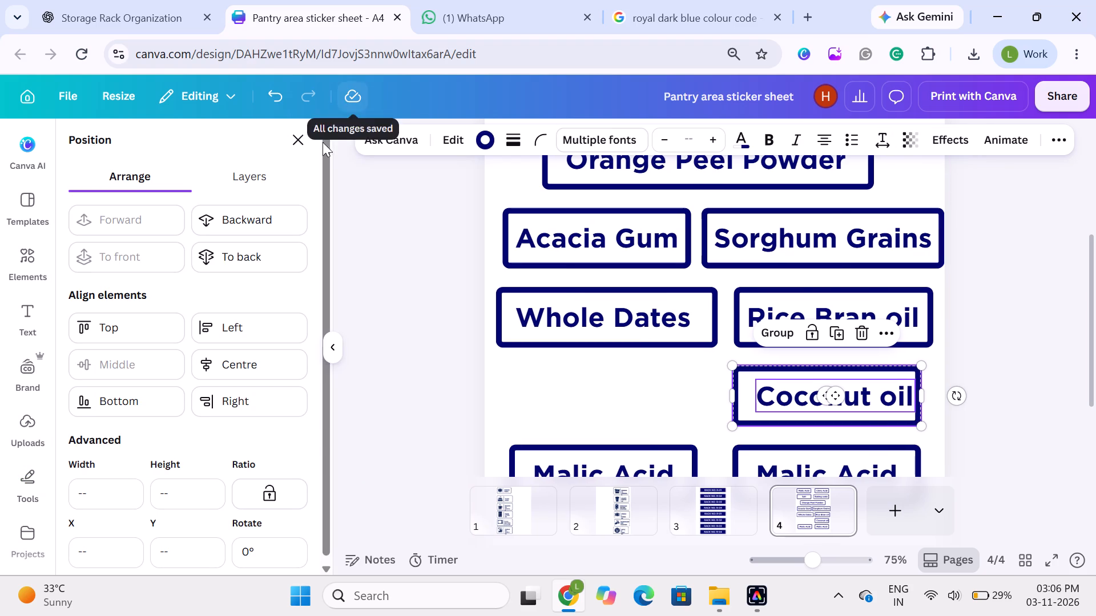
{"action": "left_click", "coordinate": [251, 351]}
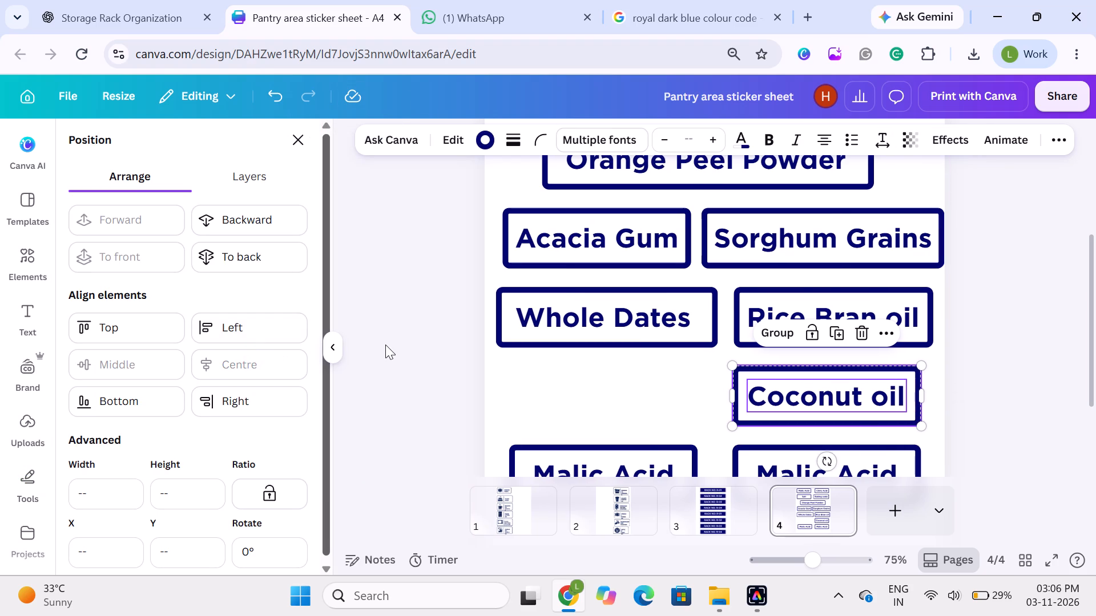
{"action": "left_click", "coordinate": [385, 345]}
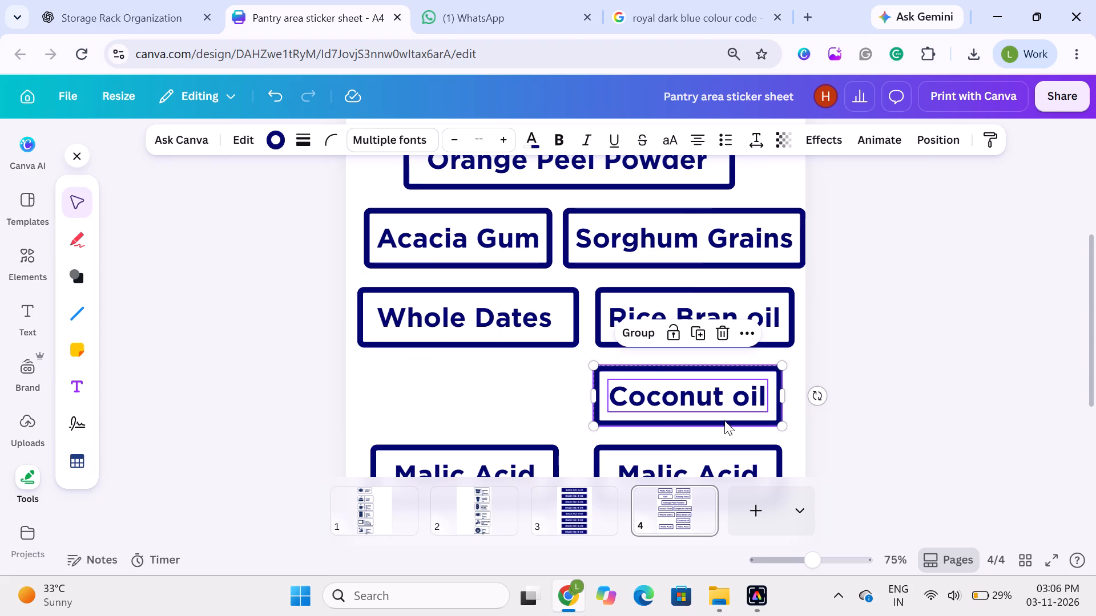
{"action": "left_click", "coordinate": [883, 355]}
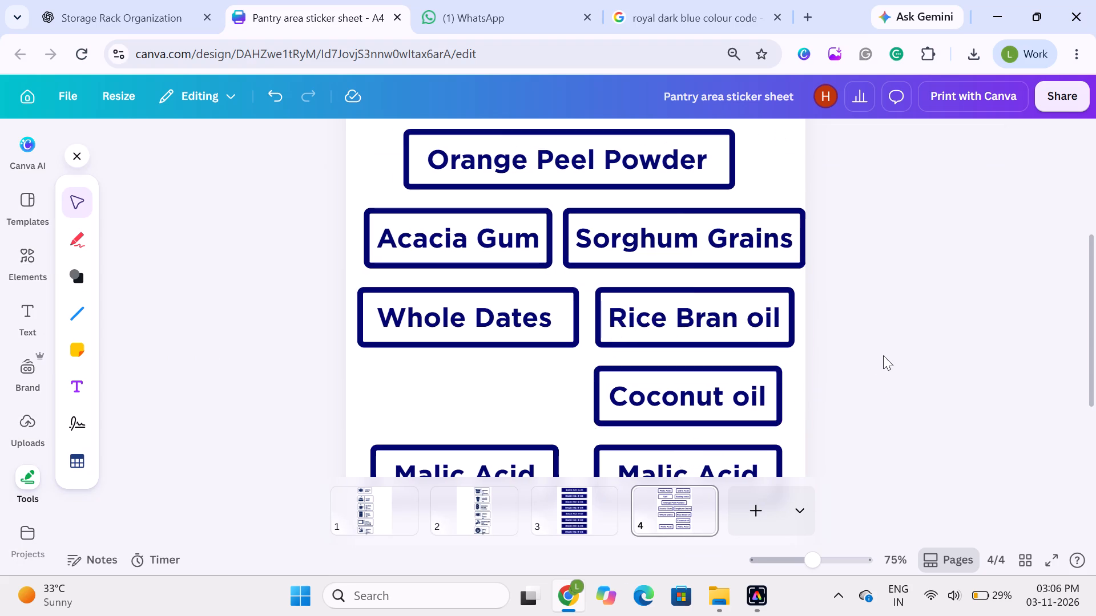
Move the "Coconut oil" text and frame together into the empty spot below "Whole Dates", aligned with the "Acacia Gum" frame.
{"action": "left_click_drag", "start_coordinate": [856, 367], "coordinate": [707, 423]}
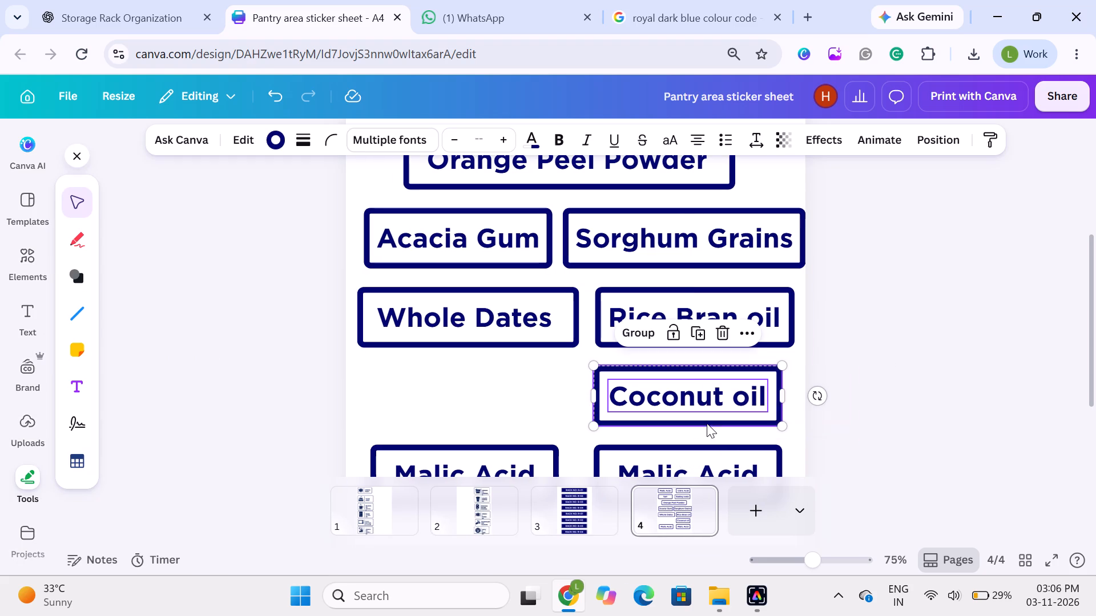
{"action": "left_click_drag", "start_coordinate": [691, 381], "coordinate": [421, 382]}
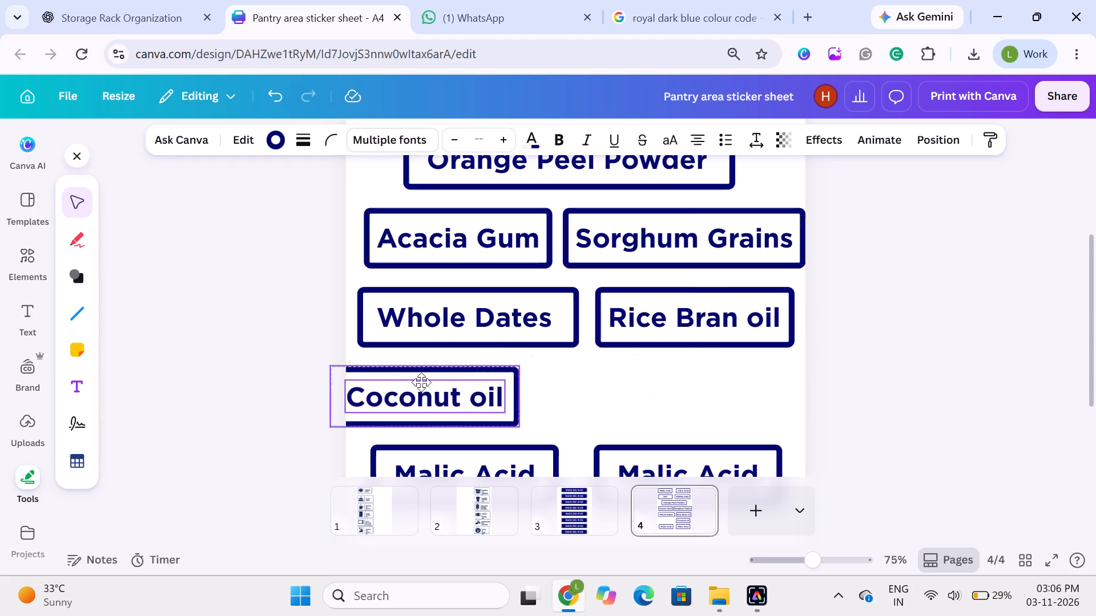
{"action": "left_click_drag", "start_coordinate": [421, 382], "coordinate": [462, 382]}
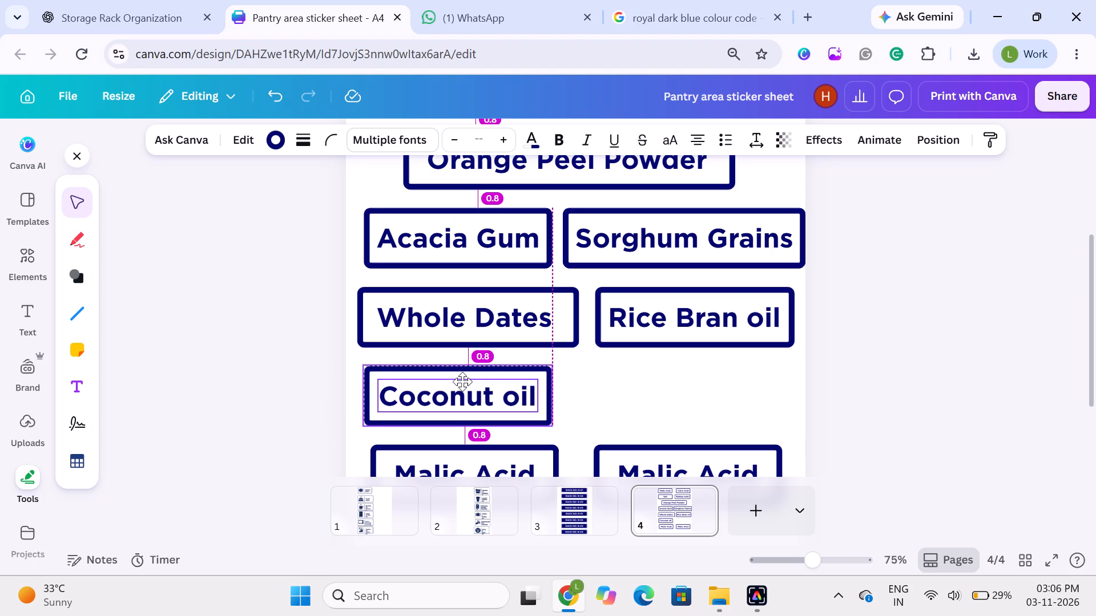
Settle the framed "Coconut oil" label below "Whole Dates", aligned with the "Acacia Gum" frame.
{"action": "left_click_drag", "start_coordinate": [462, 382], "coordinate": [461, 382]}
{"action": "left_click", "coordinate": [251, 389]}
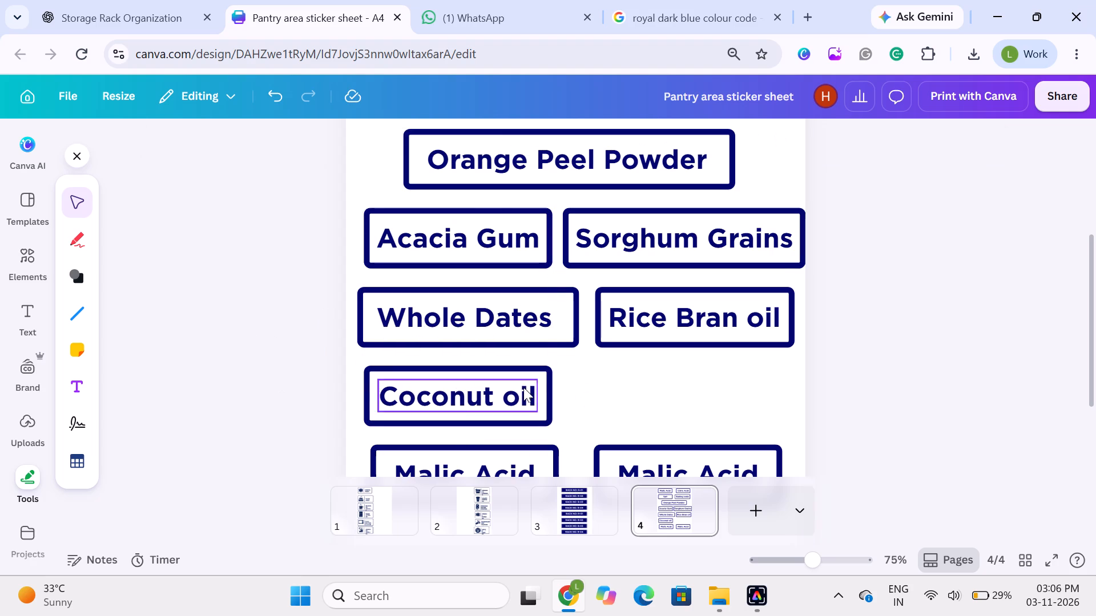
Duplicate the framed "Malic Acid" label on the page's right side and place the copy below "Rice Bran oil", level with "Coconut oil".
{"action": "scroll", "coordinate": [585, 387], "scroll_direction": "down", "scroll_amount": 1}
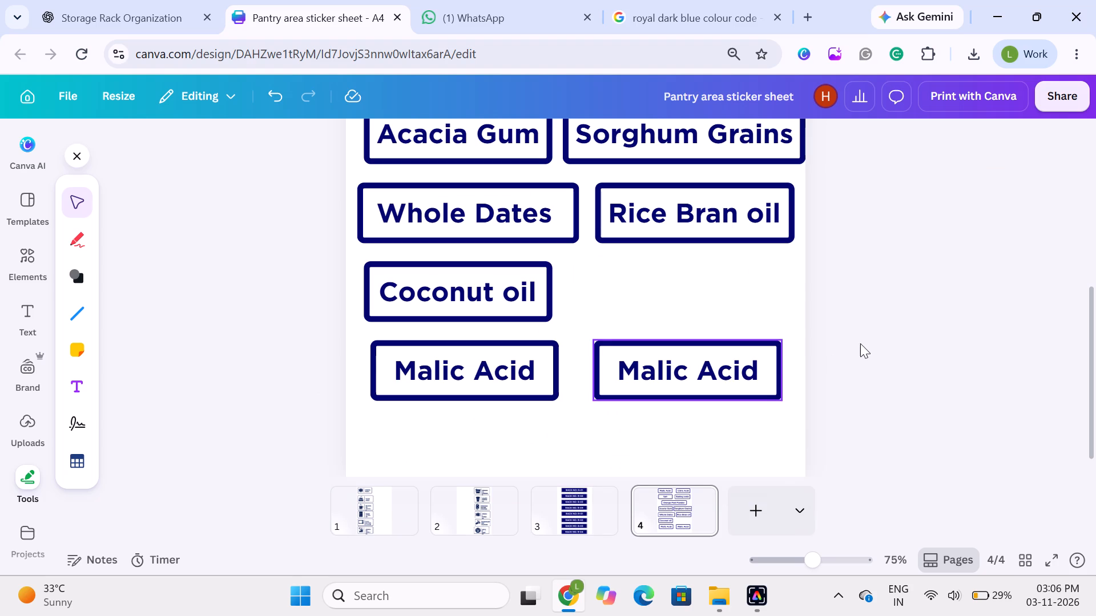
{"action": "left_click_drag", "start_coordinate": [860, 343], "coordinate": [642, 415]}
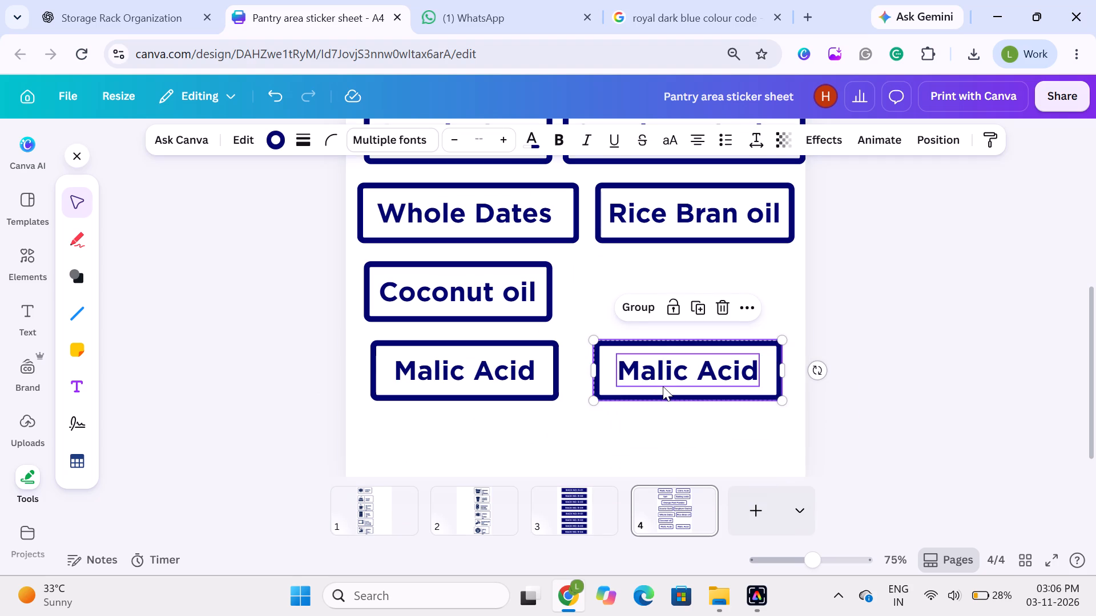
{"action": "key", "text": "ctrl+d"}
{"action": "left_click_drag", "start_coordinate": [679, 387], "coordinate": [672, 305]}
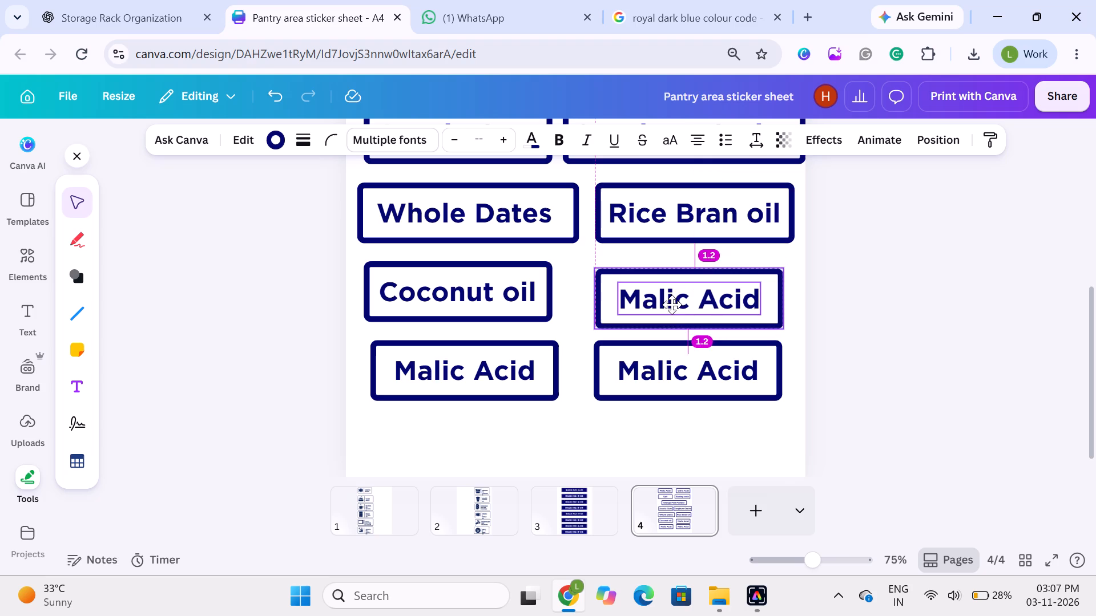
{"action": "left_click_drag", "start_coordinate": [672, 305], "coordinate": [672, 301]}
{"action": "left_click", "coordinate": [905, 277]}
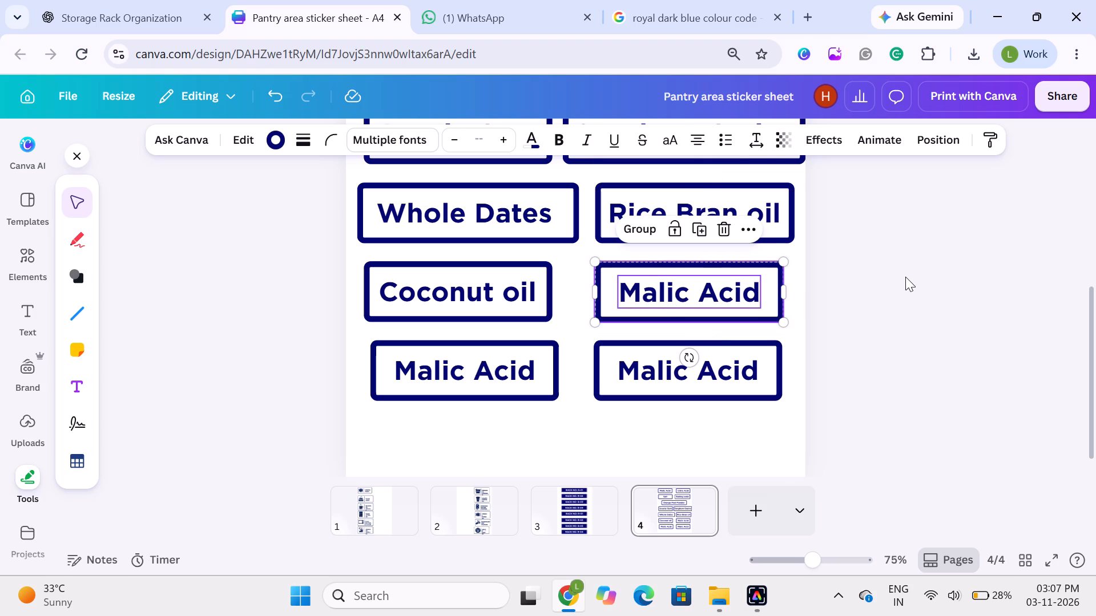
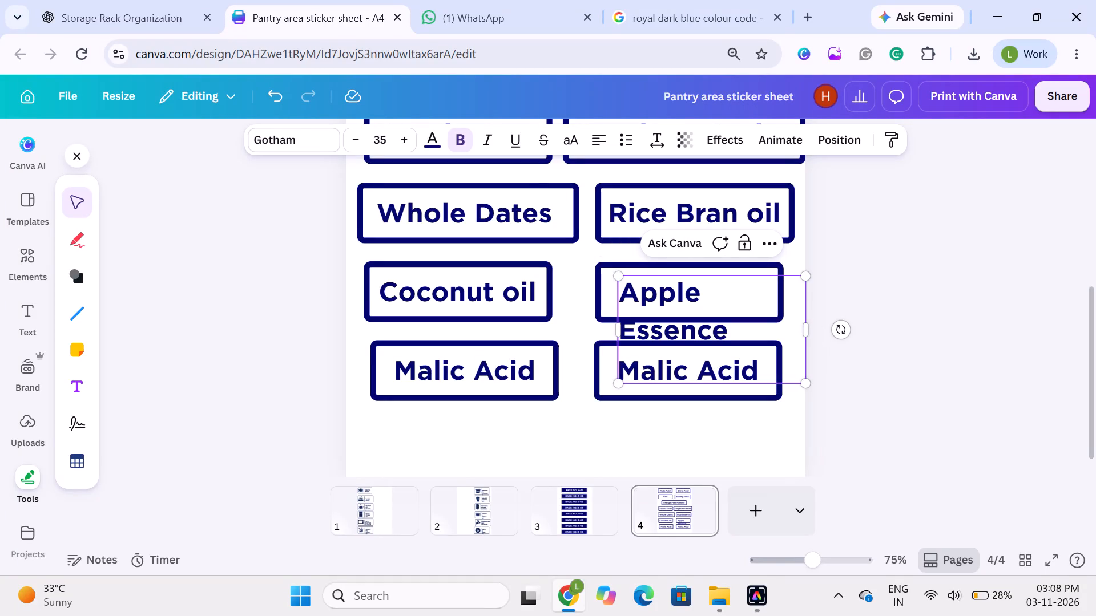
Remove the empty trailing line from the "Apple Essence" text so its box ends just below the wording.
{"action": "key", "text": "BackSpace"}
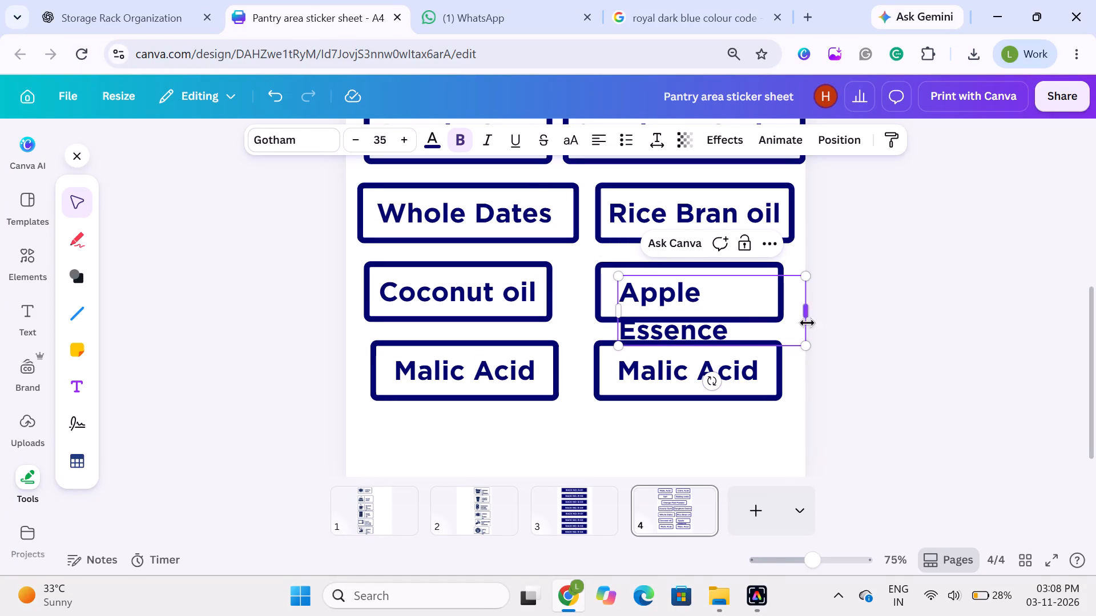
{"action": "left_click", "coordinate": [805, 311]}
{"action": "left_click", "coordinate": [842, 313]}
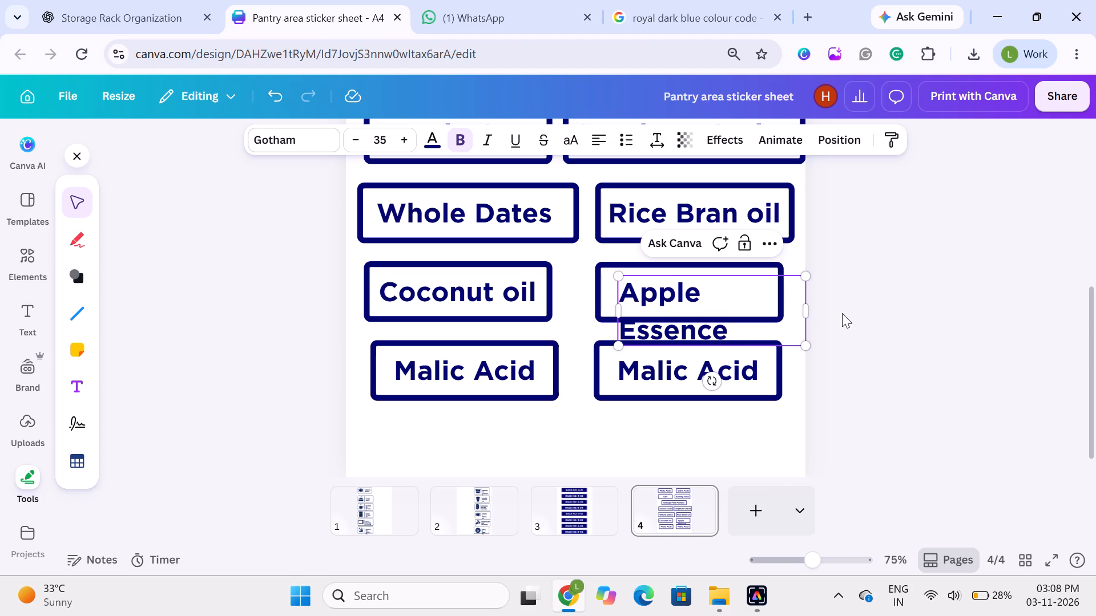
Widen the "Apple Essence" text box leftward and replace its line break with a space so the name sits on one line.
{"action": "left_click", "coordinate": [628, 317]}
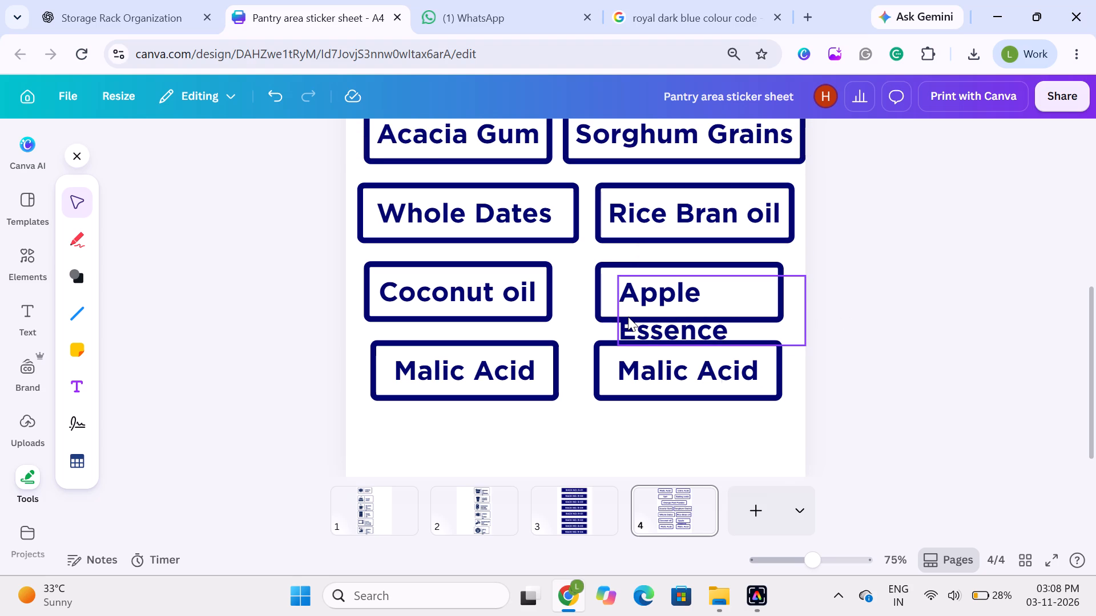
{"action": "left_click", "coordinate": [619, 311]}
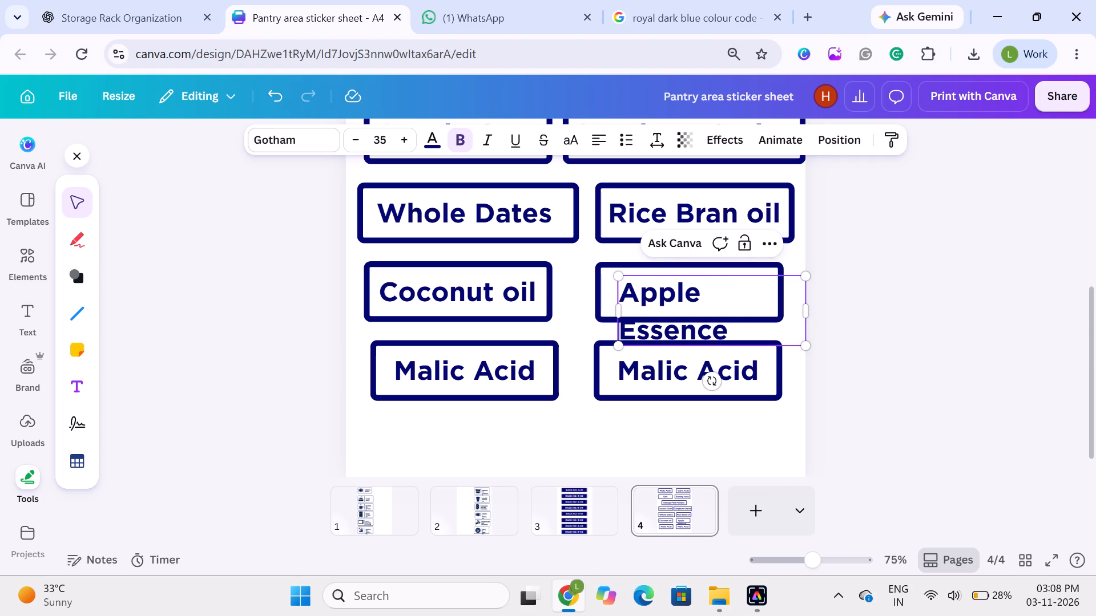
{"action": "left_click_drag", "start_coordinate": [618, 307], "coordinate": [606, 307]}
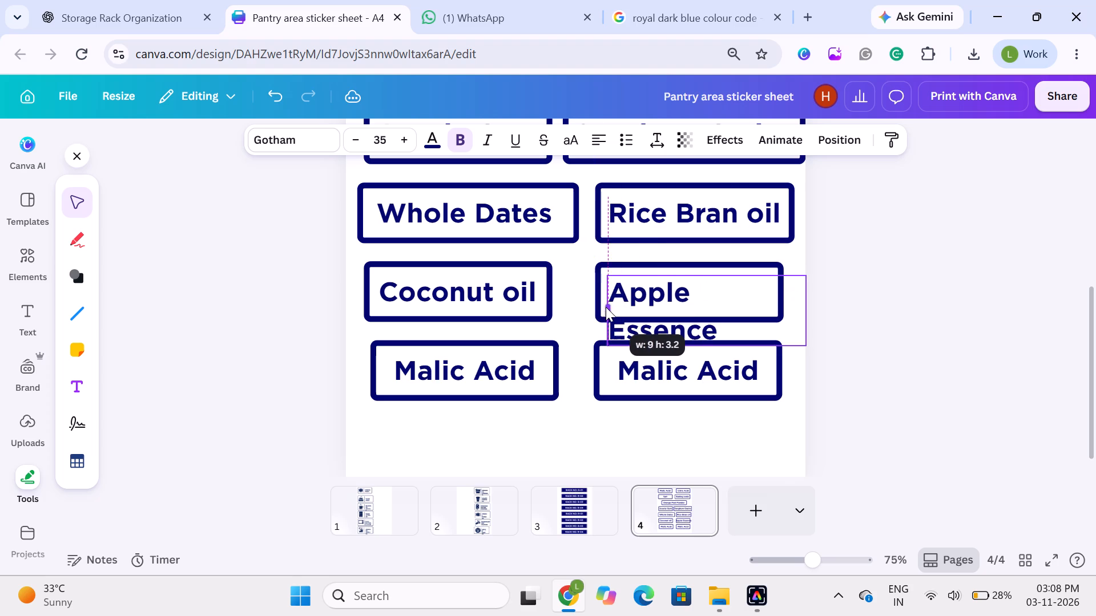
{"action": "left_click_drag", "start_coordinate": [606, 307], "coordinate": [601, 305]}
{"action": "key", "text": "BackSpace"}
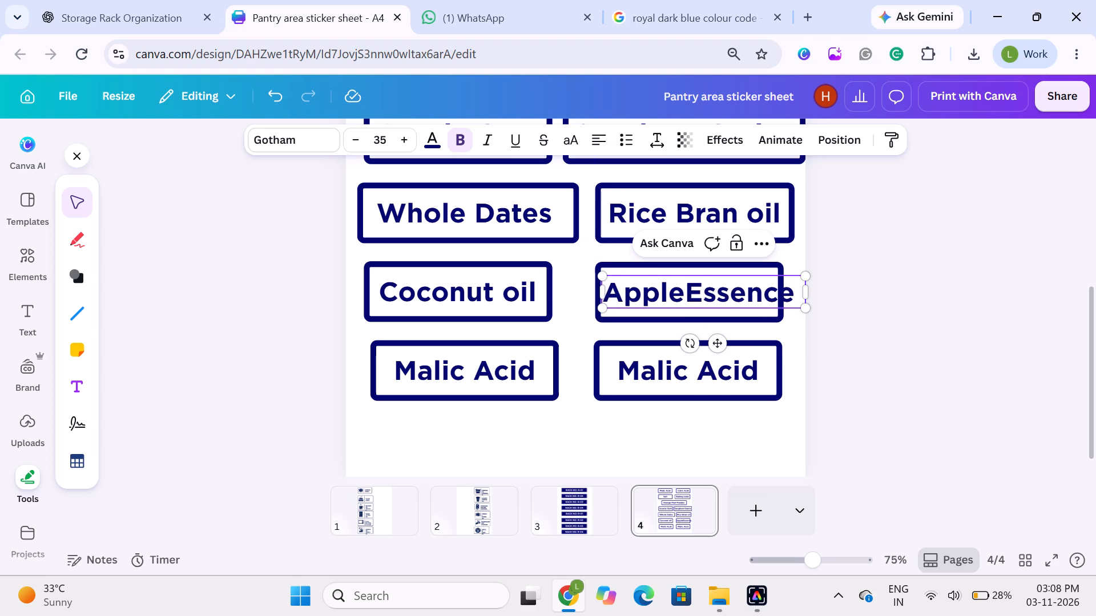
{"action": "key", "text": "space"}
{"action": "left_click", "coordinate": [910, 329]}
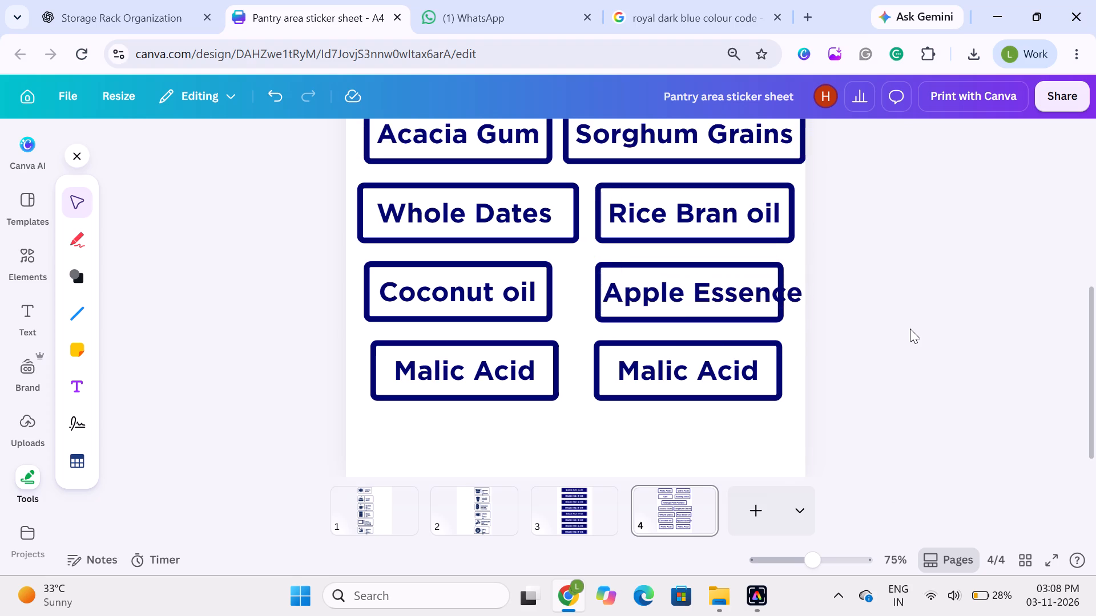
Widen the "Apple Essence" frame toward the "Coconut oil" frame and nudge it slightly closer to that frame.
{"action": "left_click", "coordinate": [601, 265]}
{"action": "left_click_drag", "start_coordinate": [598, 287], "coordinate": [566, 282]}
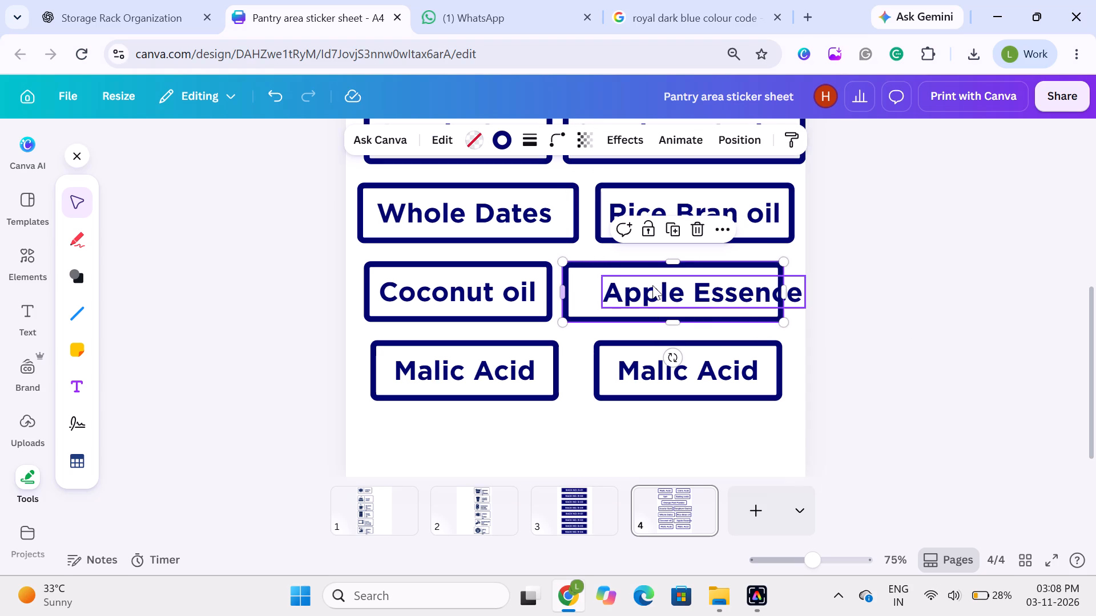
{"action": "left_click_drag", "start_coordinate": [720, 287], "coordinate": [687, 273]}
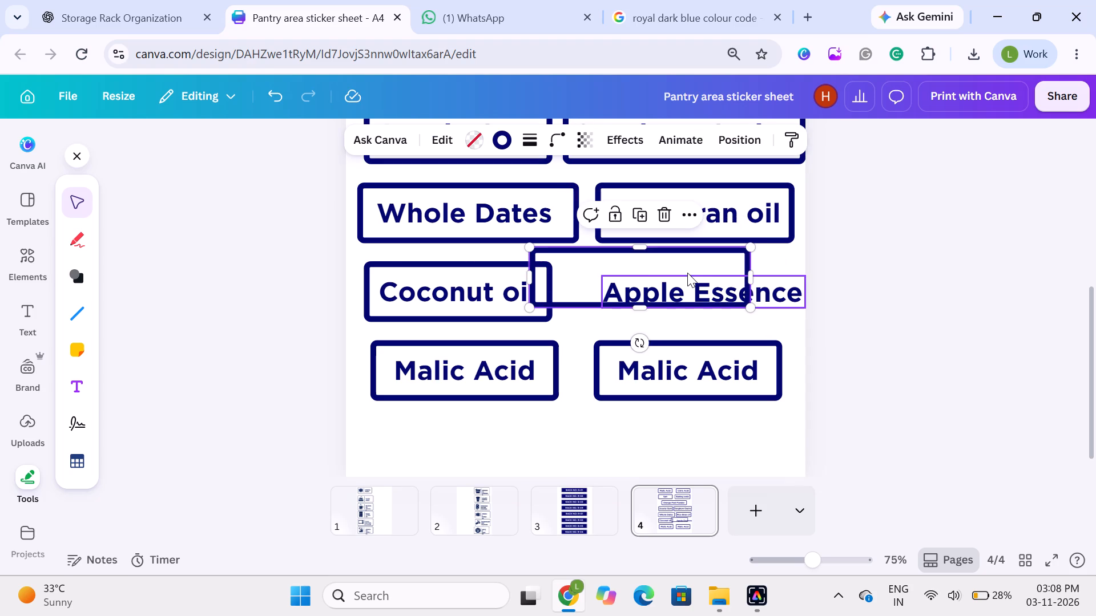
{"action": "key", "text": "ctrl+z"}
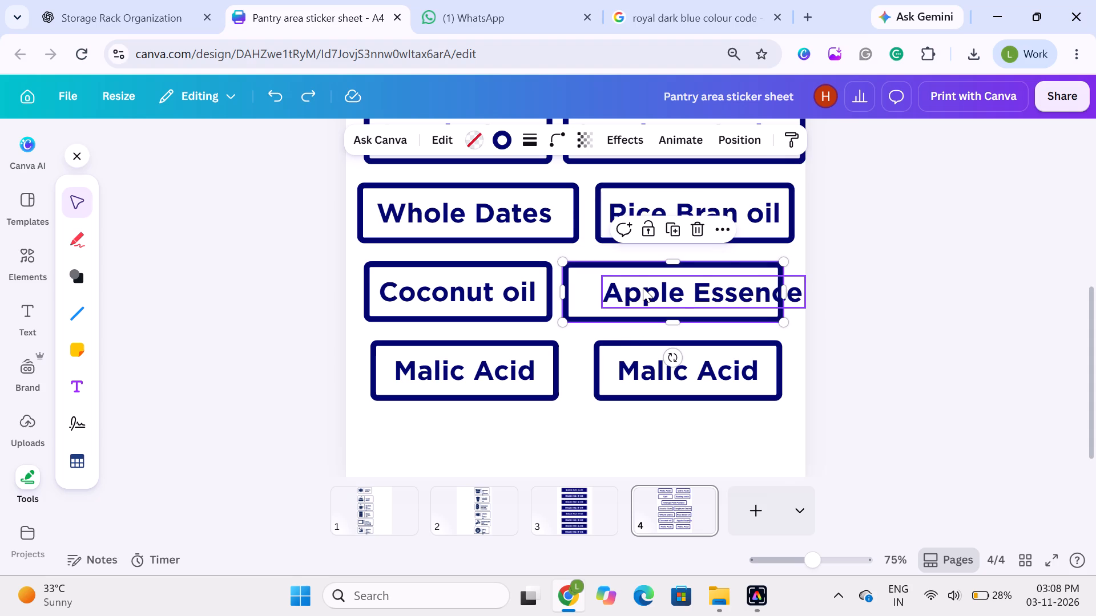
{"action": "left_click_drag", "start_coordinate": [639, 288], "coordinate": [633, 290]}
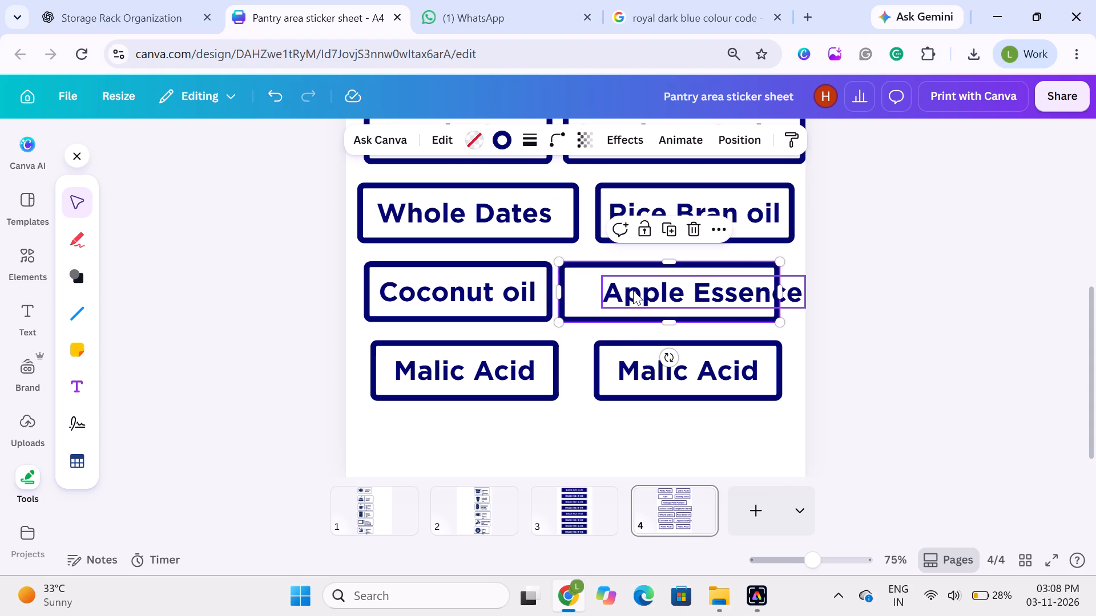
{"action": "left_click", "coordinate": [855, 309]}
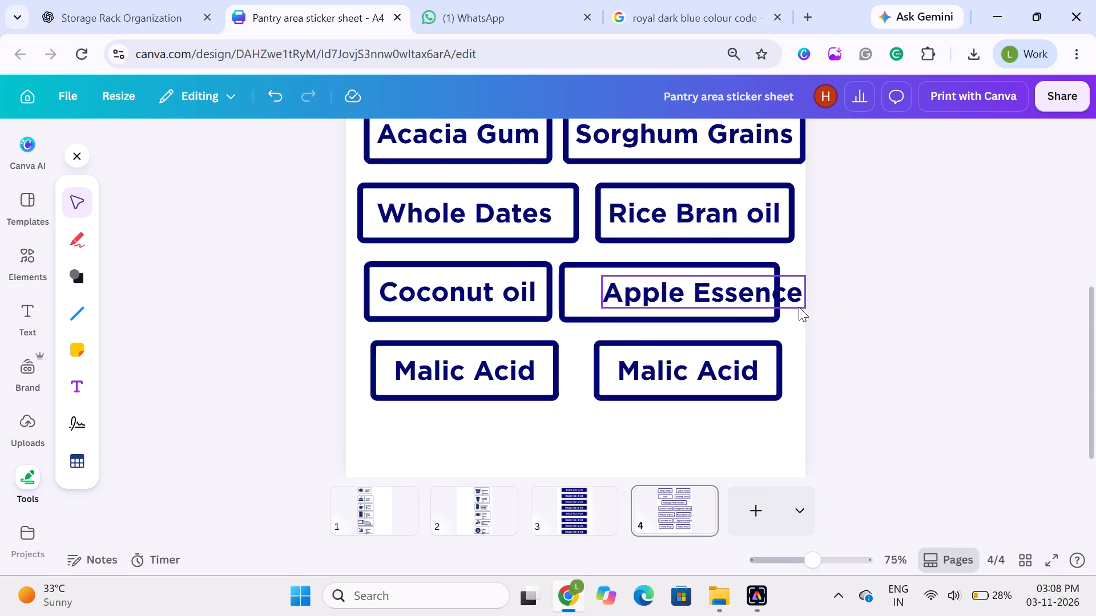
Move the "Apple Essence" text so the whole name sits inside its widened frame.
{"action": "left_click", "coordinate": [795, 306]}
{"action": "left_click_drag", "start_coordinate": [731, 287], "coordinate": [716, 286]}
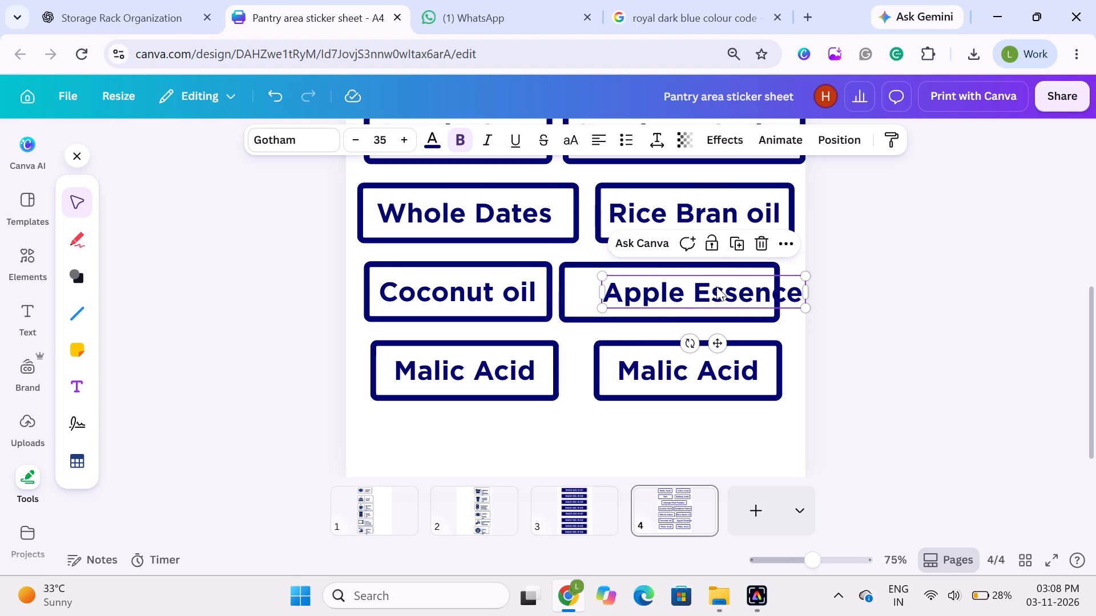
{"action": "left_click_drag", "start_coordinate": [716, 286], "coordinate": [700, 289]}
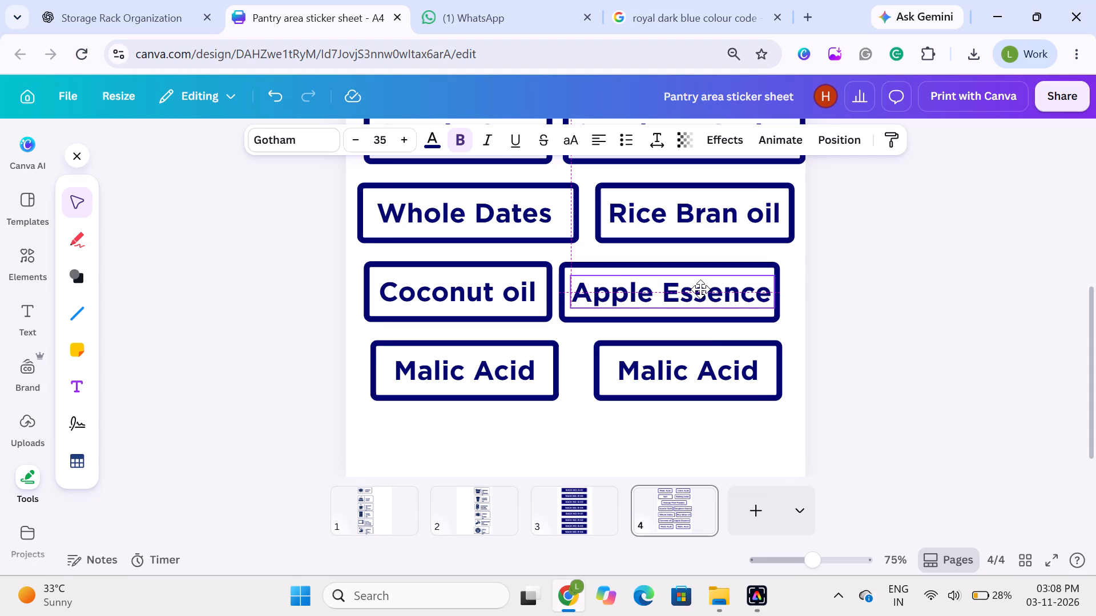
{"action": "left_click_drag", "start_coordinate": [700, 289], "coordinate": [698, 290]}
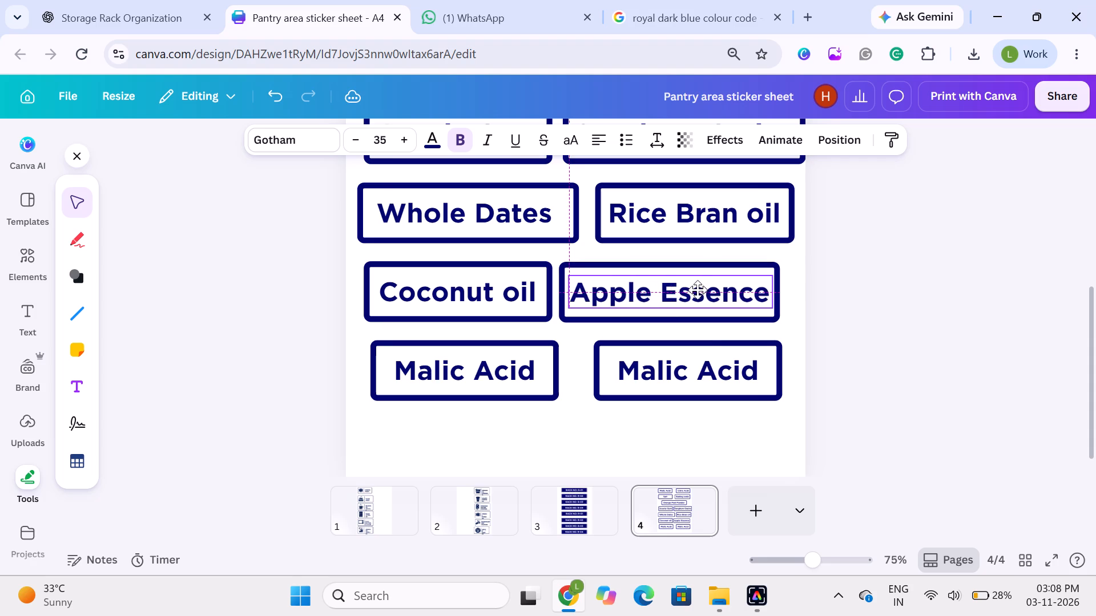
{"action": "left_click_drag", "start_coordinate": [698, 290], "coordinate": [698, 292]}
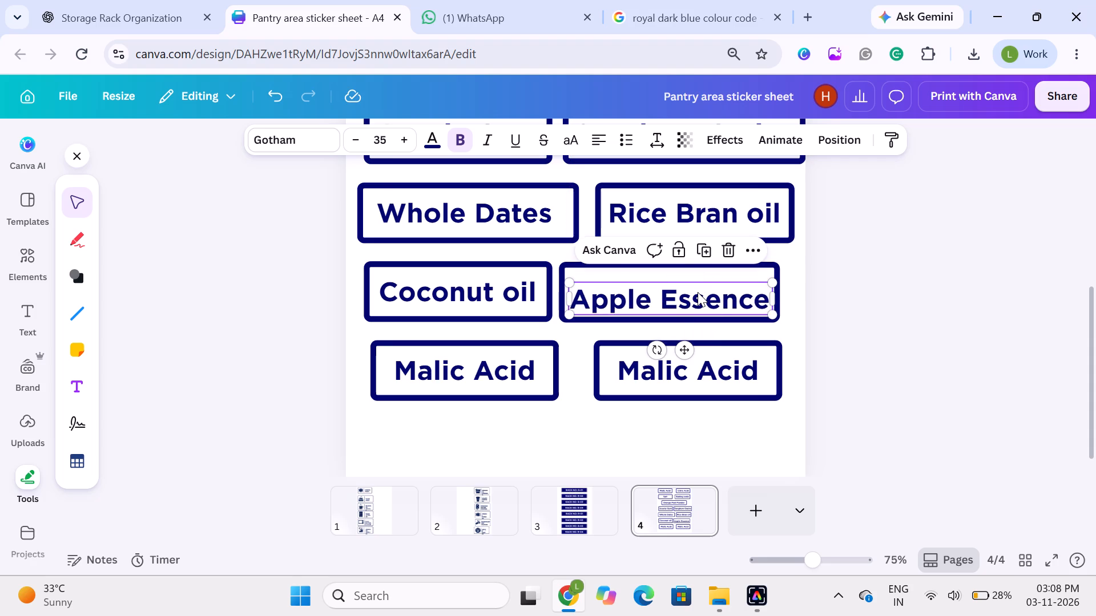
Align the "Apple Essence" text and its frame to each other by both centre and middle.
{"action": "left_click", "coordinate": [713, 273], "text": "shift"}
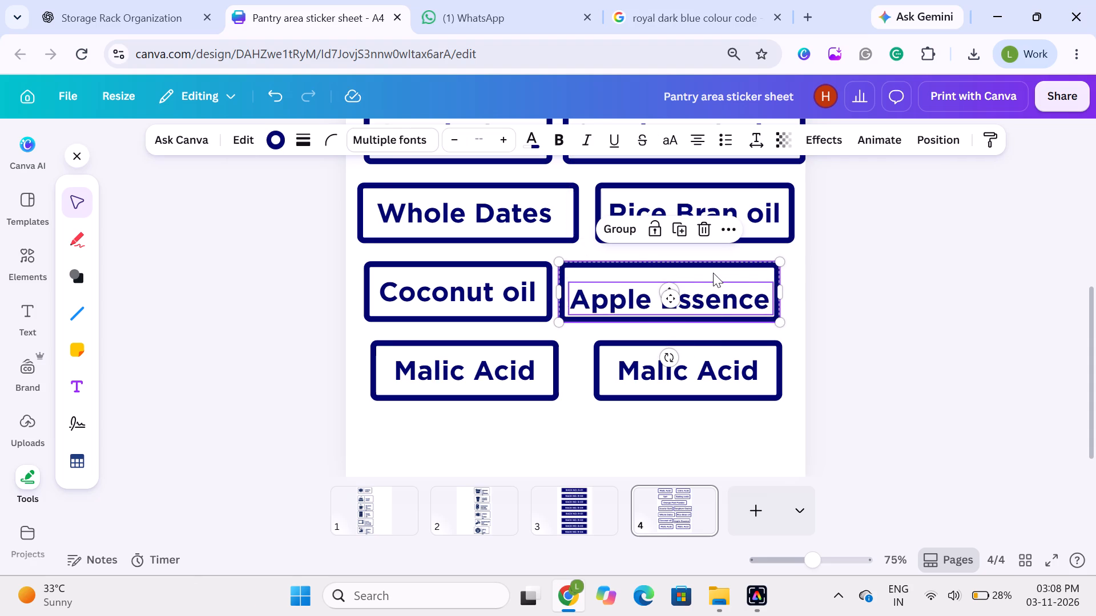
{"action": "left_click", "coordinate": [927, 131]}
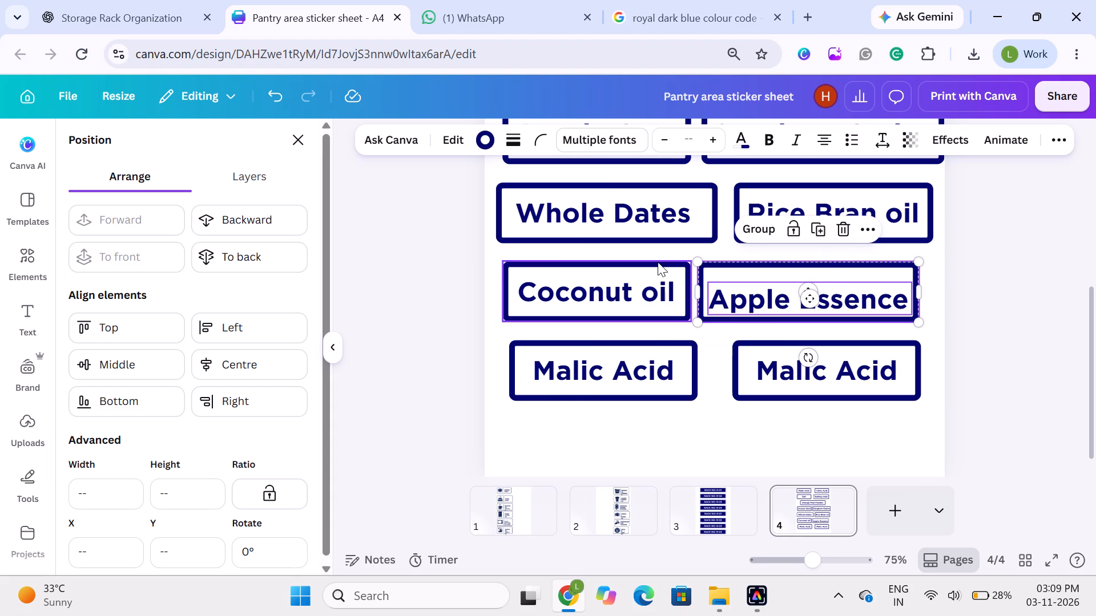
{"action": "left_click", "coordinate": [244, 375]}
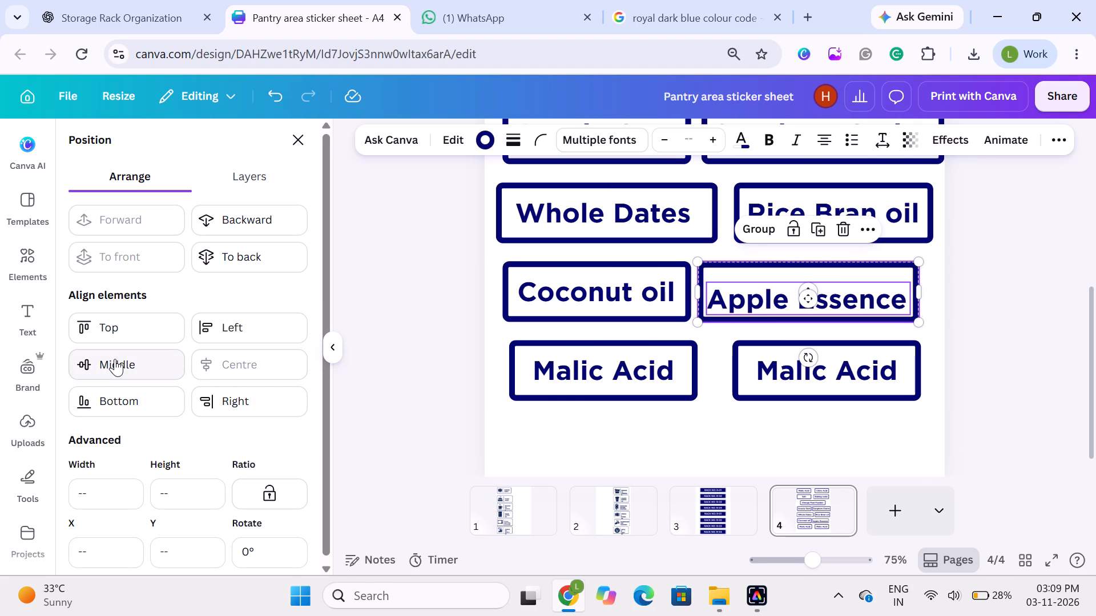
{"action": "left_click", "coordinate": [115, 359]}
{"action": "left_click", "coordinate": [387, 319]}
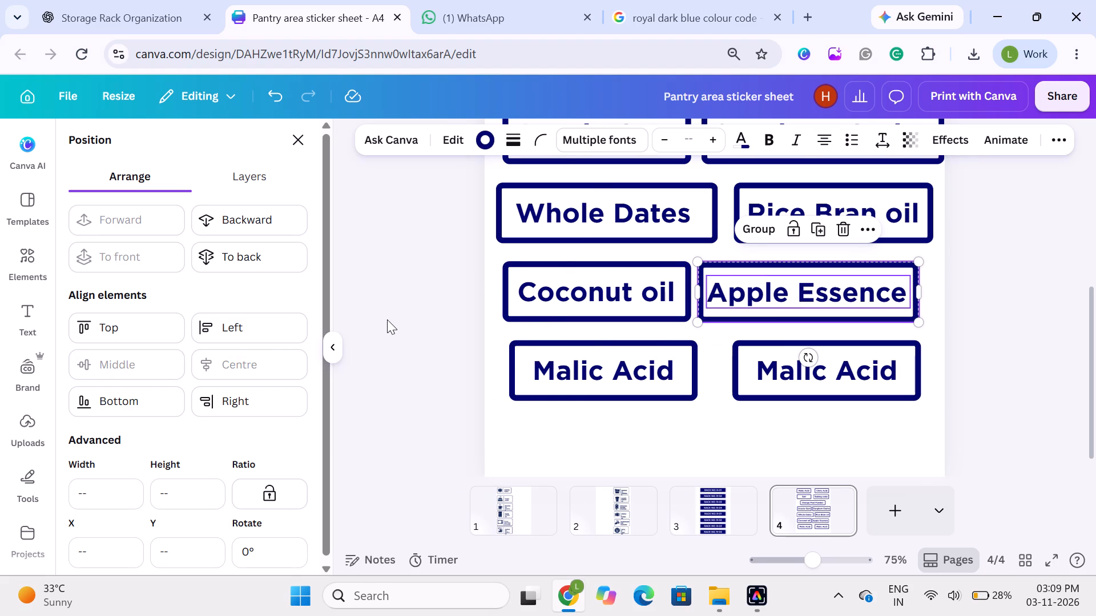
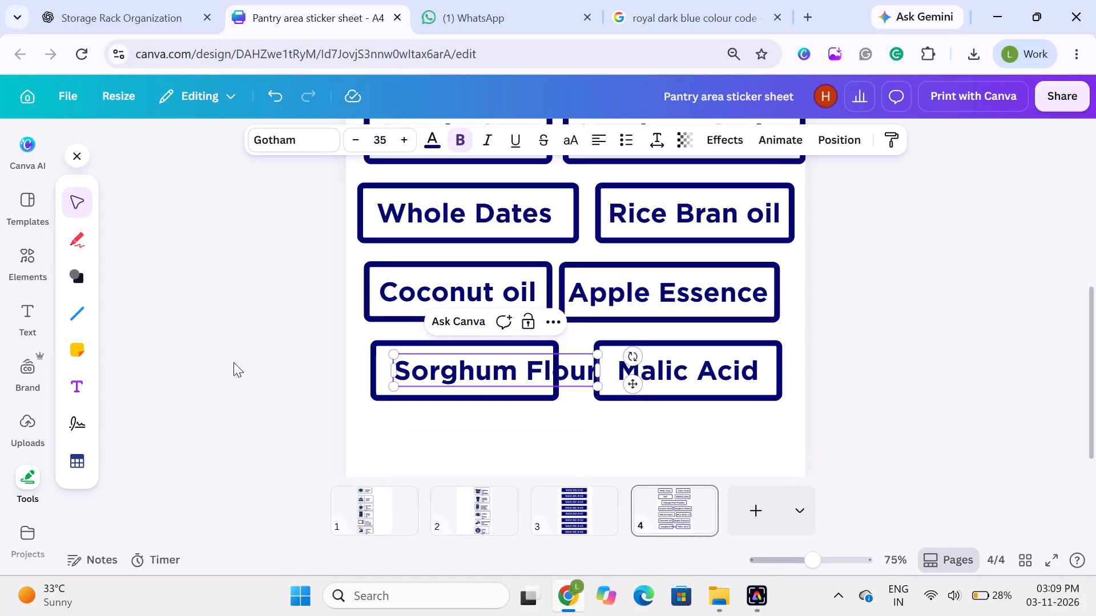
Widen the outlined rectangle around "Sorghum Flour" by extending its left edge outward and its right edge slightly toward the "Malic Acid" frame.
{"action": "left_click", "coordinate": [233, 362]}
{"action": "left_click", "coordinate": [384, 380]}
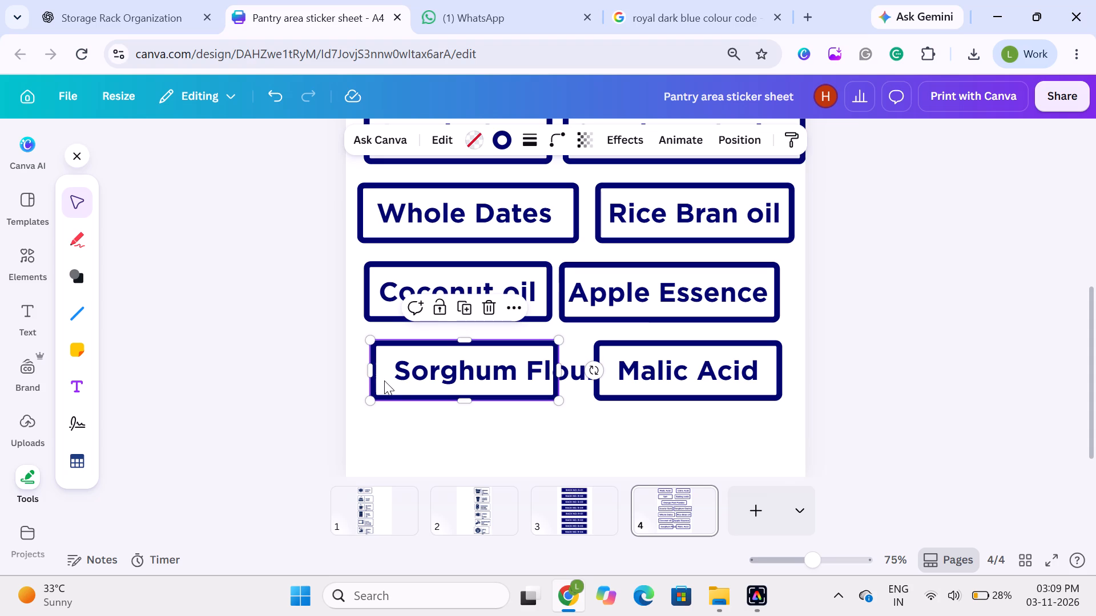
{"action": "left_click_drag", "start_coordinate": [372, 370], "coordinate": [357, 370]}
{"action": "left_click_drag", "start_coordinate": [561, 374], "coordinate": [568, 375]}
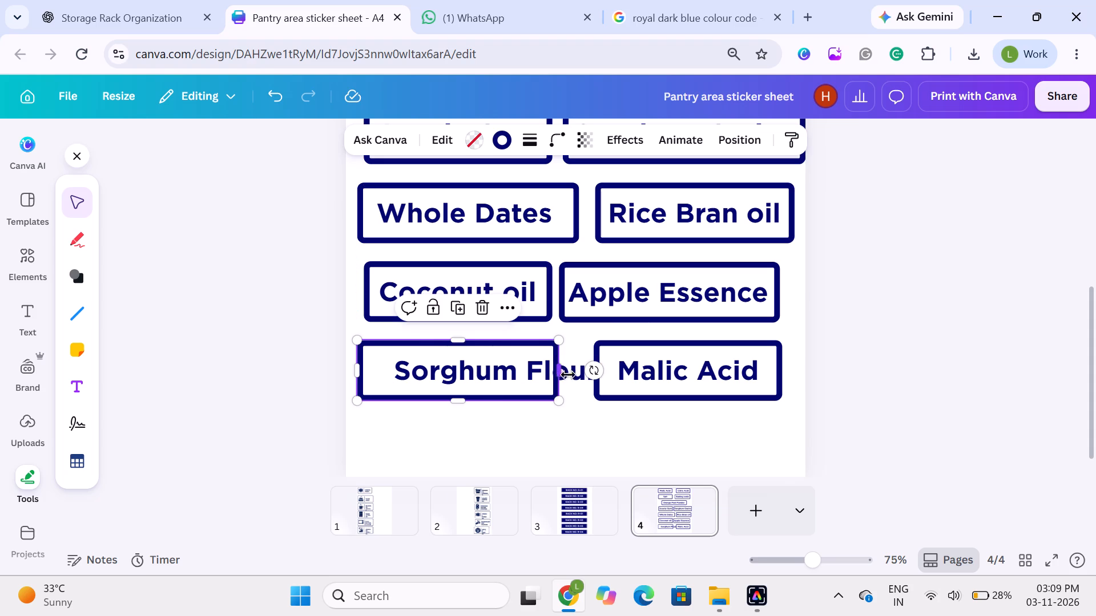
Widen the dark blue frame around "Sorghum Flour" rightward and select its ingredient text.
{"action": "left_click_drag", "start_coordinate": [568, 375], "coordinate": [585, 374]}
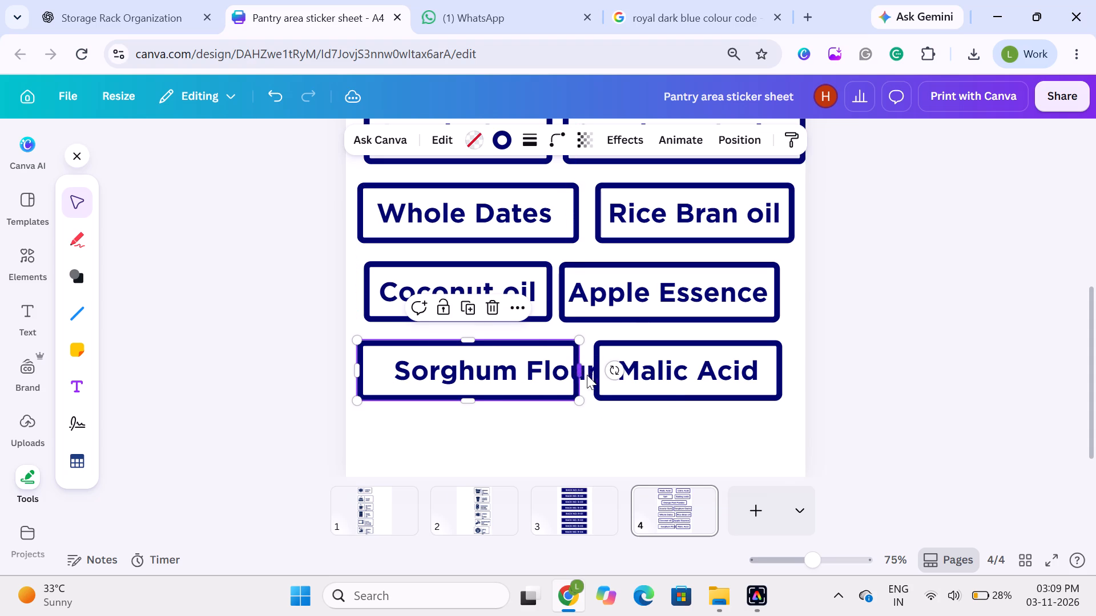
{"action": "left_click", "coordinate": [517, 370]}
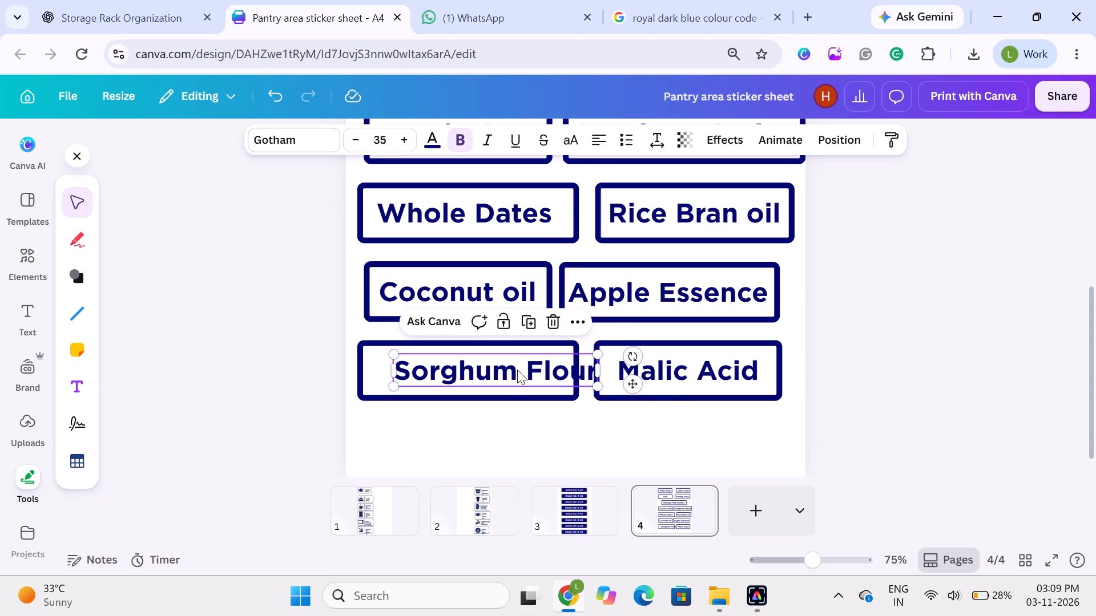
Centre the "Sorghum Flour" text and its dark blue frame horizontally on each other.
{"action": "left_click", "coordinate": [503, 391], "text": "shift"}
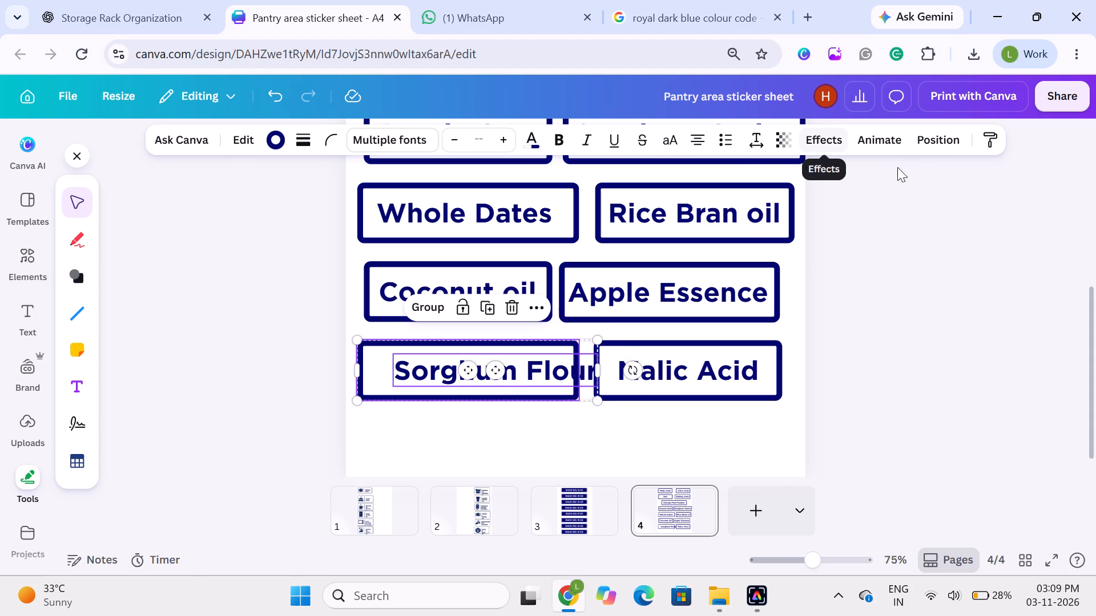
{"action": "left_click", "coordinate": [933, 148]}
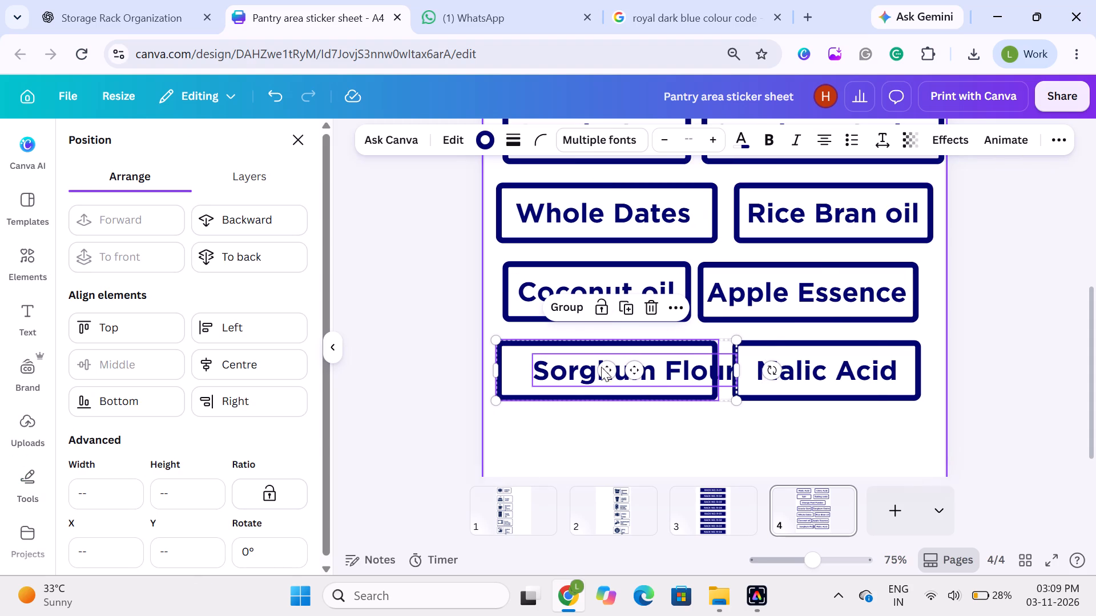
{"action": "left_click", "coordinate": [996, 147]}
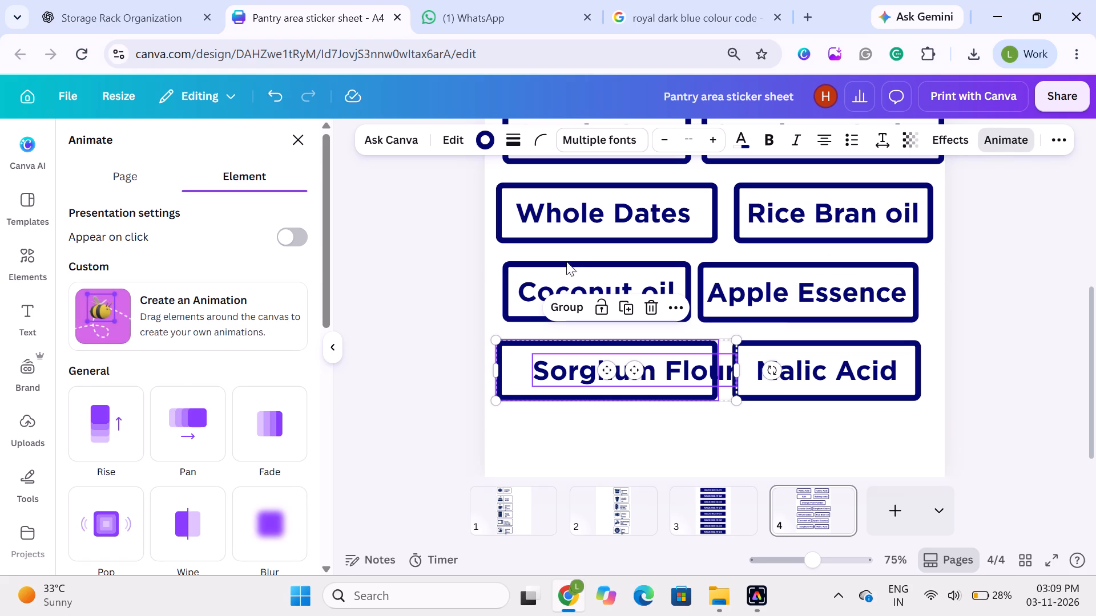
{"action": "left_click", "coordinate": [310, 152]}
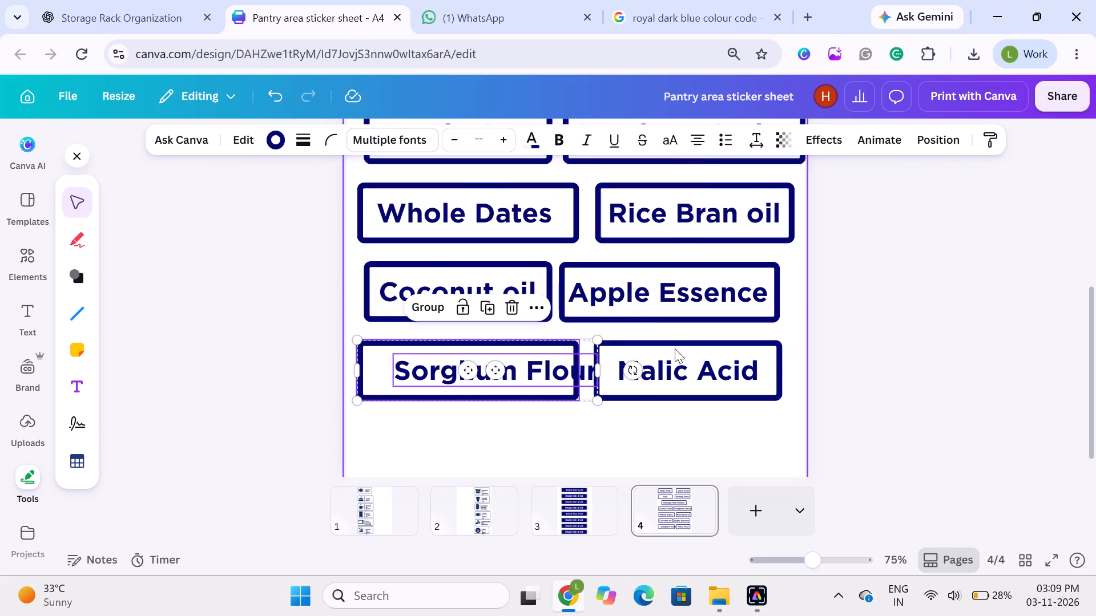
{"action": "left_click", "coordinate": [933, 133]}
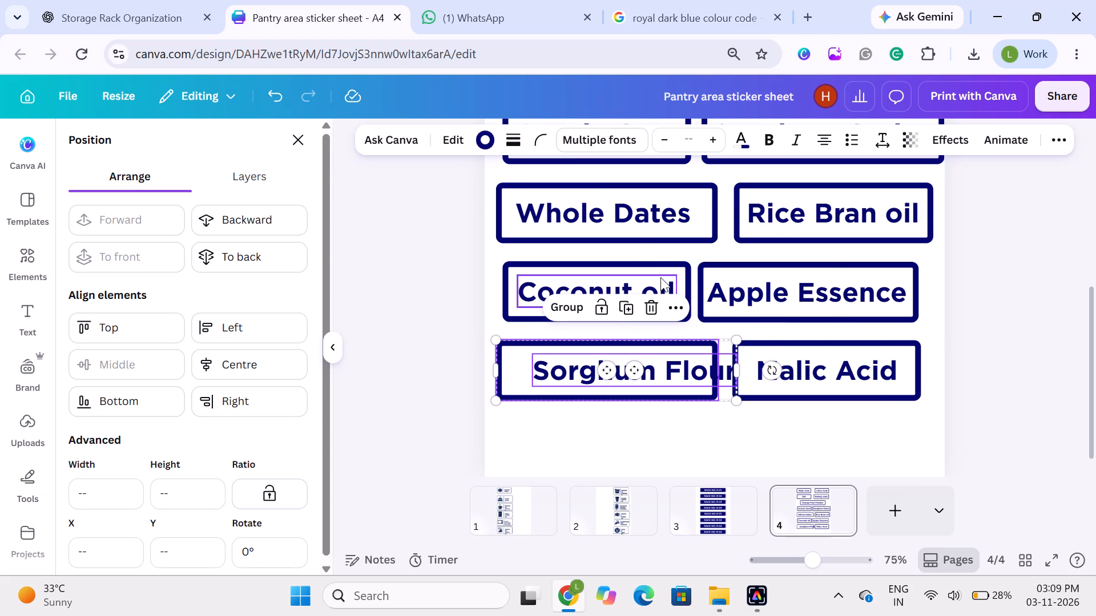
{"action": "left_click", "coordinate": [227, 371]}
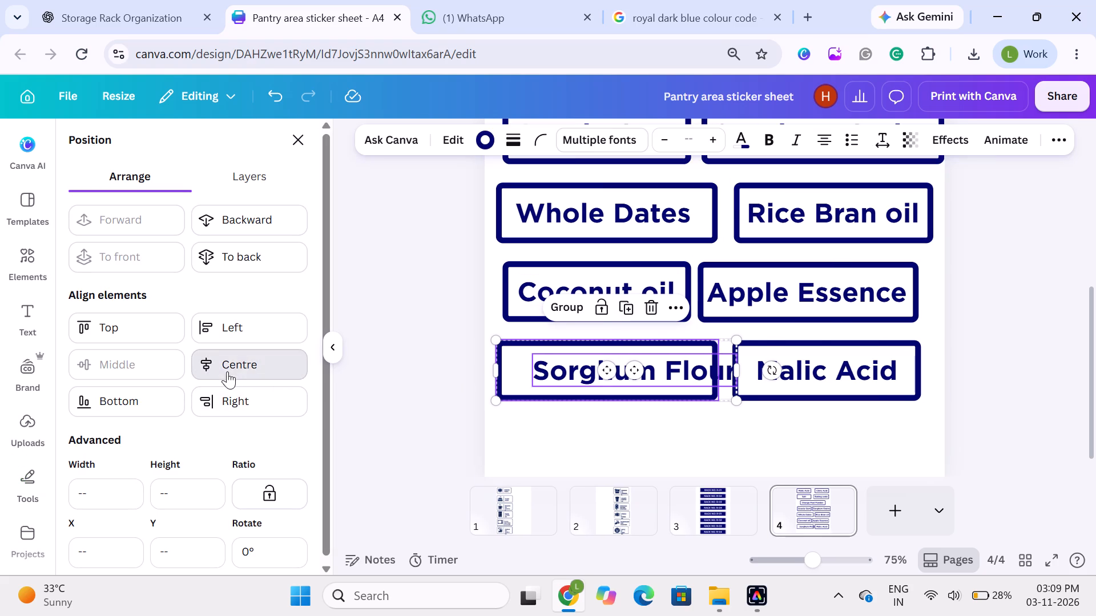
{"action": "left_click", "coordinate": [434, 395]}
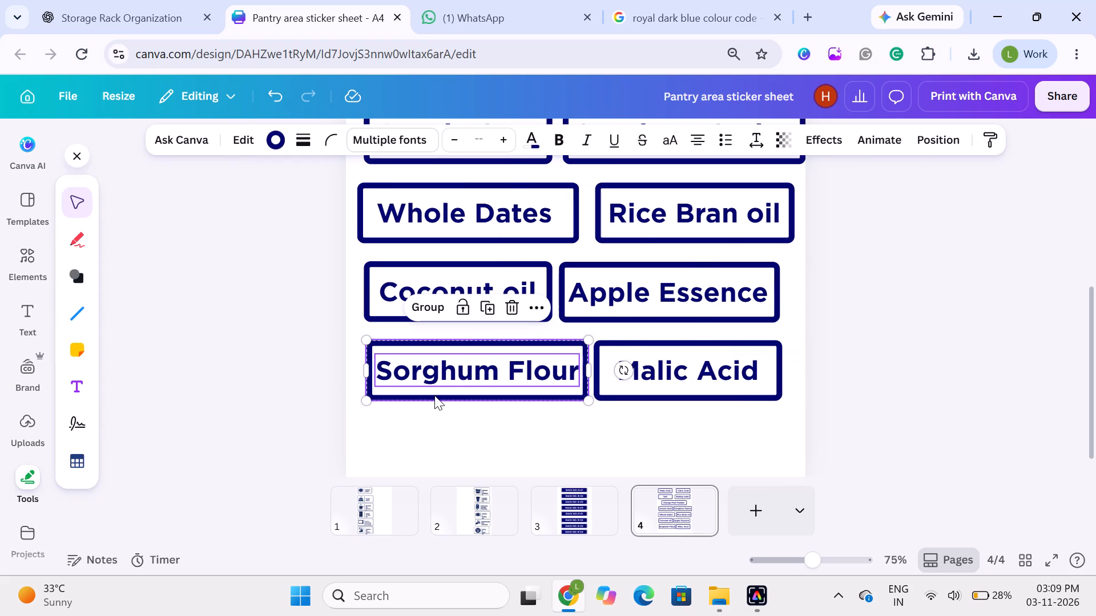
{"action": "left_click", "coordinate": [339, 349]}
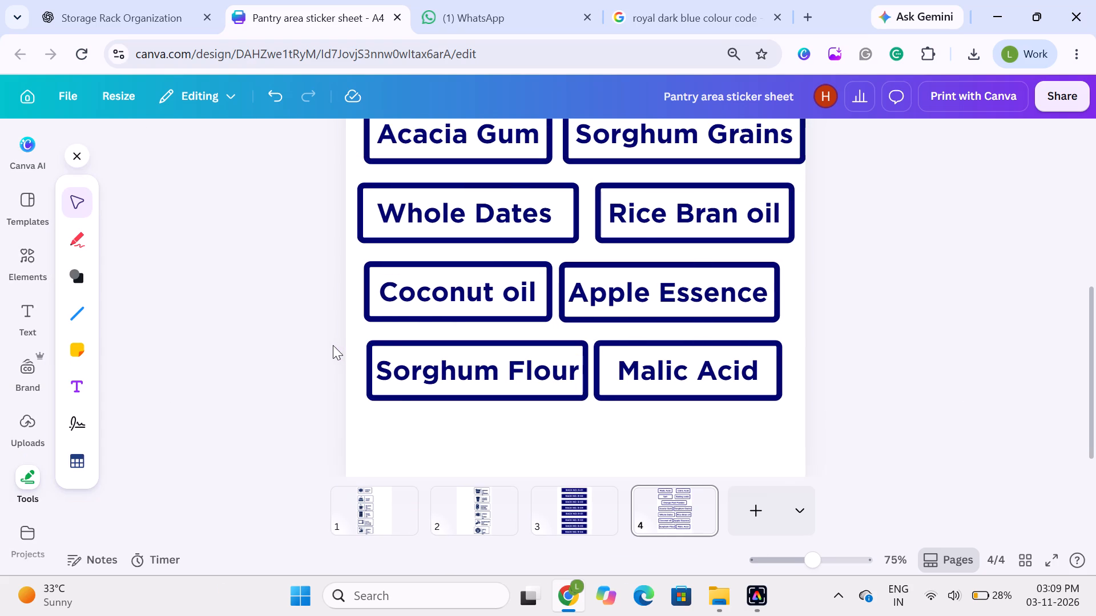
Nudge the "Sorghum Flour" text and frame together leftward, widening the gap to the "Malic Acid" label.
{"action": "left_click_drag", "start_coordinate": [323, 346], "coordinate": [398, 390]}
{"action": "key", "text": "Left"}
{"action": "key", "text": "Left"}
{"action": "key", "text": "Left"}
{"action": "key", "text": "Left"}
{"action": "key", "text": "Left"}
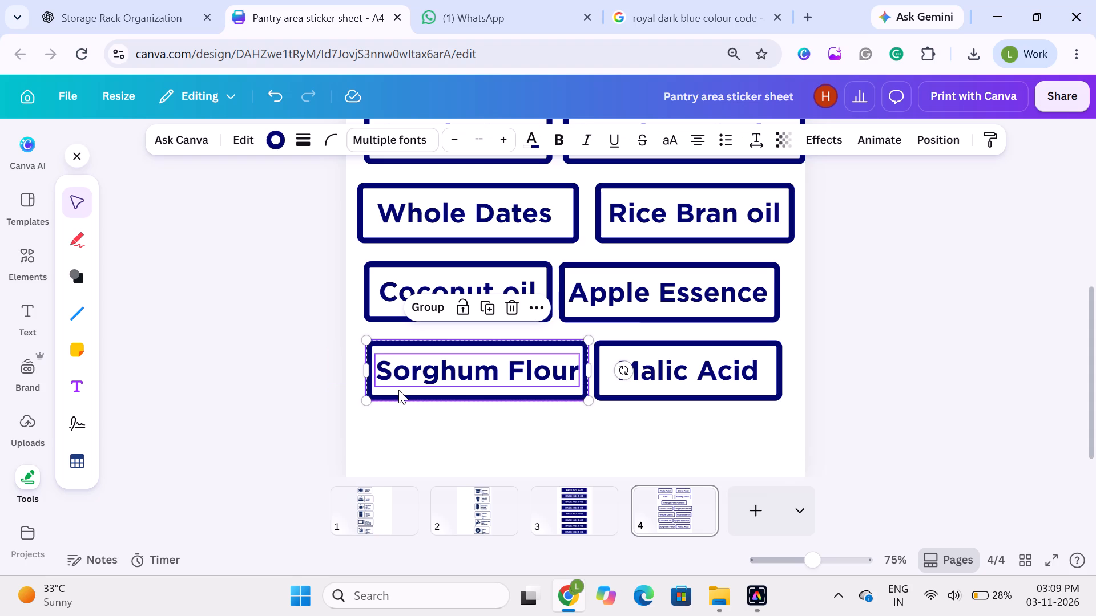
{"action": "key", "text": "Left"}
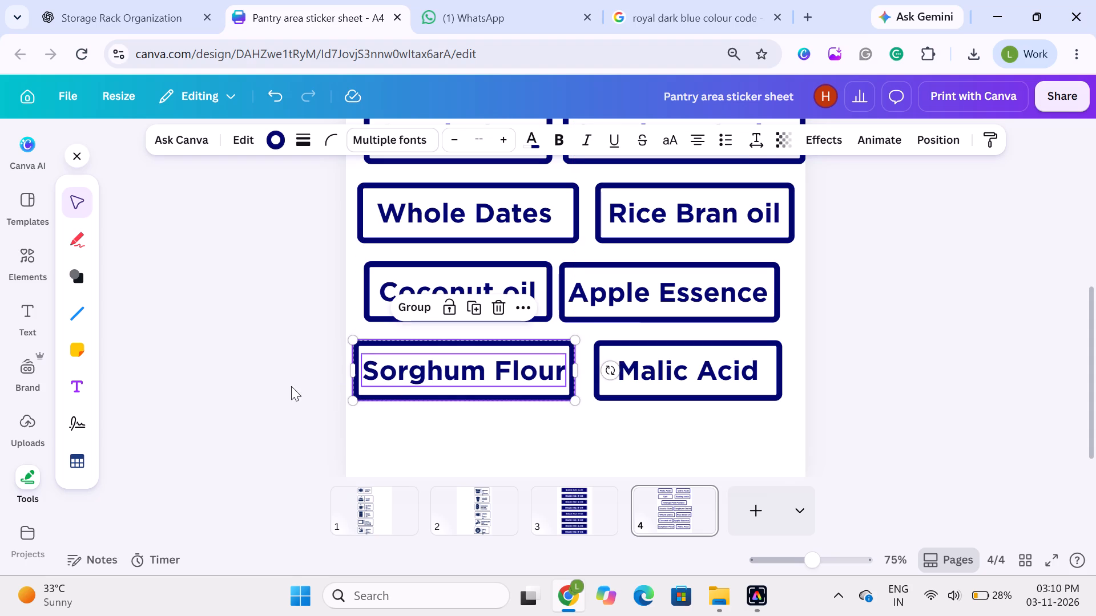
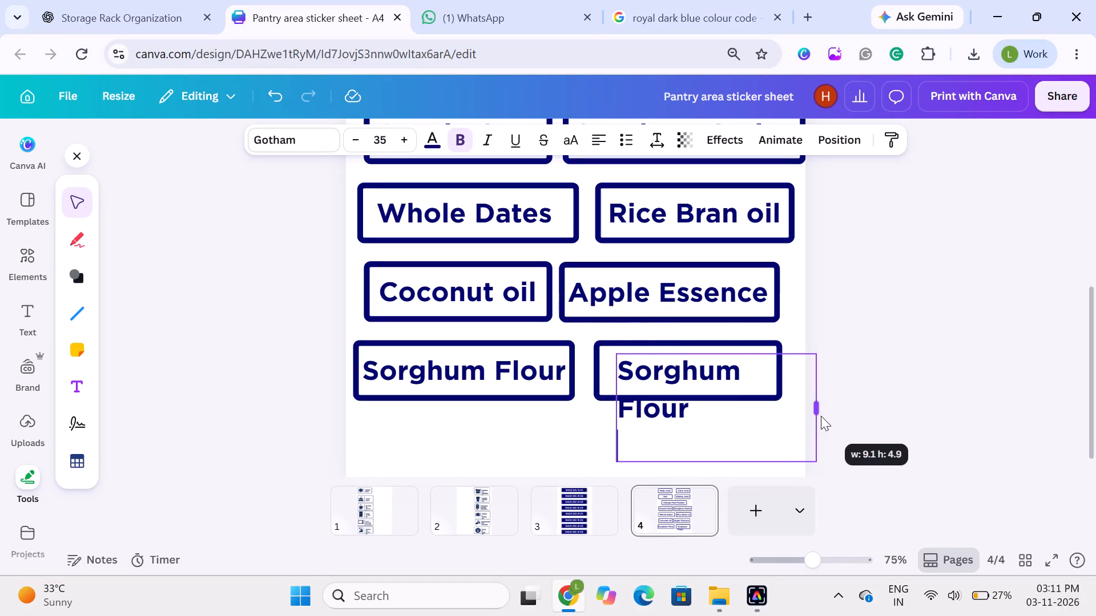
Remove the trailing blank line from the second "Sorghum Flour" text and widen its box leftward to about 9.8 so the name sits on one line.
{"action": "left_click_drag", "start_coordinate": [821, 416], "coordinate": [821, 415]}
{"action": "key", "text": "BackSpace"}
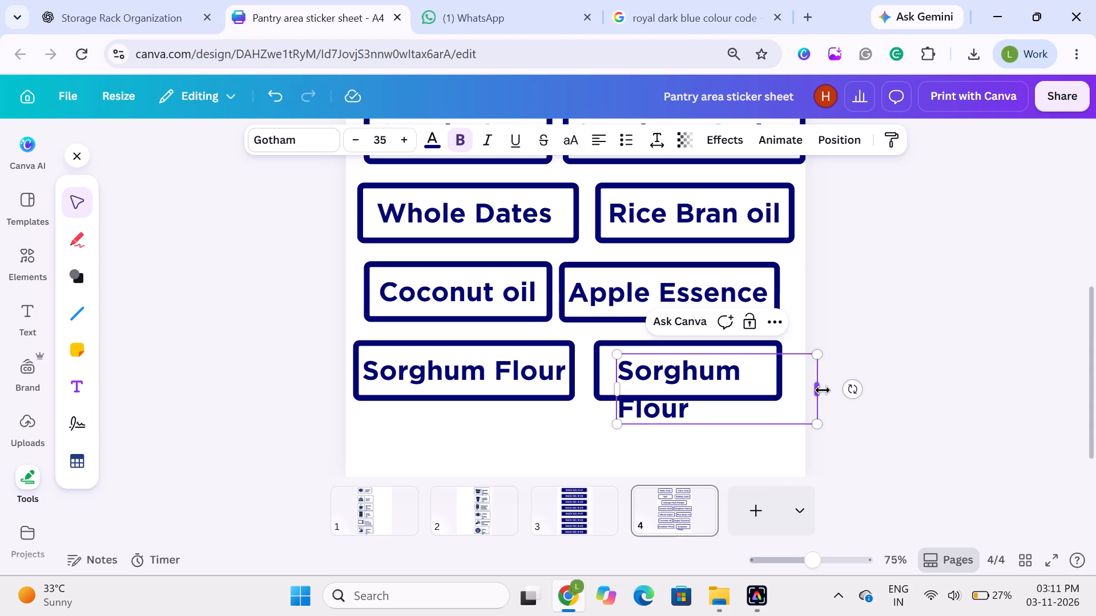
{"action": "left_click", "coordinate": [614, 388]}
Widen the text box of the second "Sorghum Flour" label in the bottom row so the name fits on one line.
{"action": "left_click_drag", "start_coordinate": [615, 390], "coordinate": [610, 390]}
{"action": "left_click_drag", "start_coordinate": [610, 390], "coordinate": [603, 387]}
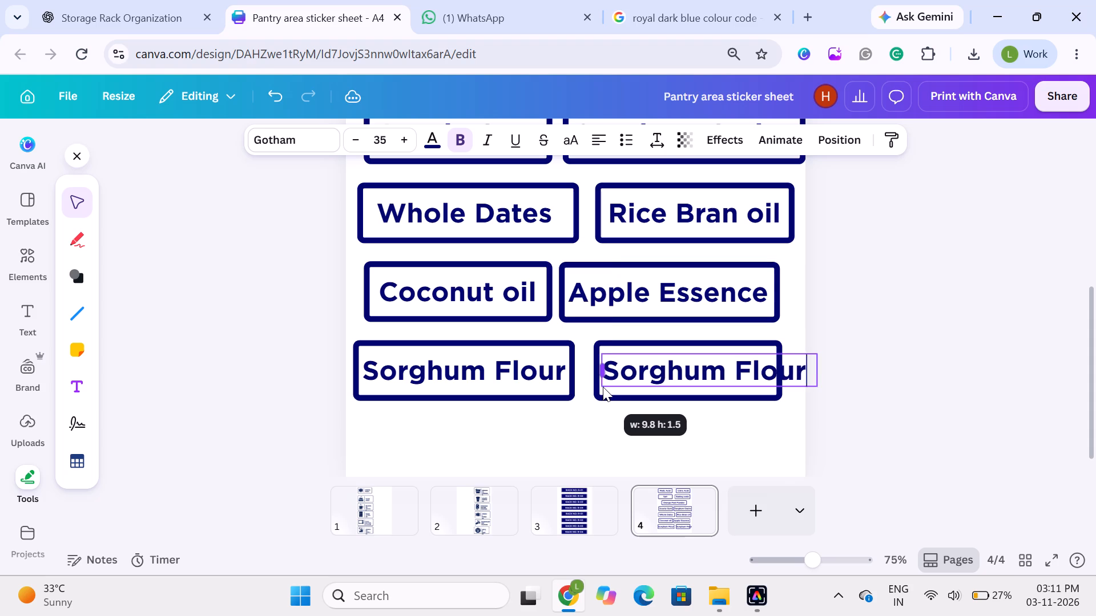
{"action": "left_click_drag", "start_coordinate": [603, 387], "coordinate": [606, 389]}
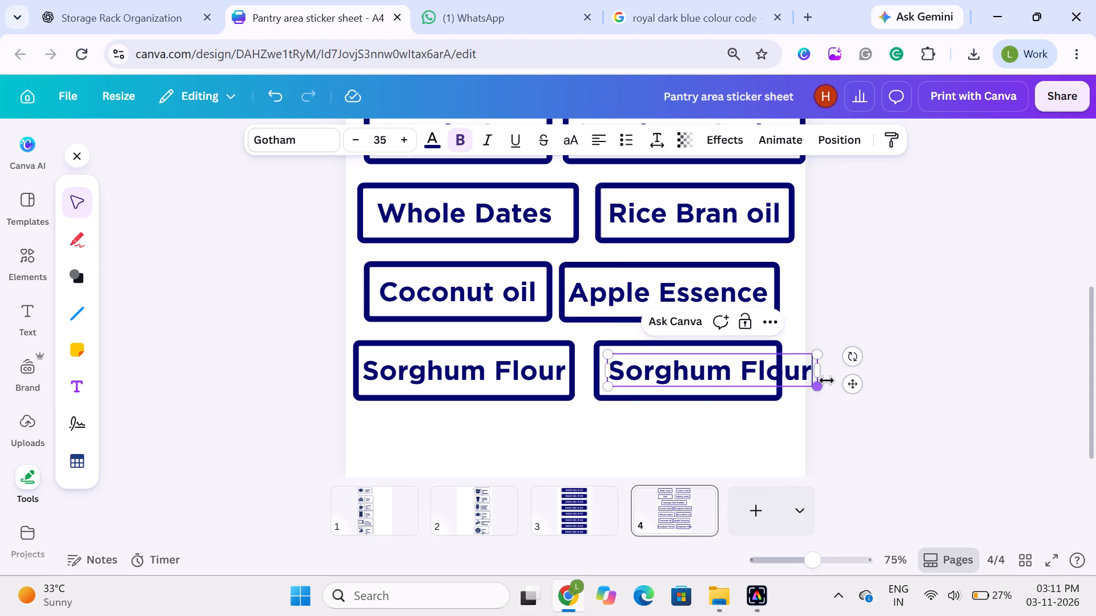
{"action": "left_click", "coordinate": [818, 375]}
Widen the dark blue frame of the second "Sorghum Flour" label on both sides, out to the page's right edge and close to the neighbouring frame.
{"action": "left_click", "coordinate": [825, 412]}
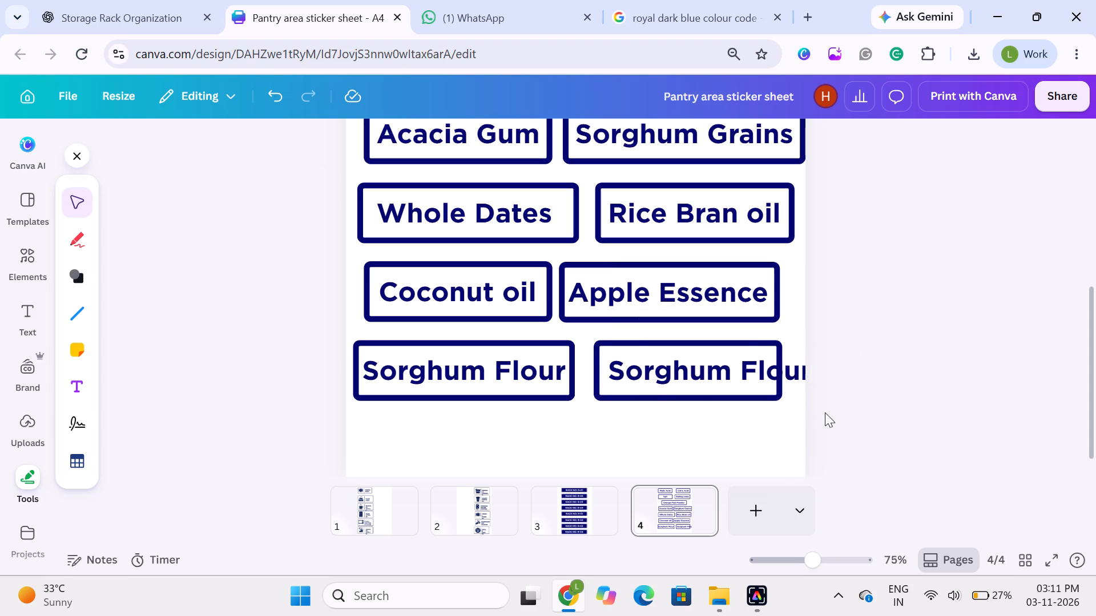
{"action": "left_click", "coordinate": [711, 392]}
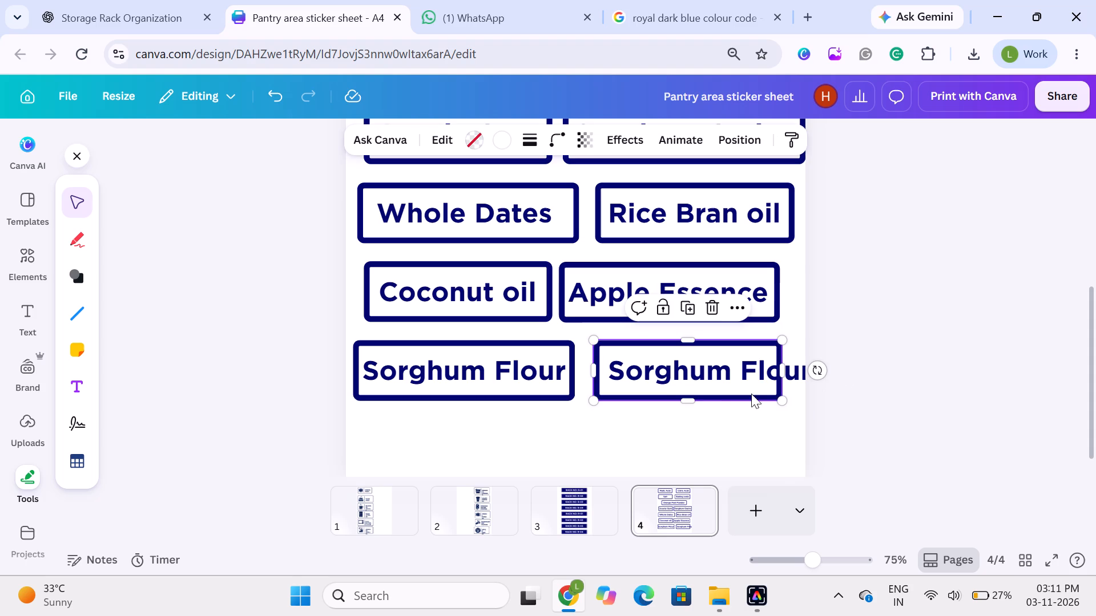
{"action": "left_click_drag", "start_coordinate": [783, 373], "coordinate": [803, 374]}
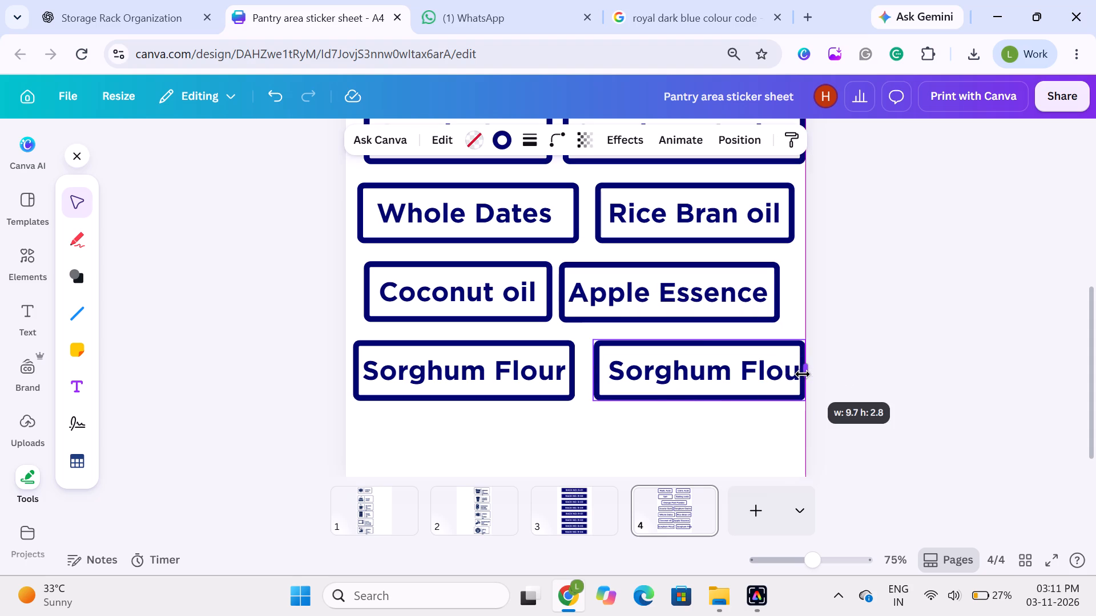
{"action": "left_click_drag", "start_coordinate": [803, 374], "coordinate": [802, 374]}
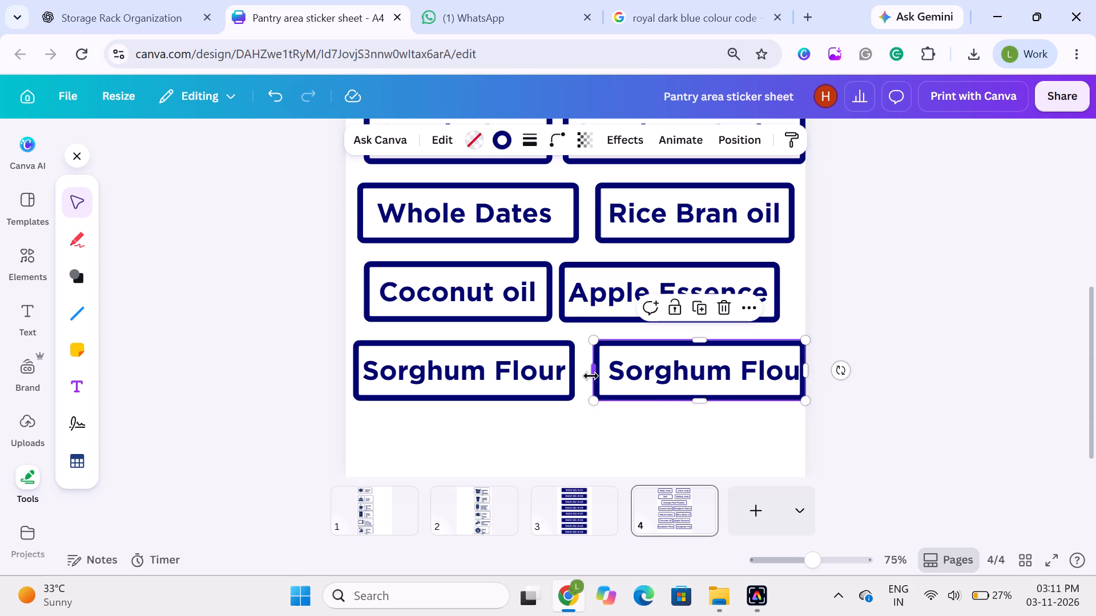
{"action": "left_click_drag", "start_coordinate": [595, 370], "coordinate": [584, 371]}
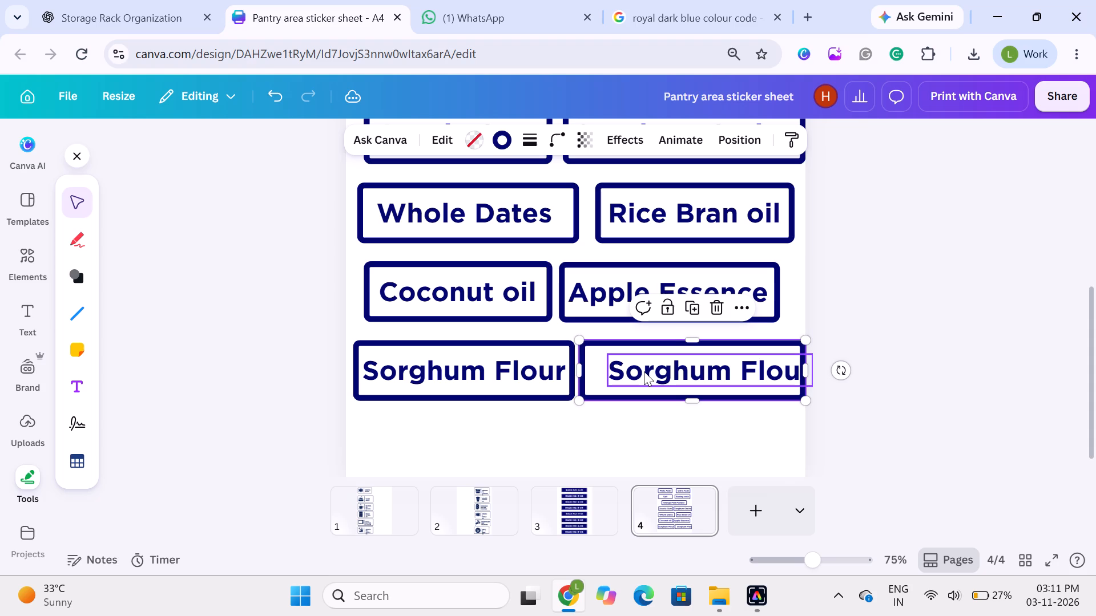
Centre the second "Sorghum Flour" text and its widened frame on each other horizontally.
{"action": "left_click", "coordinate": [644, 371], "text": "shift"}
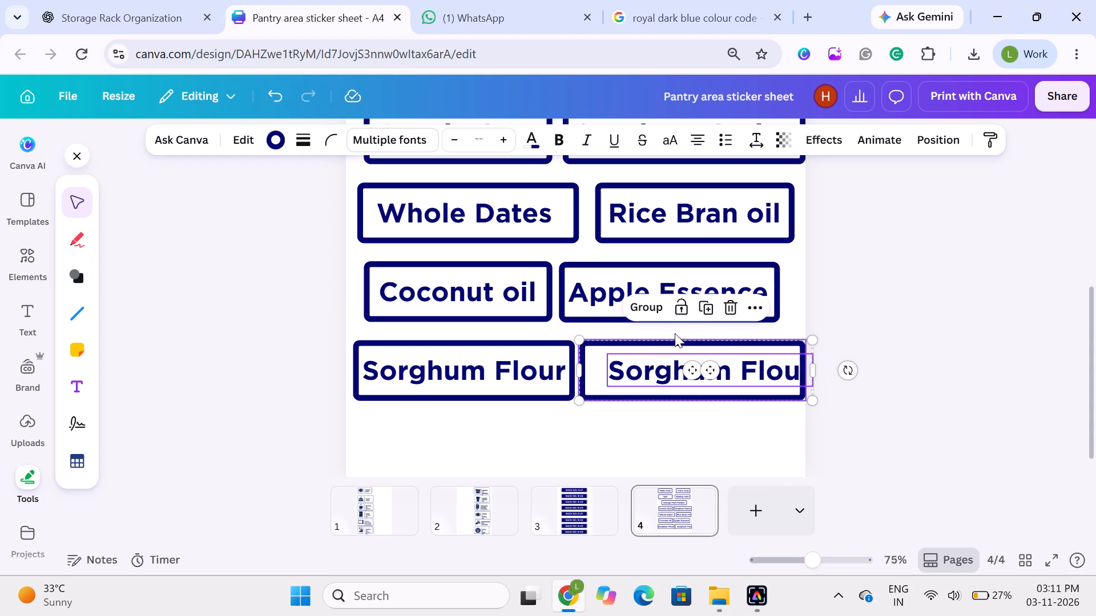
{"action": "left_click", "coordinate": [936, 140]}
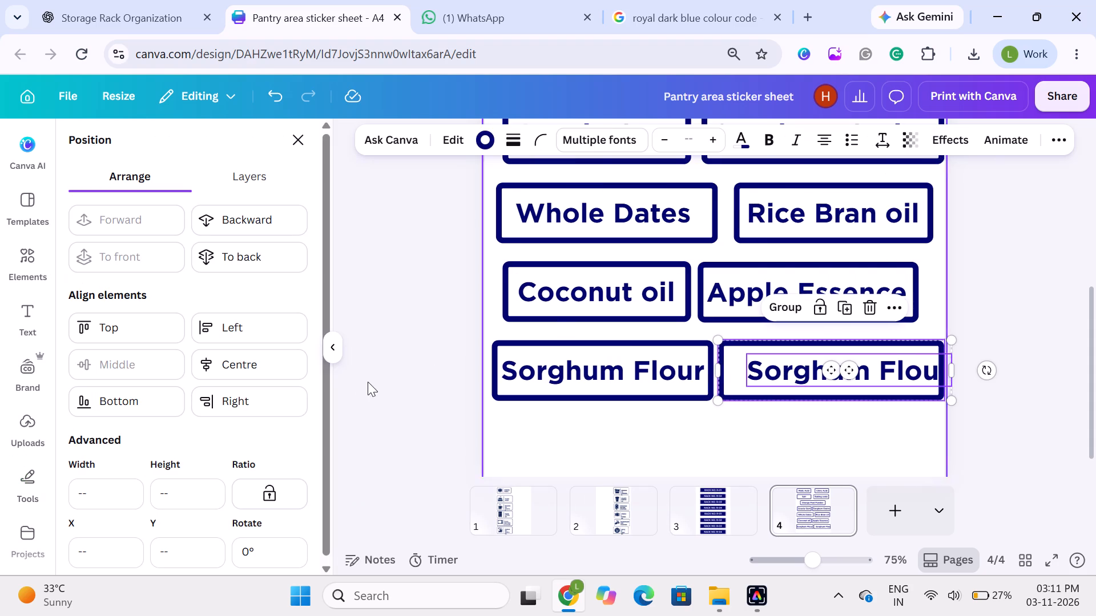
{"action": "left_click", "coordinate": [232, 364]}
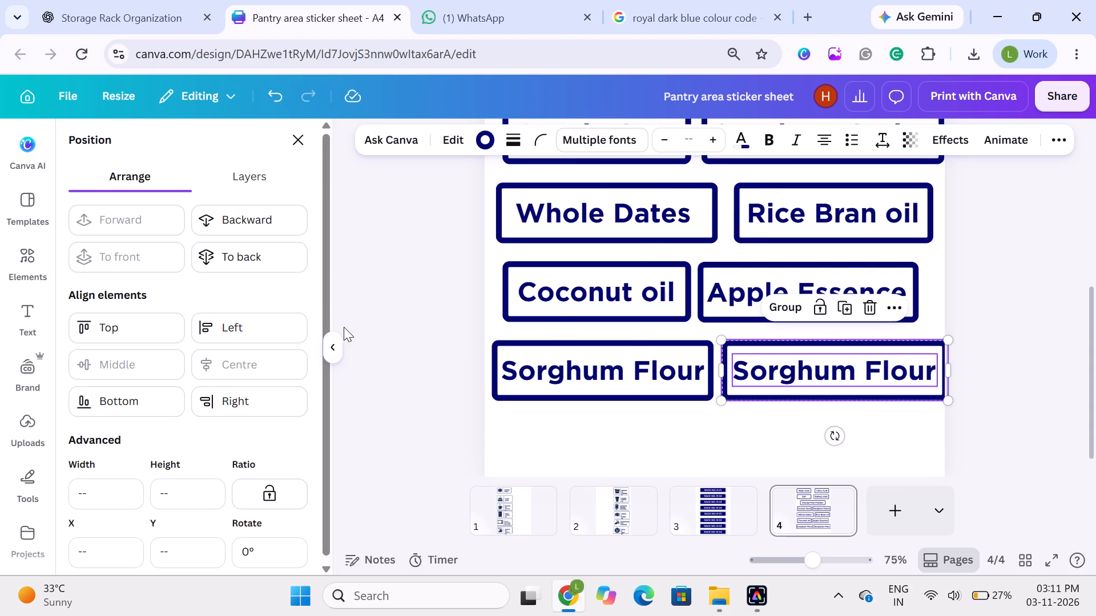
{"action": "left_click", "coordinate": [344, 327]}
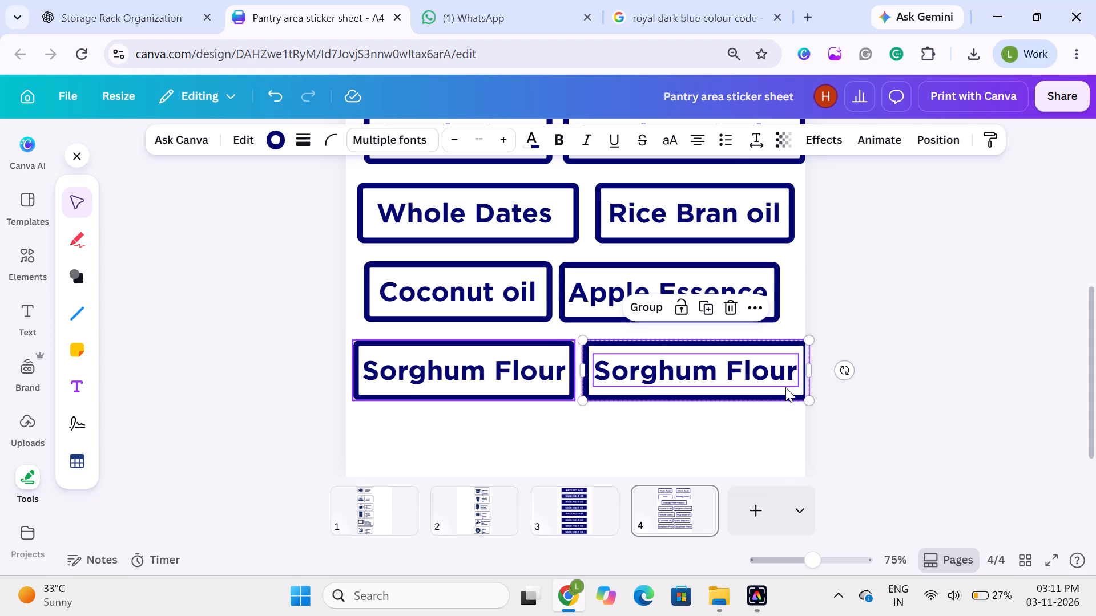
Nudge the second "Sorghum Flour" text and frame together slightly left so the frame sits within the page edge.
{"action": "left_click", "coordinate": [917, 379]}
{"action": "left_click_drag", "start_coordinate": [913, 377], "coordinate": [773, 372]}
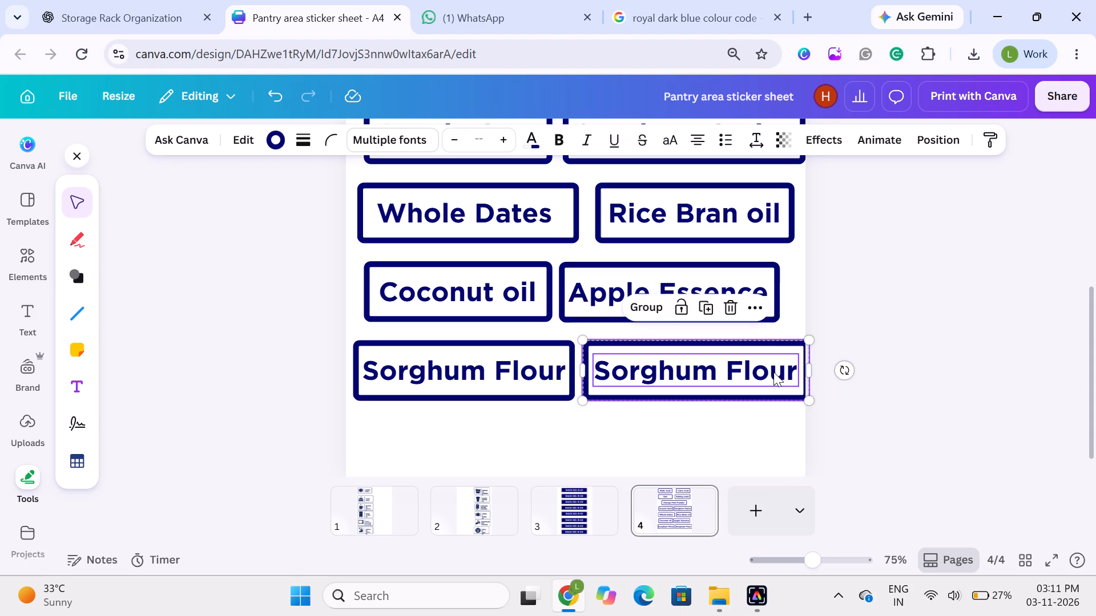
{"action": "key", "text": "Left"}
{"action": "key", "text": "Left"}
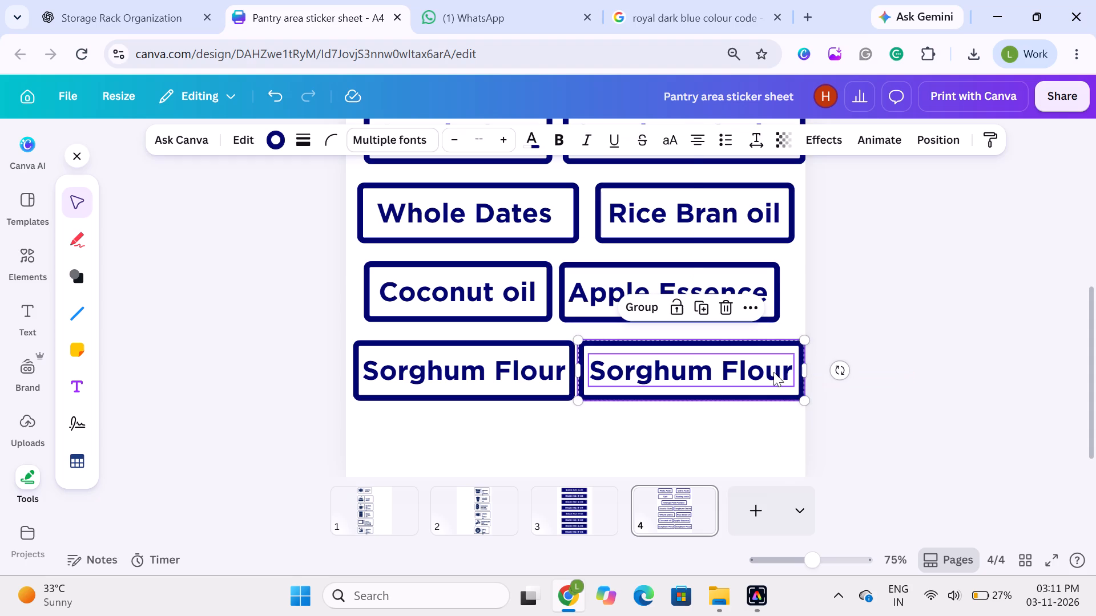
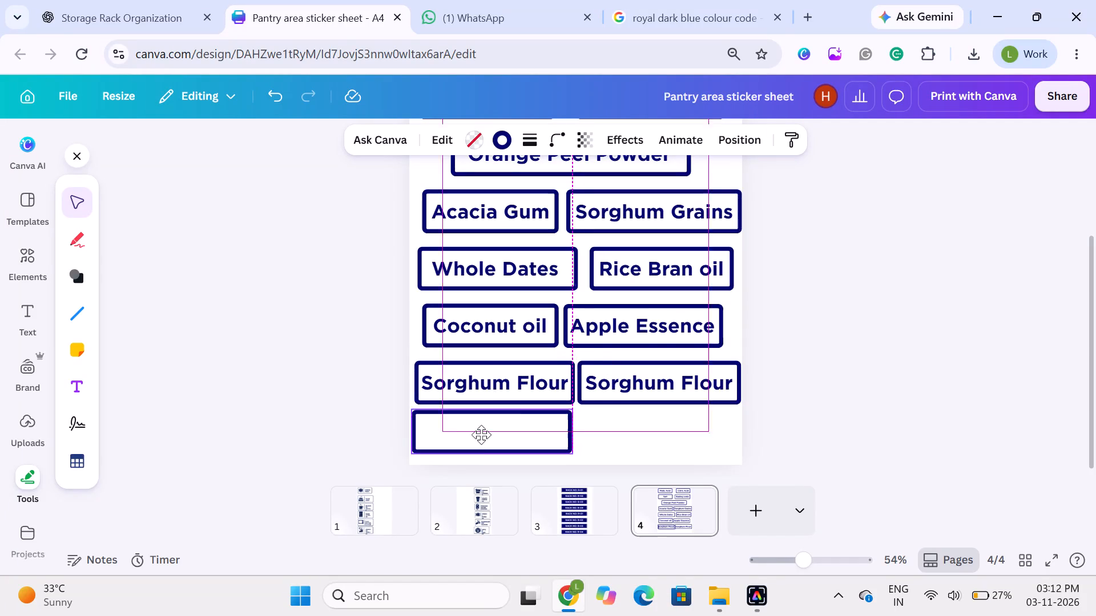
Align the empty dark blue frame in the bottom row directly beneath the first "Sorghum Flour" frame.
{"action": "left_click_drag", "start_coordinate": [481, 435], "coordinate": [485, 432]}
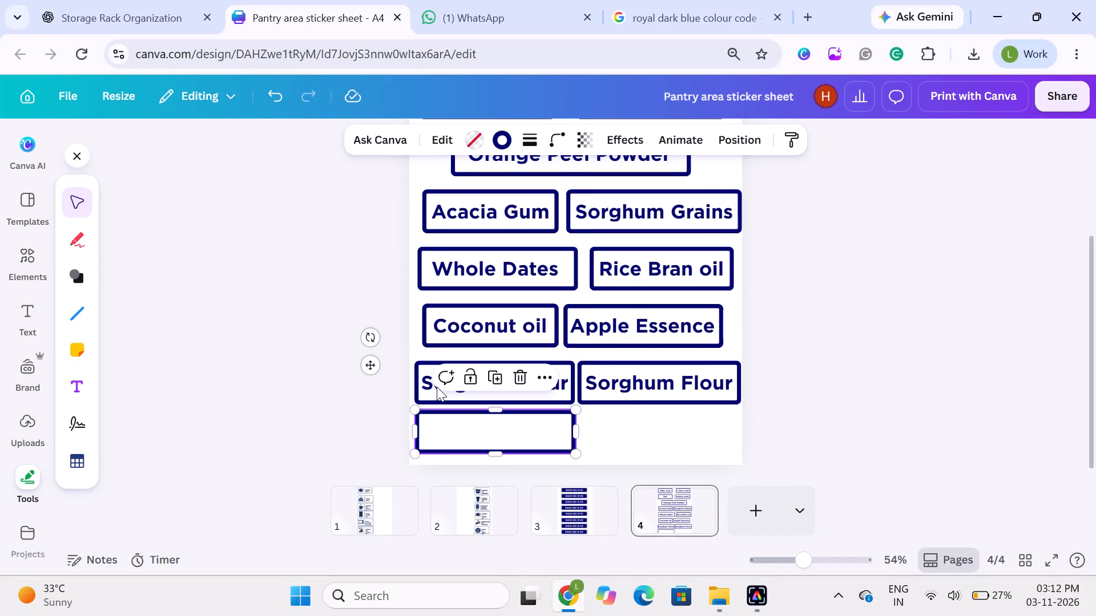
Duplicate the first "Sorghum Flour" text for use in the empty frame below it.
{"action": "double_click", "coordinate": [430, 391]}
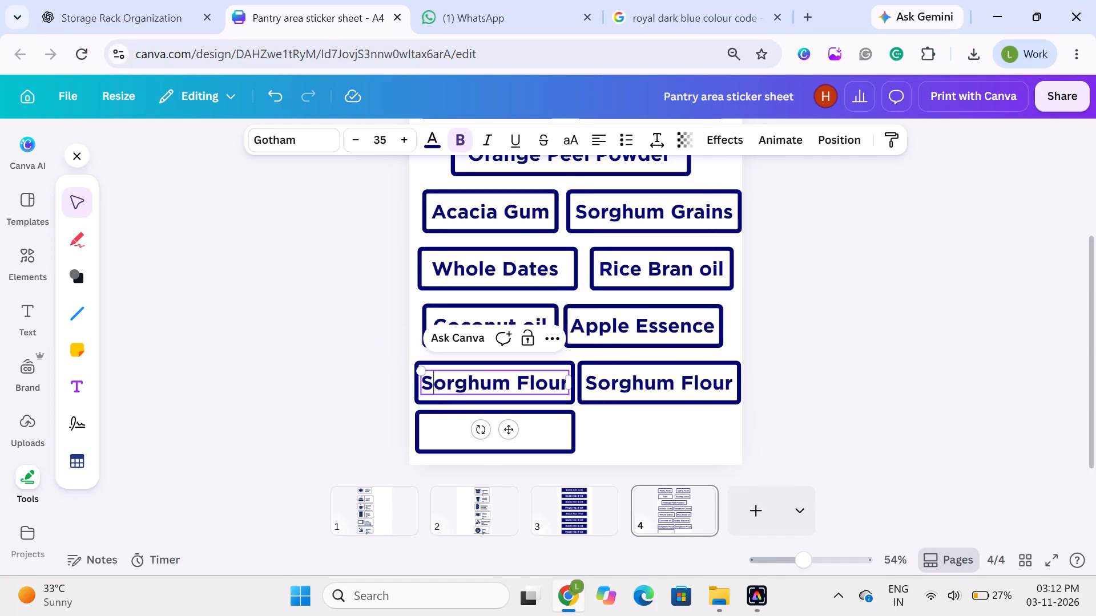
{"action": "left_click", "coordinate": [333, 394]}
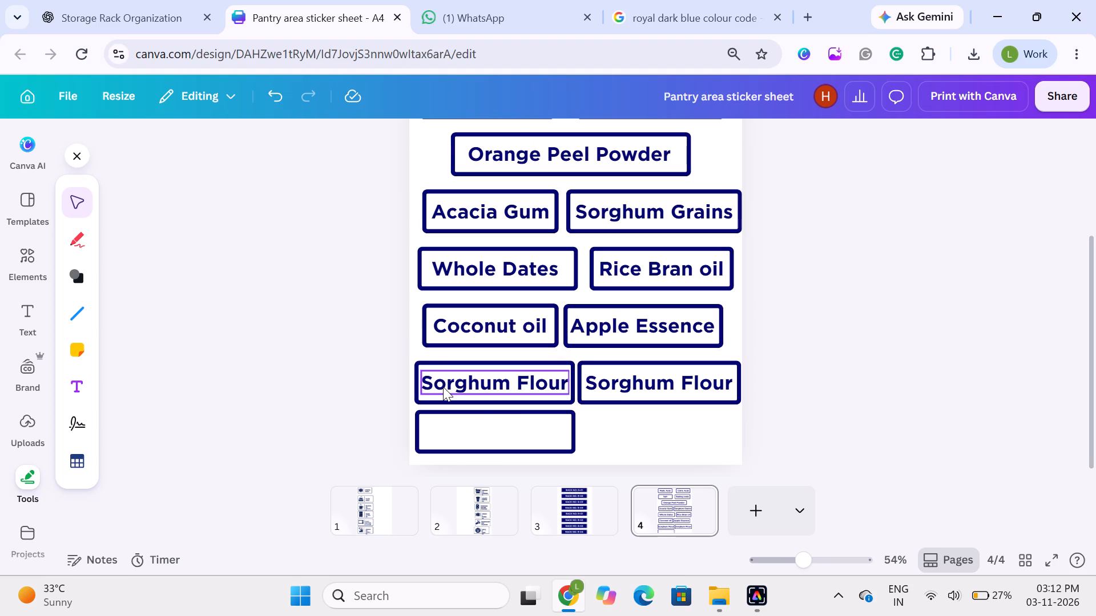
{"action": "left_click", "coordinate": [443, 387]}
{"action": "key", "text": "ctrl+d"}
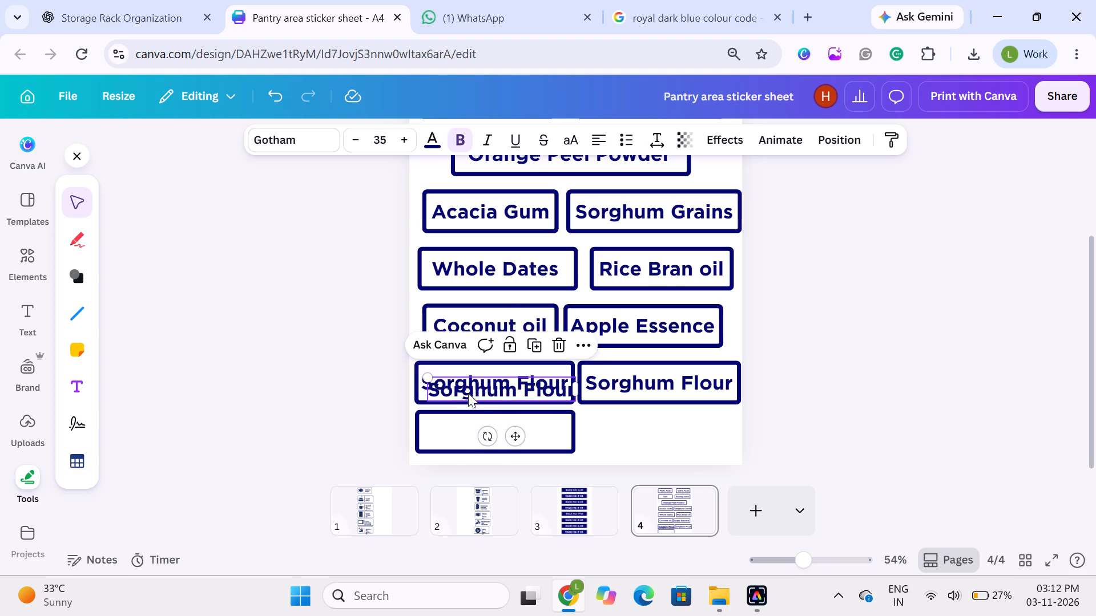
Move the copied "Sorghum Flour" text into the empty frame at the page's bottom and replace it with "Pysllium Husk".
{"action": "left_click_drag", "start_coordinate": [468, 393], "coordinate": [465, 435]}
{"action": "triple_click", "coordinate": [465, 435]}
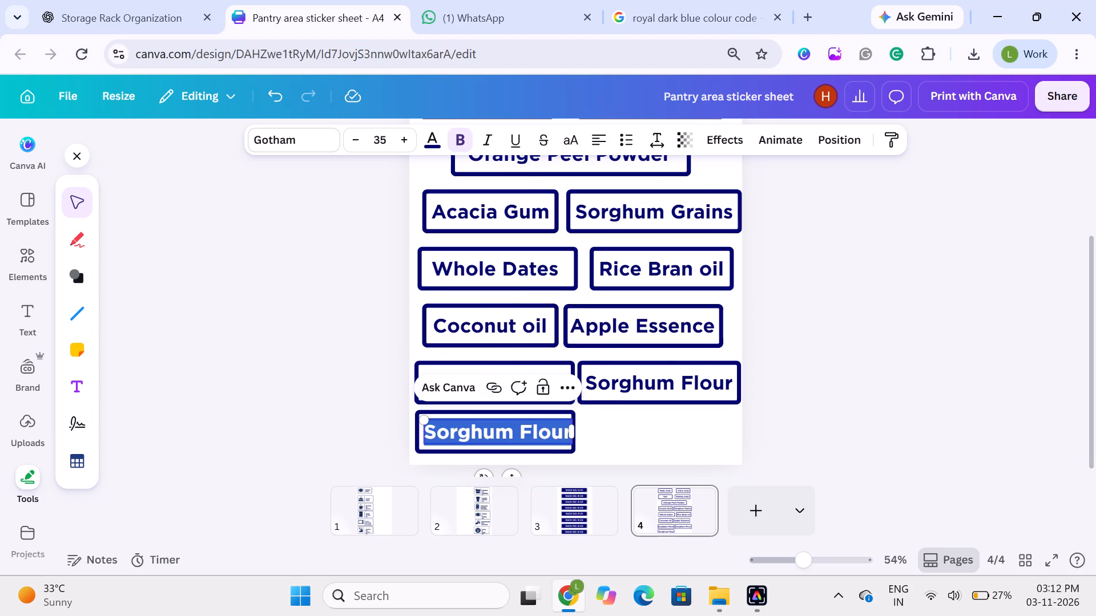
{"action": "key", "text": "ctrl+v"}
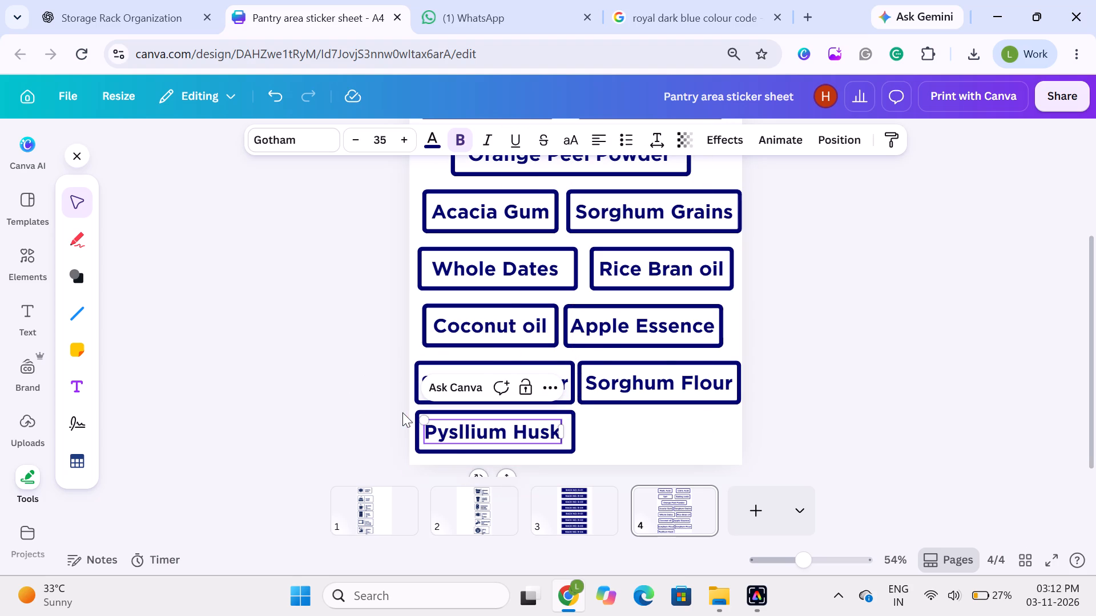
{"action": "left_click", "coordinate": [352, 422]}
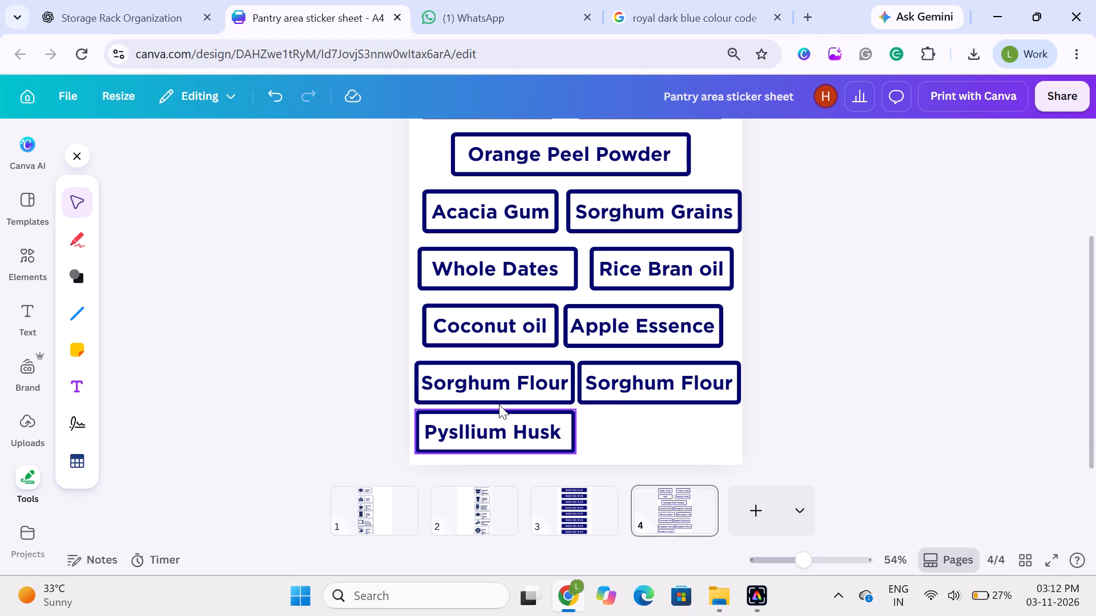
{"action": "left_click", "coordinate": [300, 289]}
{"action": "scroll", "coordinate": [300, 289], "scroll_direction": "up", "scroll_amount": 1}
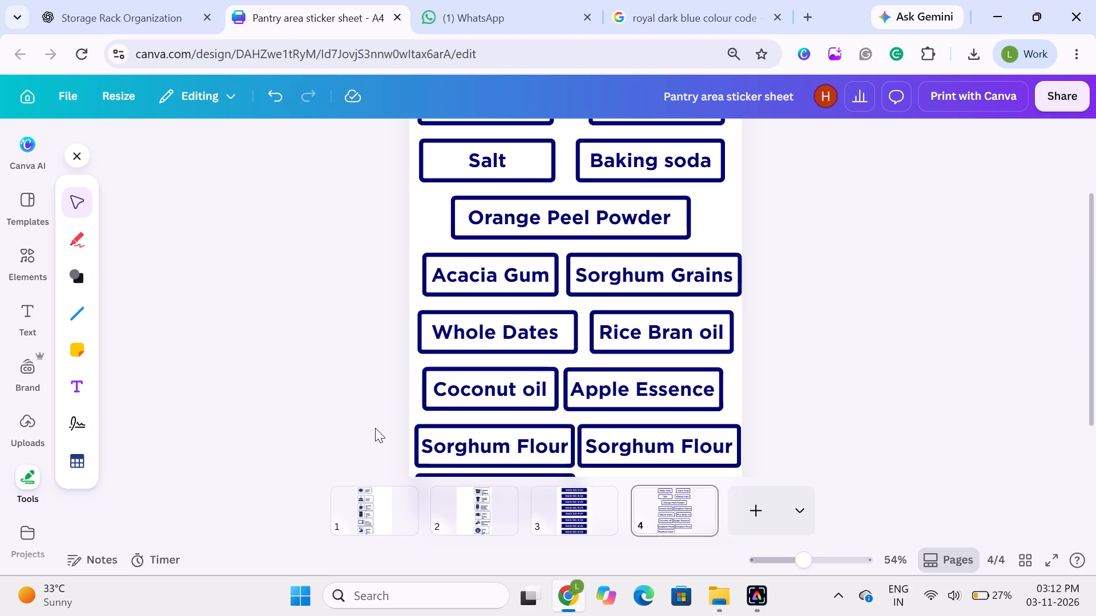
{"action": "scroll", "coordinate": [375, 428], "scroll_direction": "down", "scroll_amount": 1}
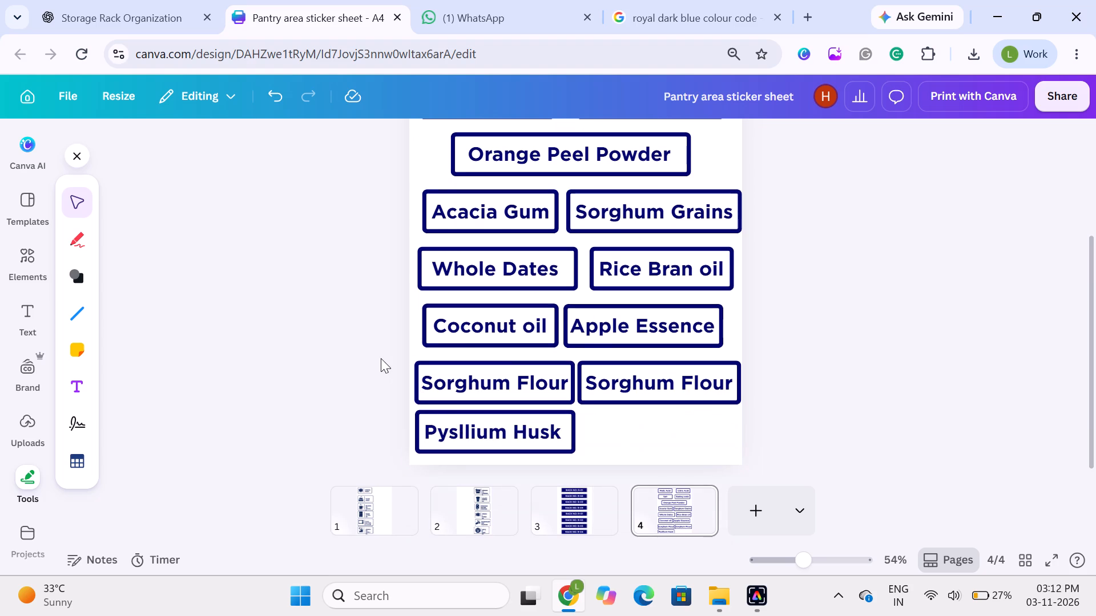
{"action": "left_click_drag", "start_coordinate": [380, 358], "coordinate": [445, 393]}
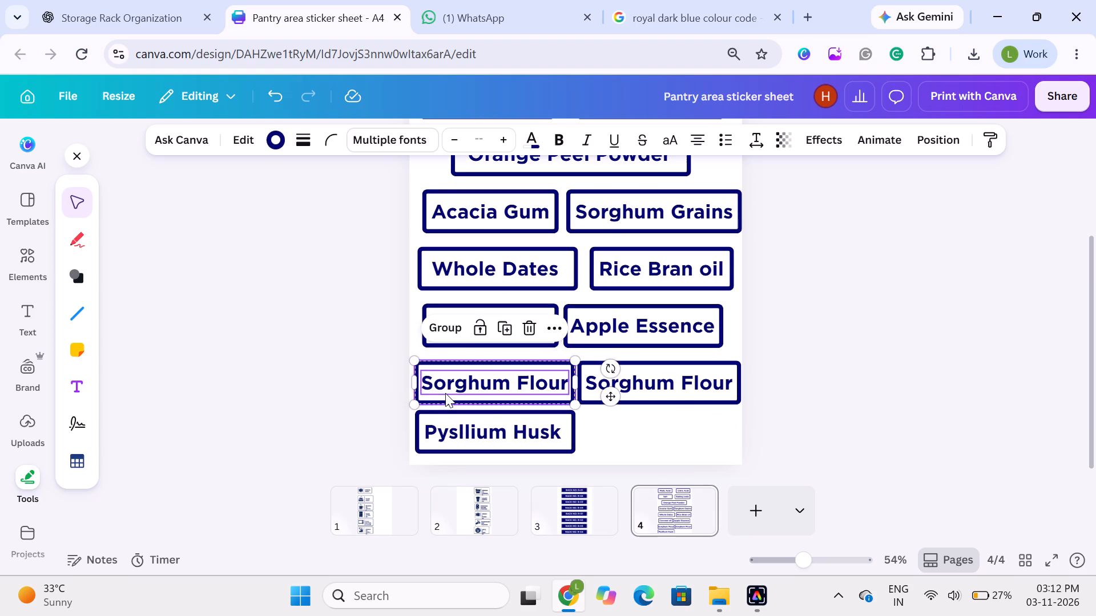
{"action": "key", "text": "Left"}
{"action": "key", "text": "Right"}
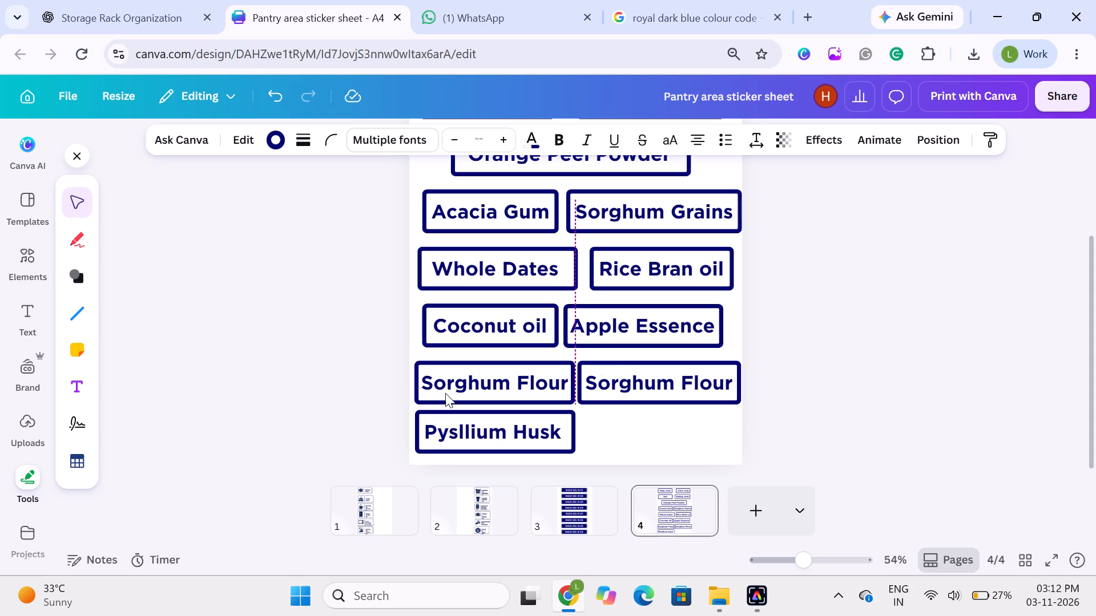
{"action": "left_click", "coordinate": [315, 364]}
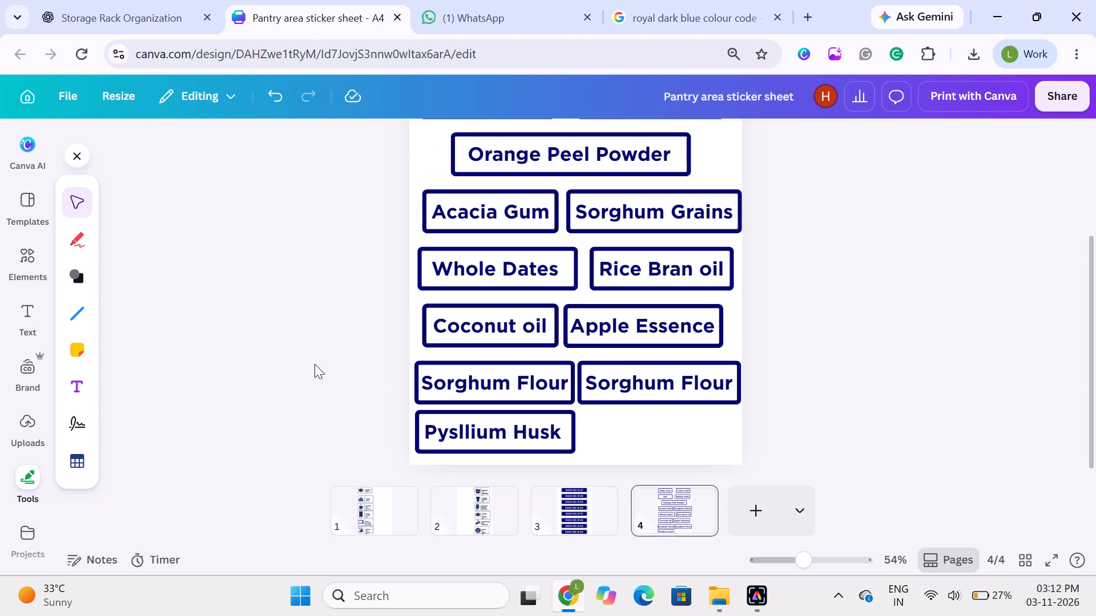
Narrow the "Salt" label's frame from its left side and centre the name horizontally within it.
{"action": "scroll", "coordinate": [387, 270], "scroll_direction": "up", "scroll_amount": 1}
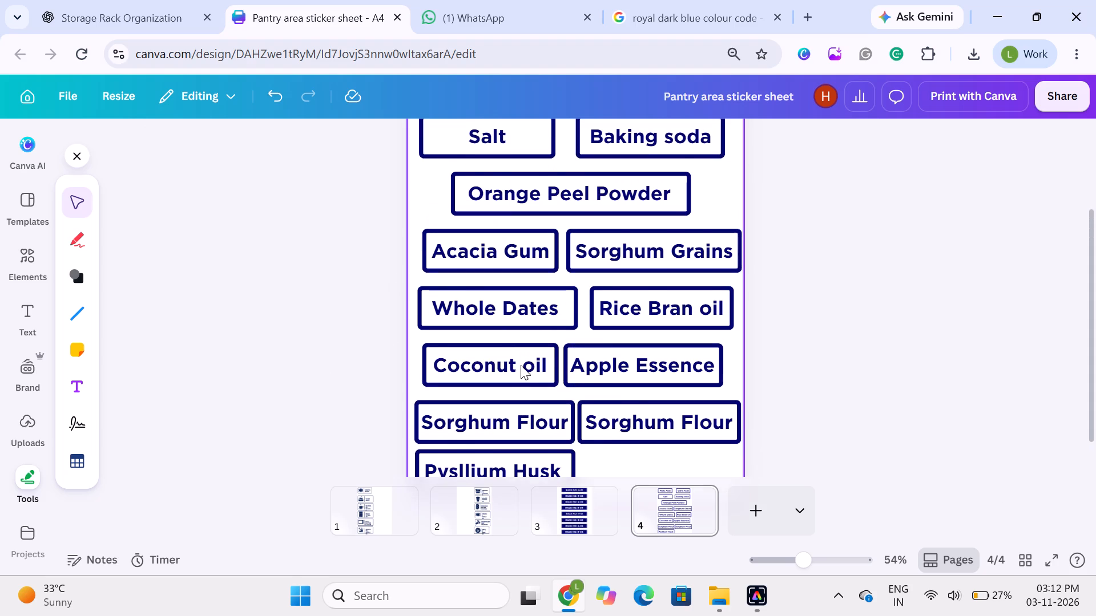
{"action": "left_click", "coordinate": [343, 230]}
{"action": "scroll", "coordinate": [343, 230], "scroll_direction": "up", "scroll_amount": 1}
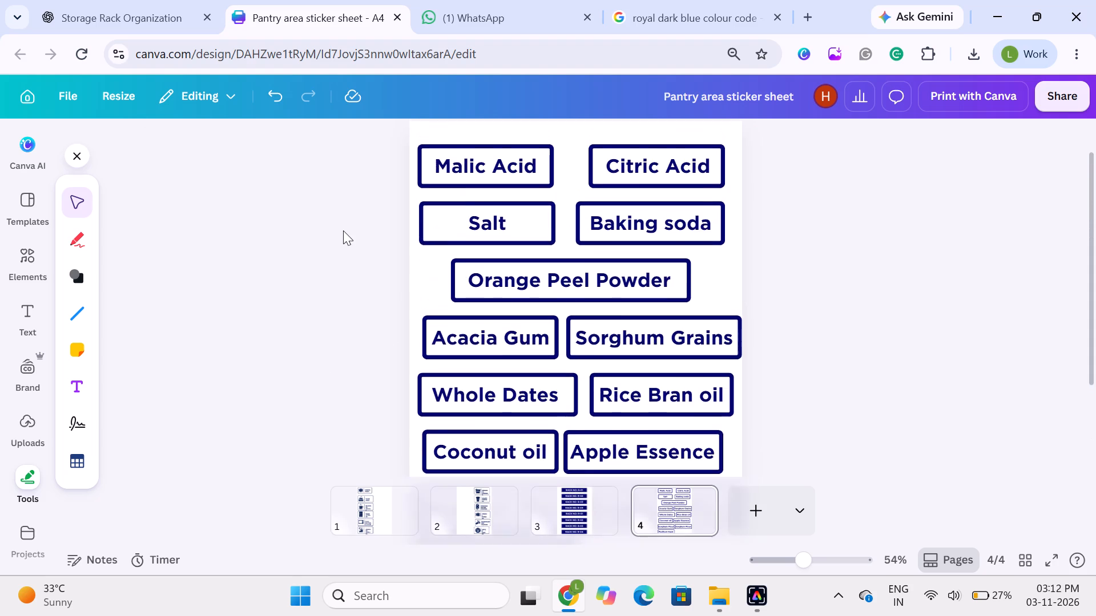
{"action": "scroll", "coordinate": [343, 230], "scroll_direction": "up", "scroll_amount": 1}
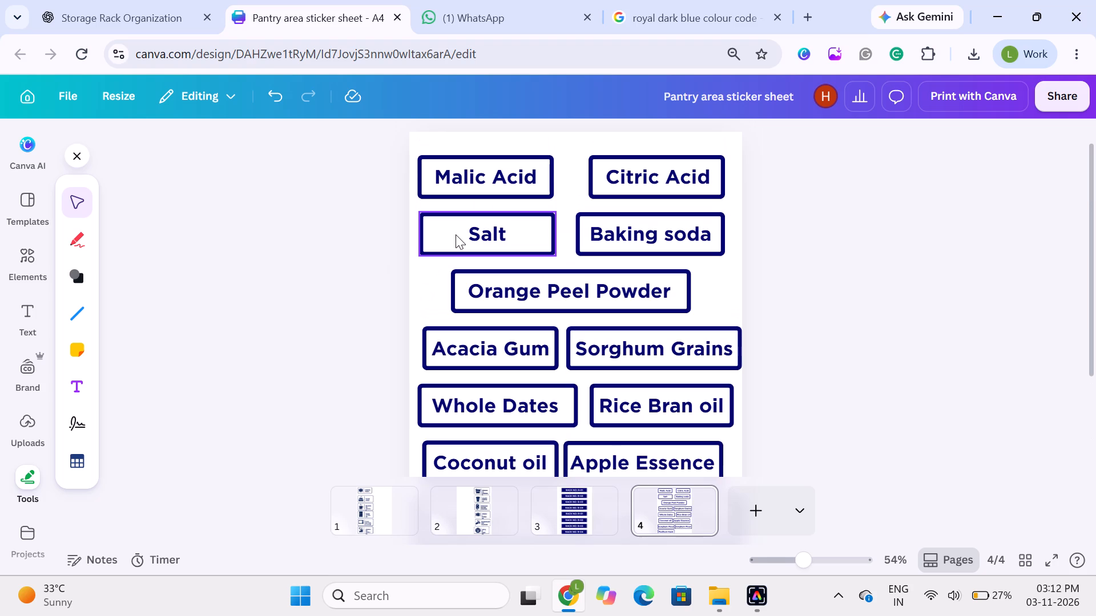
{"action": "left_click", "coordinate": [456, 234]}
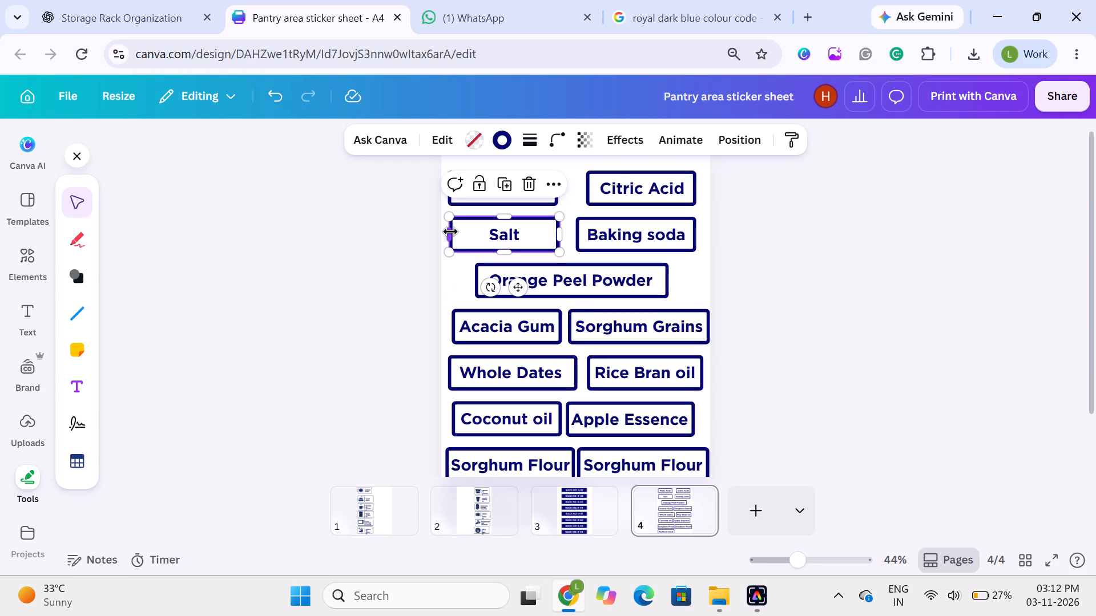
{"action": "left_click_drag", "start_coordinate": [450, 232], "coordinate": [461, 232]}
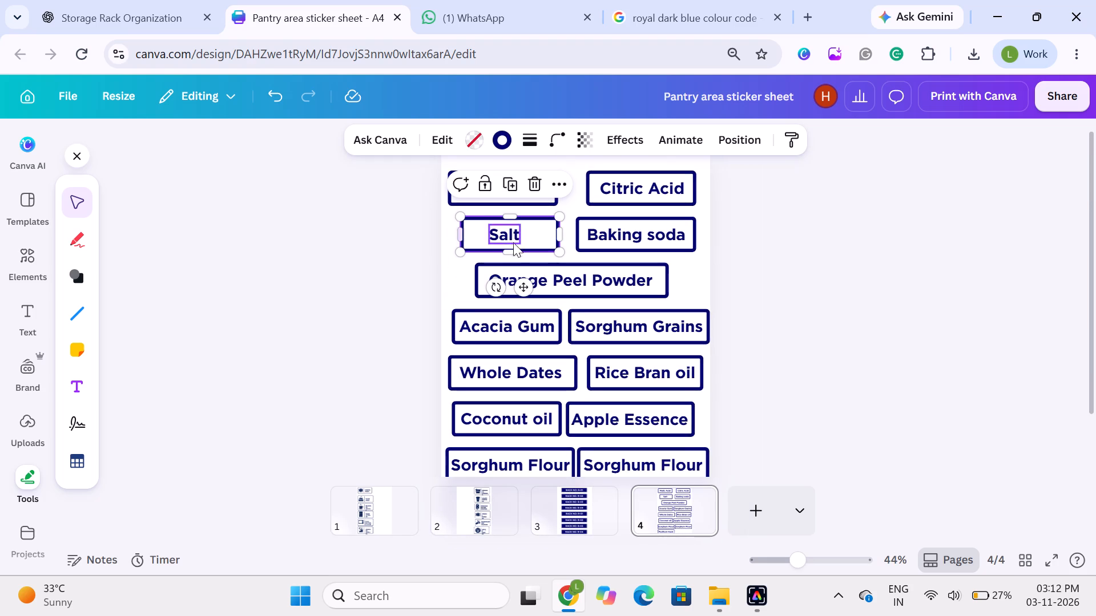
{"action": "left_click", "coordinate": [513, 231], "text": "shift"}
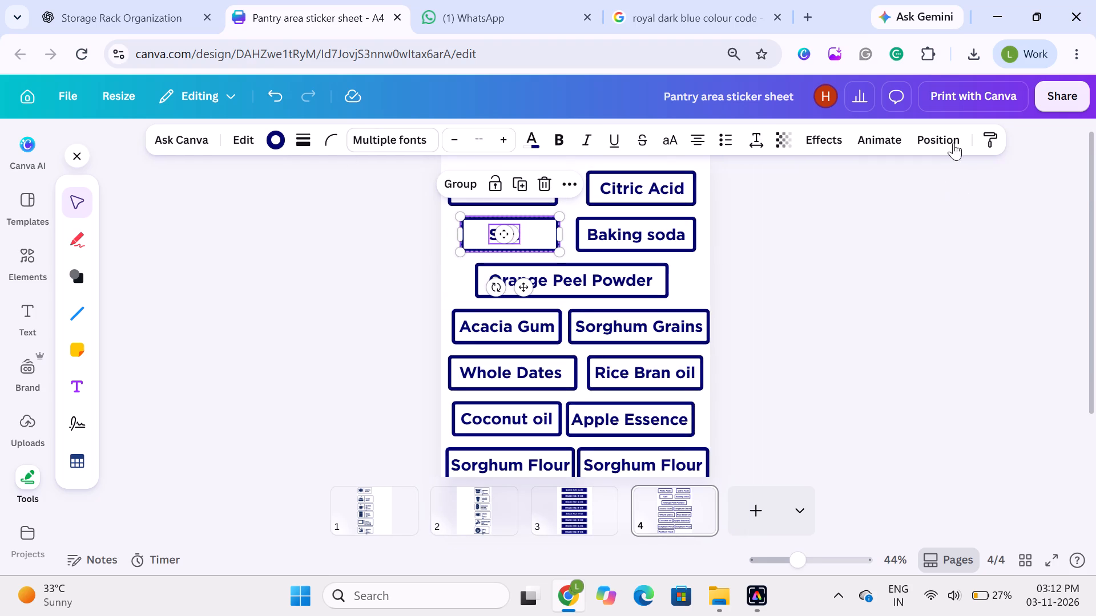
{"action": "left_click", "coordinate": [947, 138]}
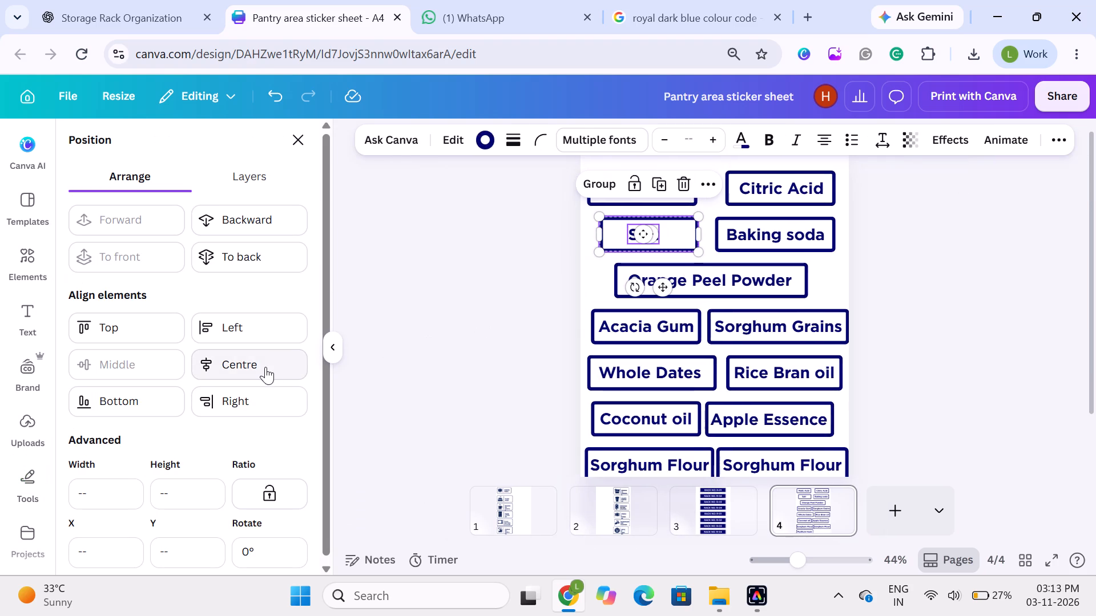
{"action": "left_click", "coordinate": [265, 367]}
{"action": "left_click", "coordinate": [508, 316]}
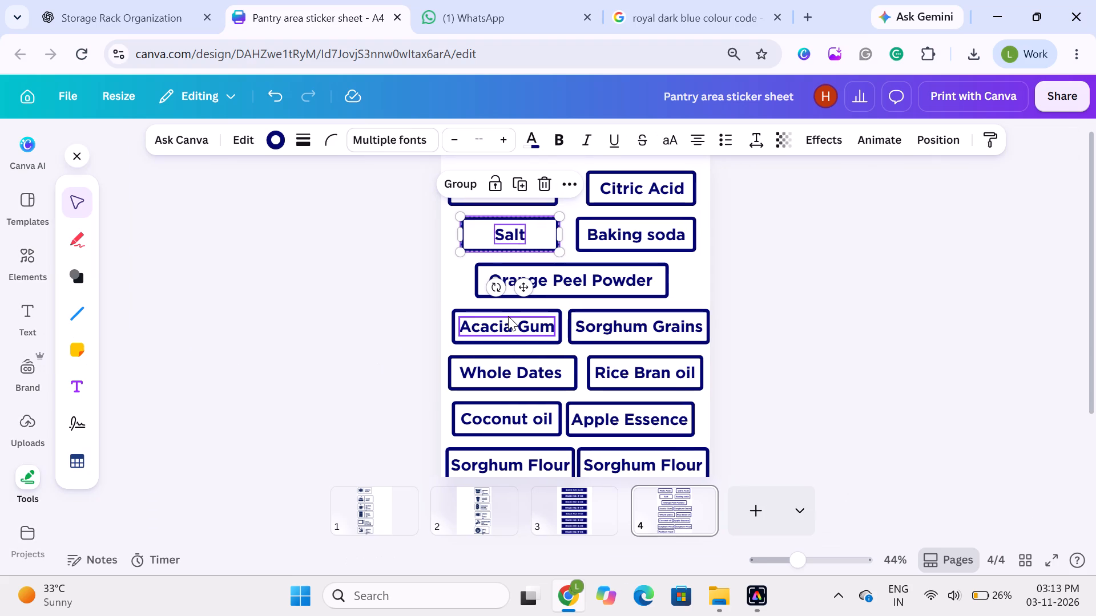
Shift the "Salt" name and frame together left and slightly up, near the left edge of the "Malic Acid" label above.
{"action": "left_click", "coordinate": [344, 258]}
{"action": "left_click_drag", "start_coordinate": [372, 213], "coordinate": [410, 238]}
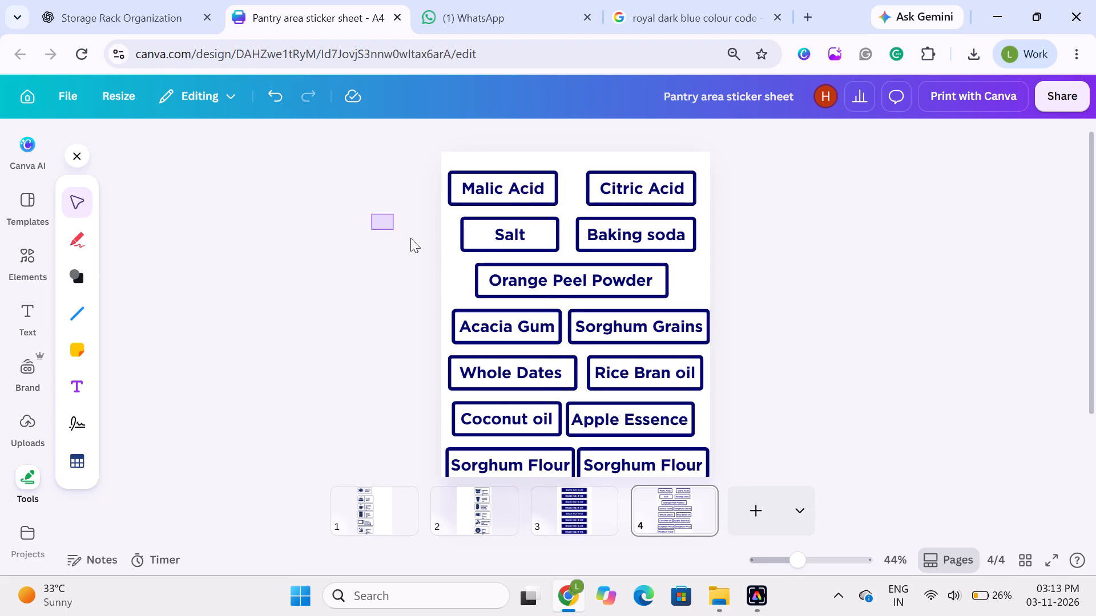
{"action": "left_click_drag", "start_coordinate": [410, 238], "coordinate": [487, 240]}
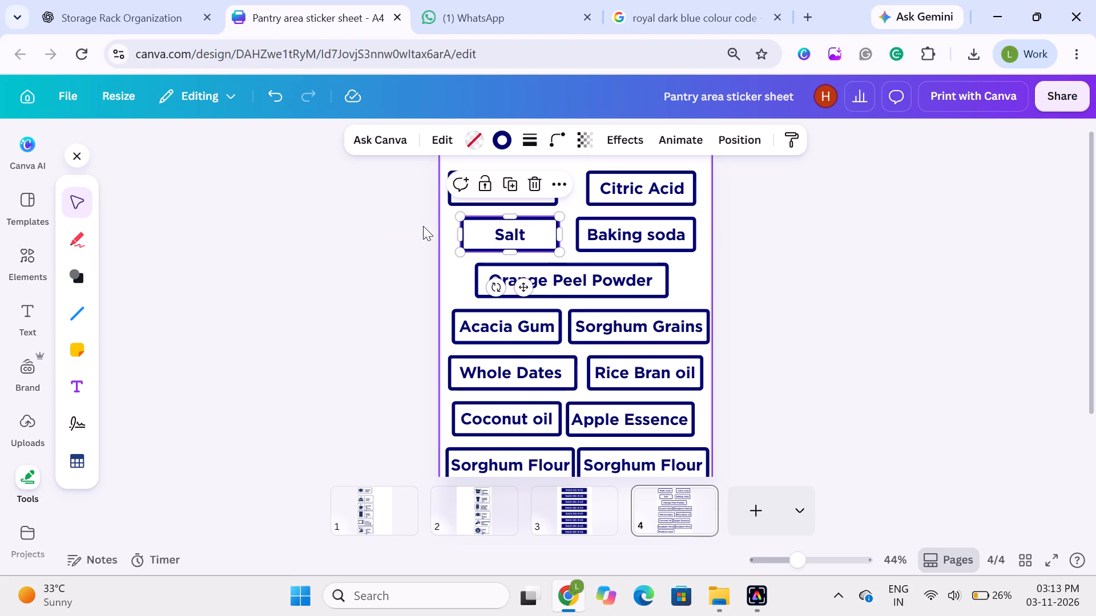
{"action": "left_click", "coordinate": [423, 226]}
{"action": "left_click_drag", "start_coordinate": [423, 226], "coordinate": [509, 231]}
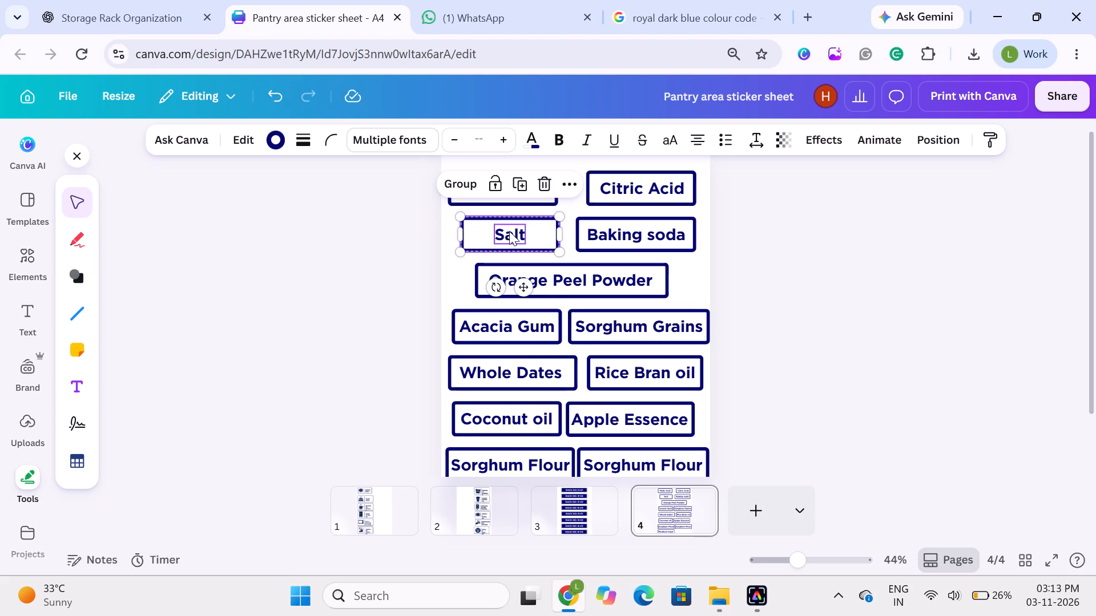
{"action": "key", "text": "Left"}
{"action": "key", "text": "Left"}
{"action": "key", "text": "Left"}
{"action": "key", "text": "Up"}
{"action": "key", "text": "Up"}
{"action": "key", "text": "Left"}
{"action": "key", "text": "Left"}
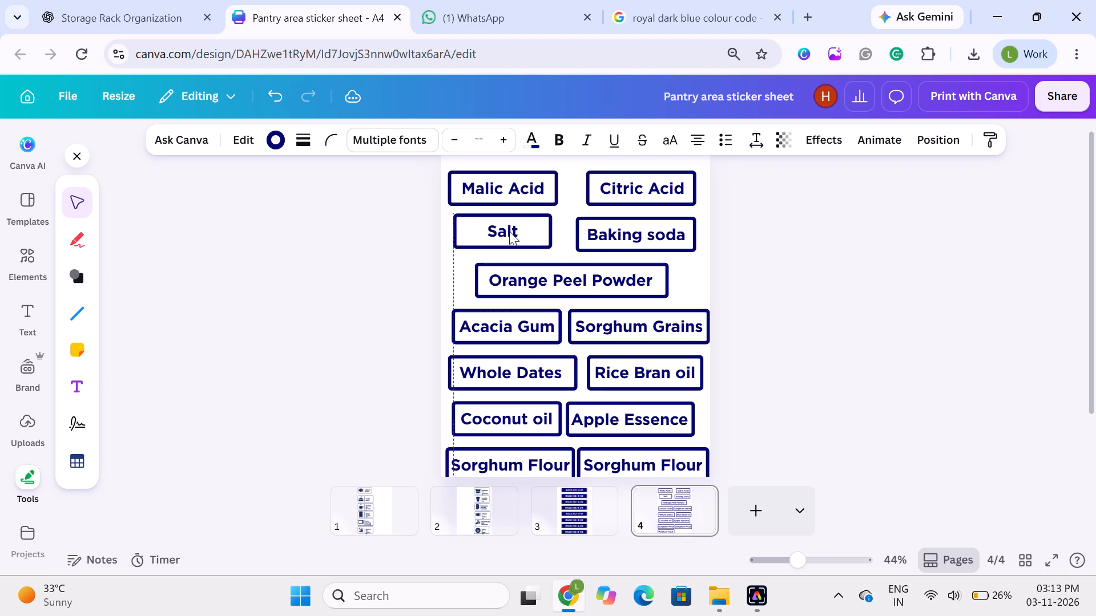
{"action": "key", "text": "Left"}
{"action": "key", "text": "Down"}
{"action": "key", "text": "Left"}
{"action": "key", "text": "Left"}
{"action": "key", "text": "Up"}
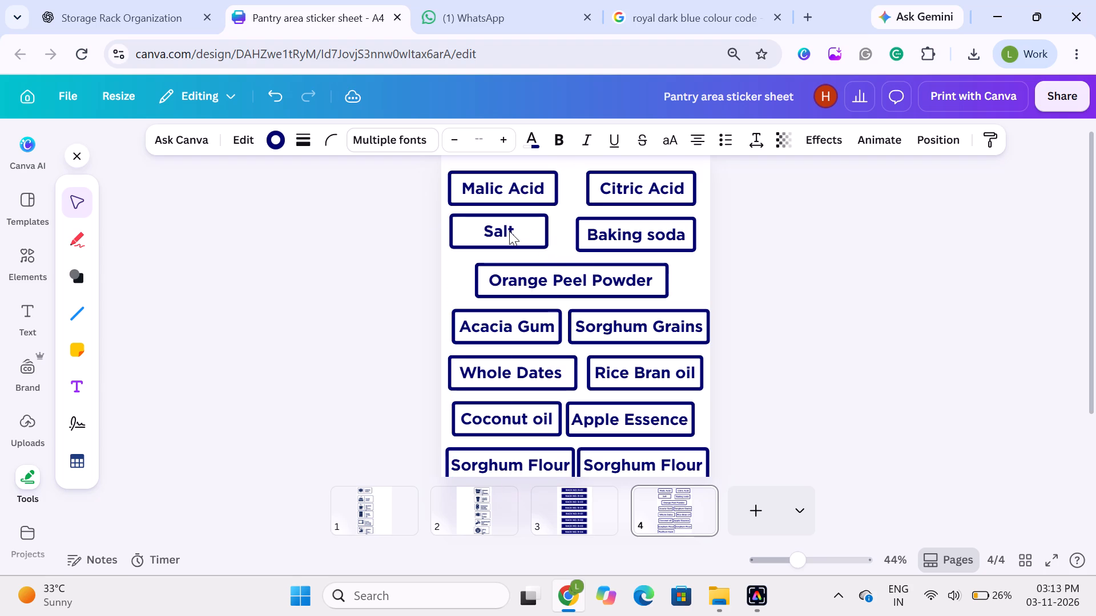
{"action": "left_click", "coordinate": [448, 190]}
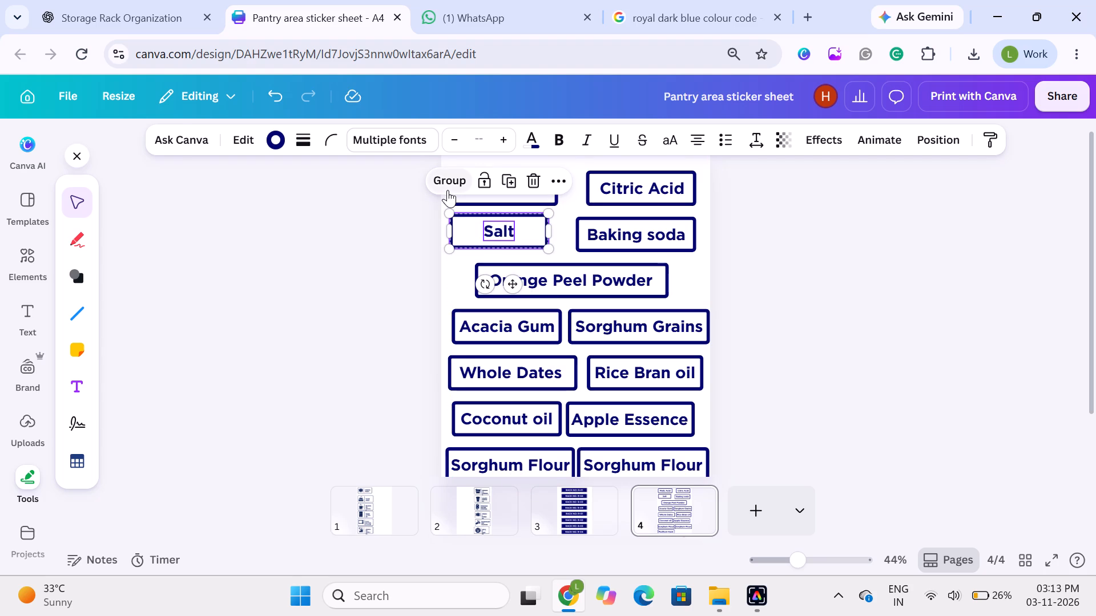
{"action": "left_click", "coordinate": [352, 217]}
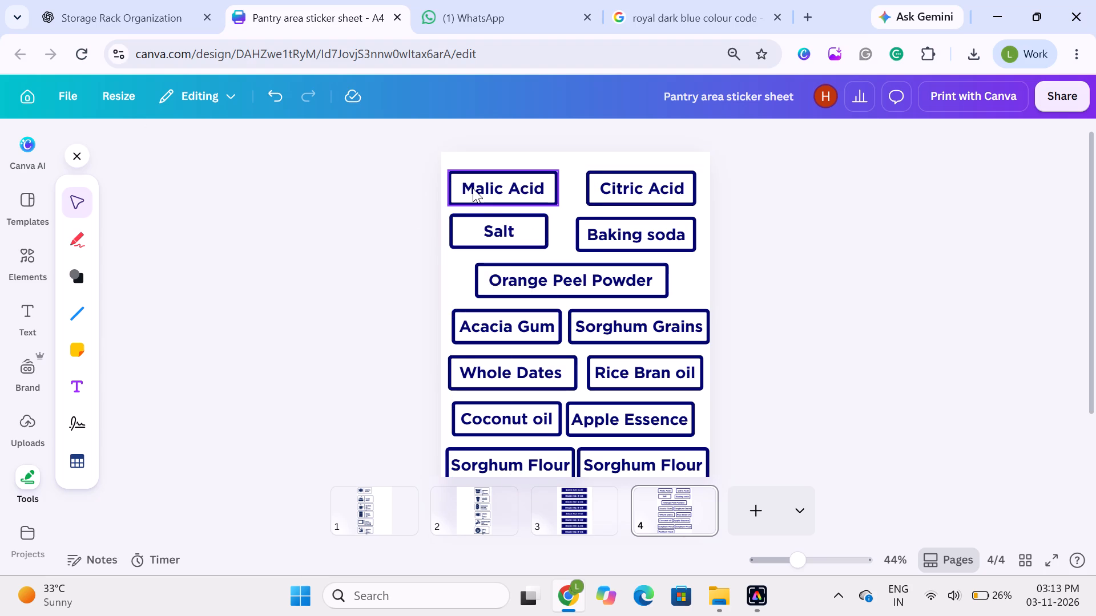
Check the alignment of the "Malic Acid" name with its frame.
{"action": "left_click", "coordinate": [473, 188]}
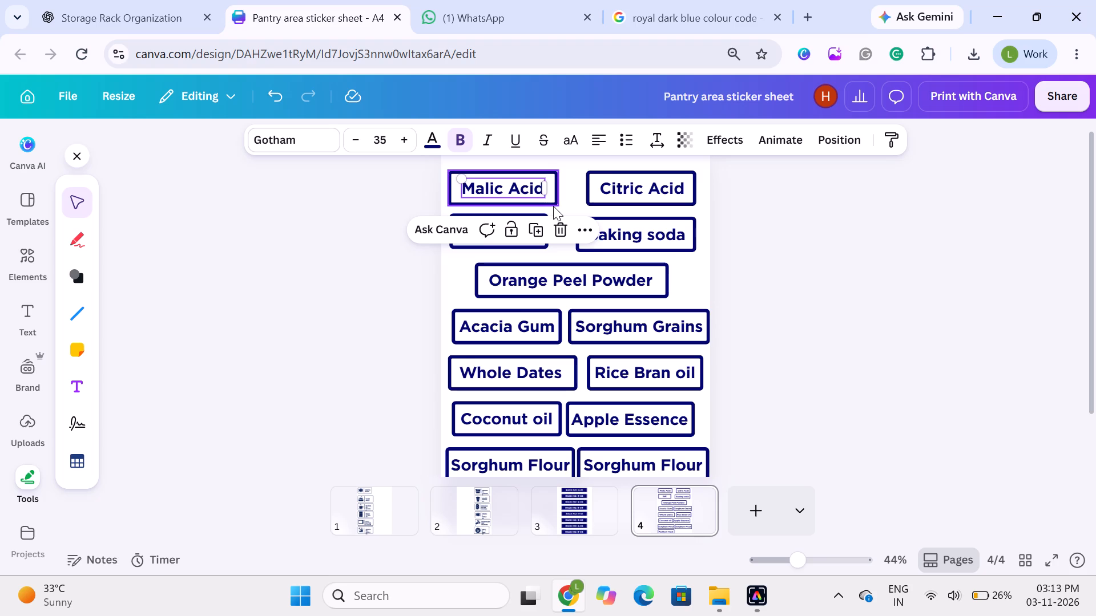
{"action": "left_click", "coordinate": [556, 205], "text": "shift"}
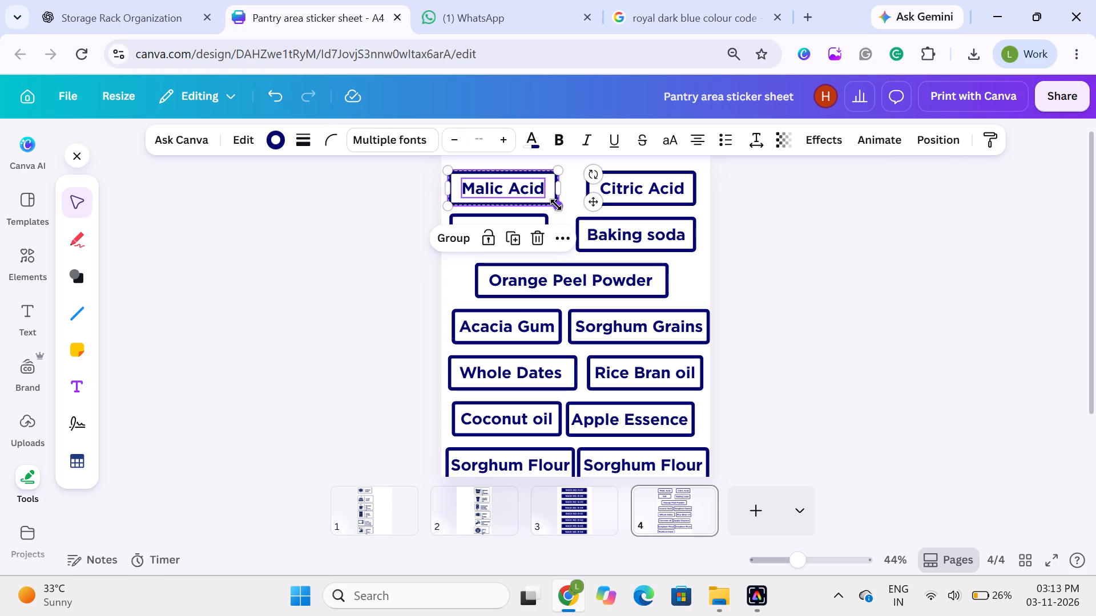
{"action": "left_click", "coordinate": [934, 141]}
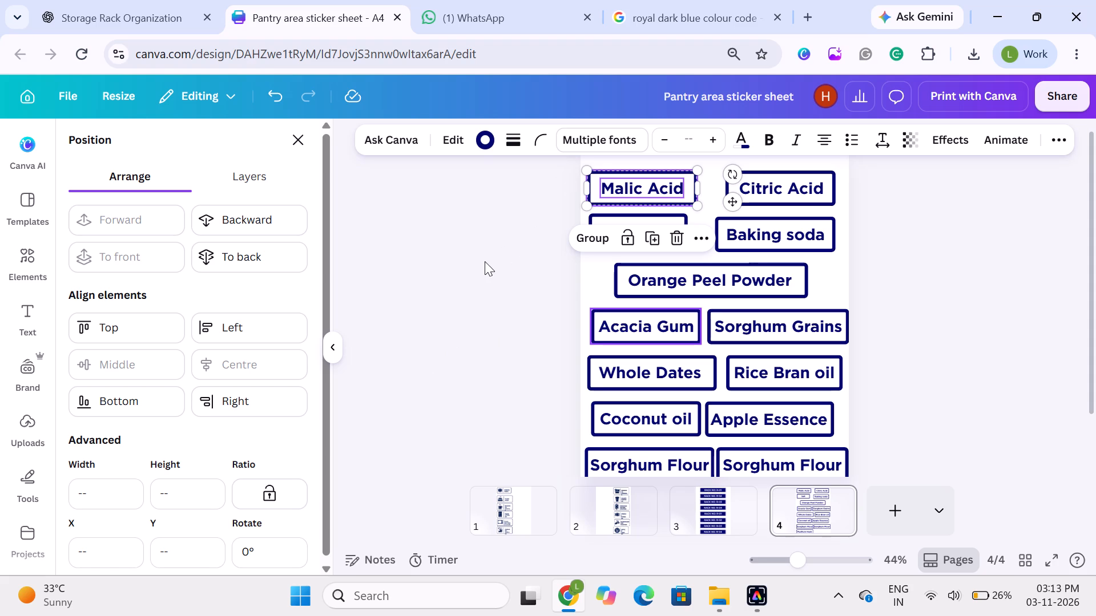
Centre the "Citric Acid" name horizontally within its frame.
{"action": "left_click", "coordinate": [759, 184]}
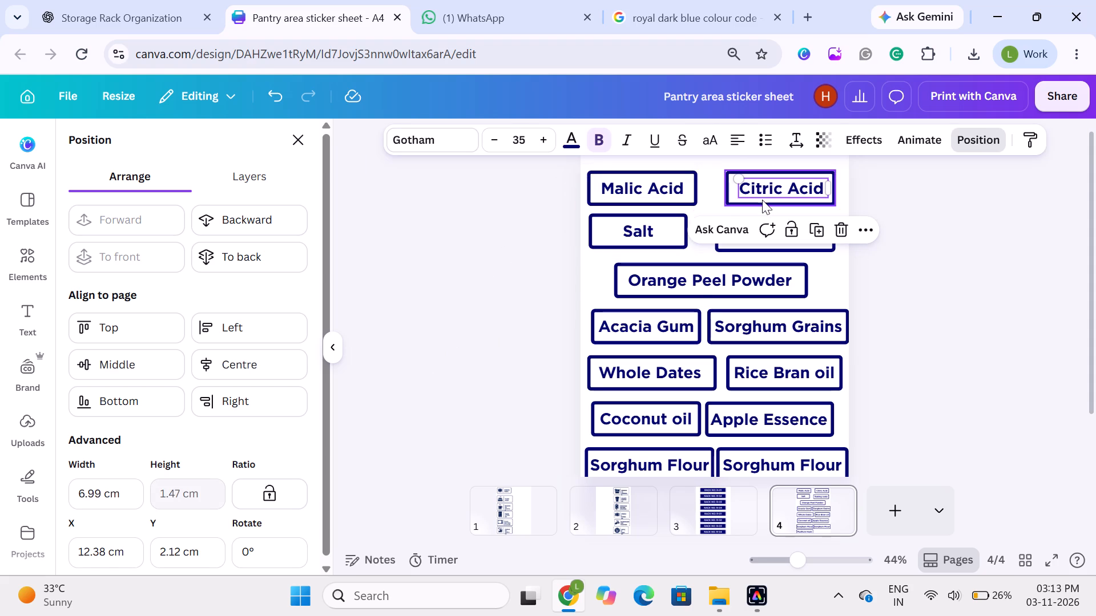
{"action": "left_click", "coordinate": [762, 200], "text": "shift"}
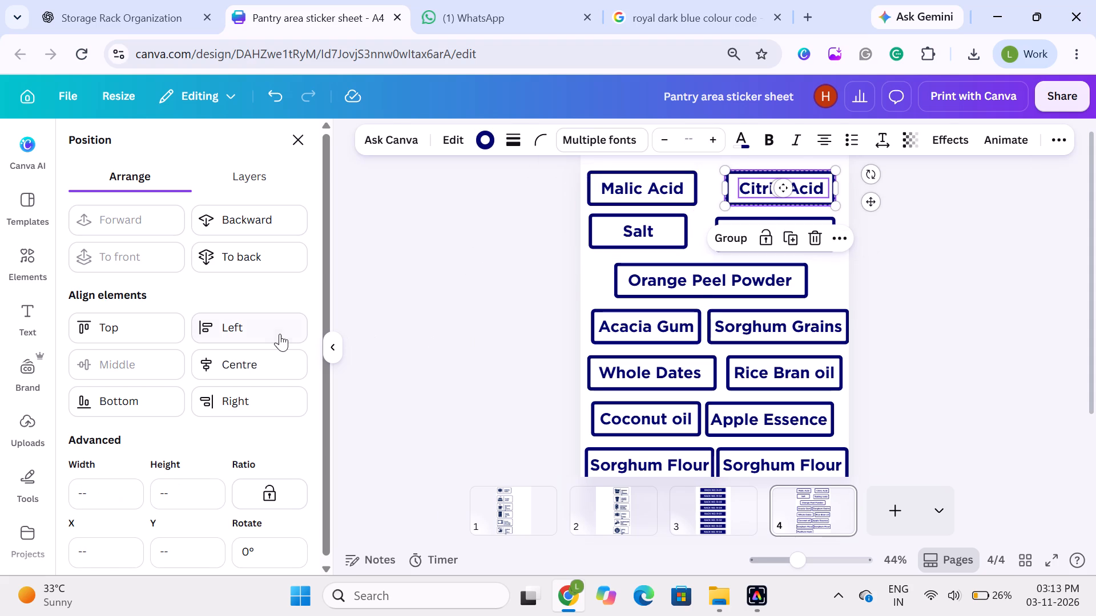
{"action": "left_click", "coordinate": [257, 367]}
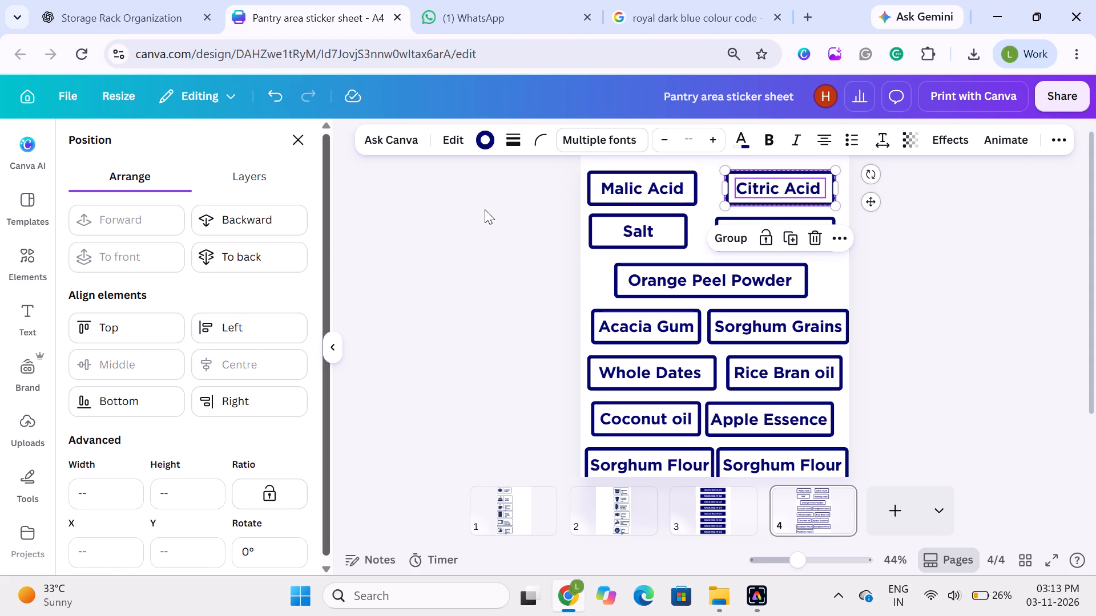
{"action": "left_click", "coordinate": [485, 209]}
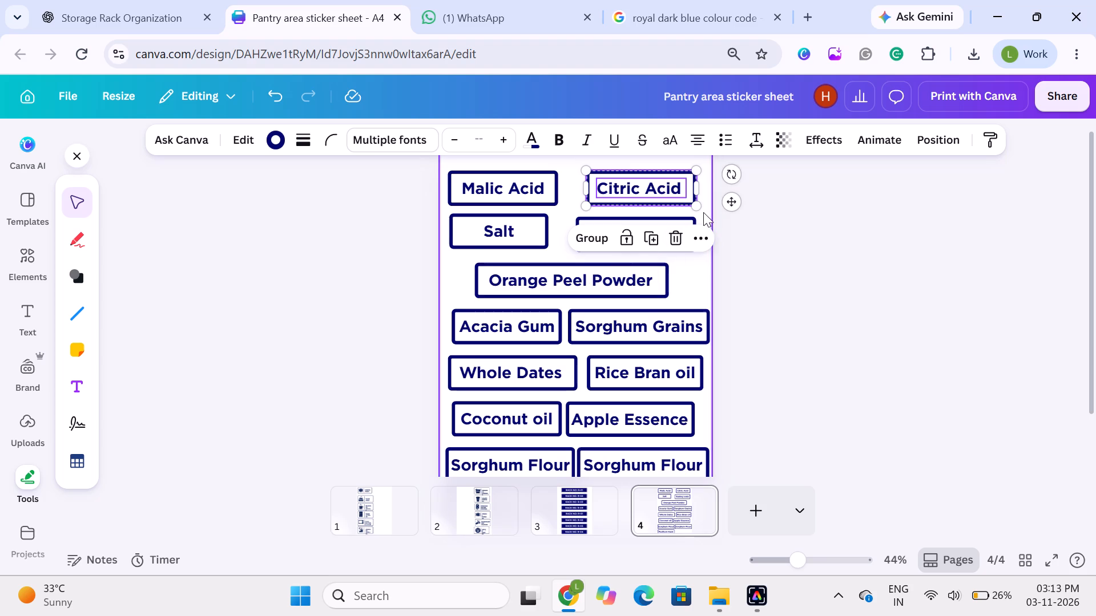
{"action": "left_click", "coordinate": [805, 229]}
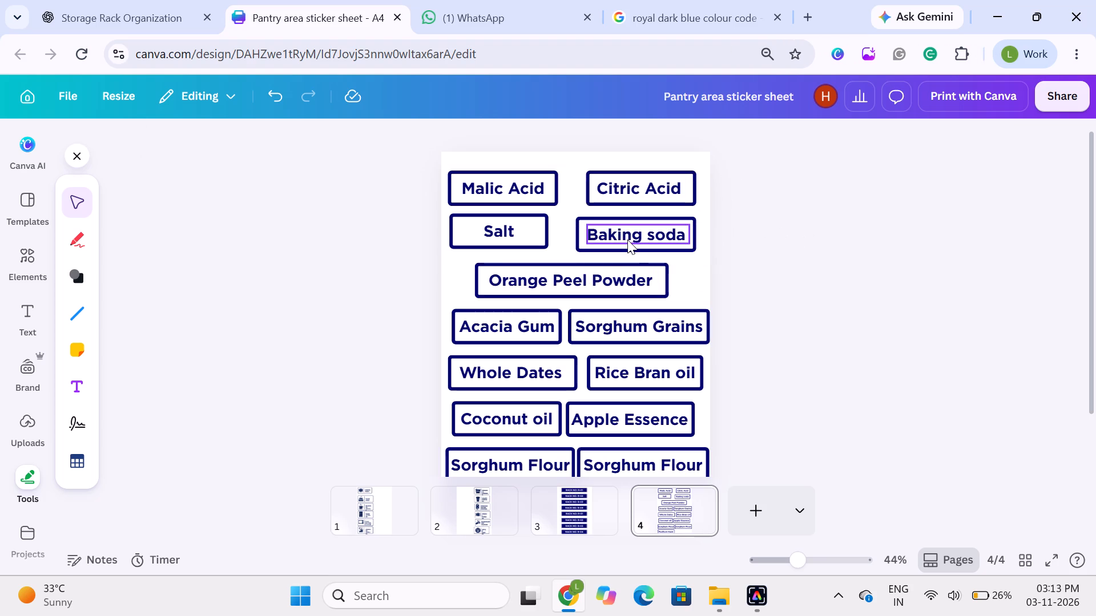
Centre the "Baking soda" name horizontally within its frame.
{"action": "left_click", "coordinate": [626, 239]}
{"action": "left_click", "coordinate": [631, 249], "text": "shift"}
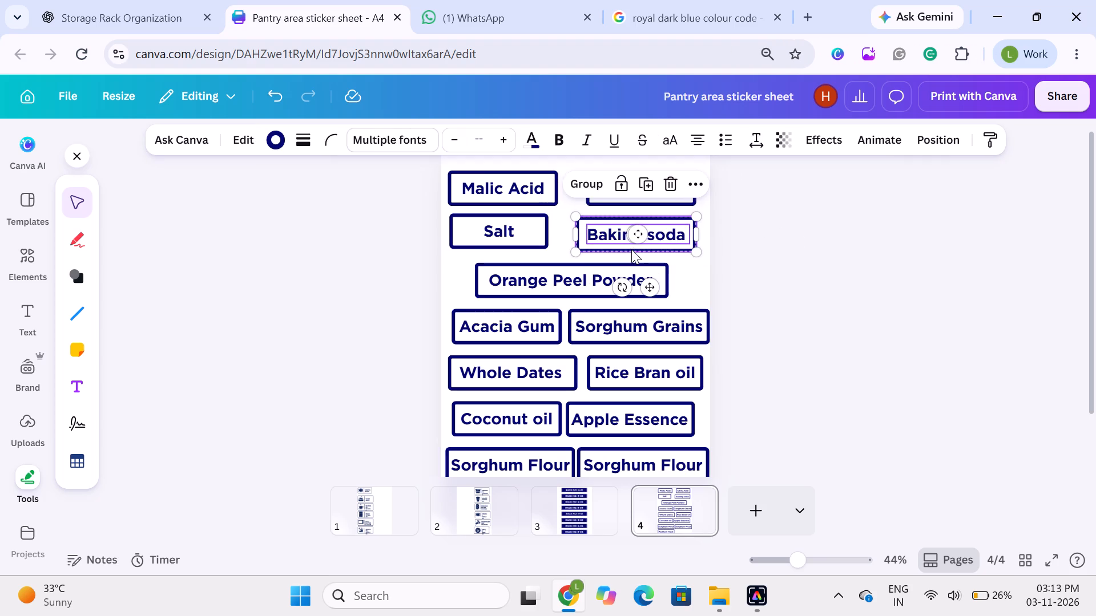
{"action": "left_click", "coordinate": [918, 136]}
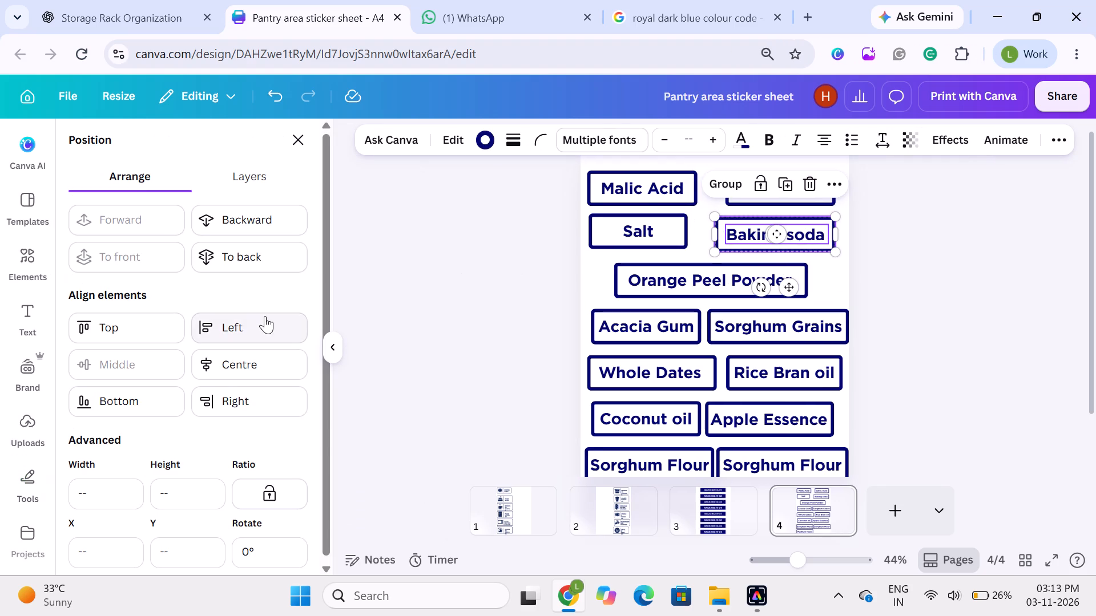
{"action": "left_click", "coordinate": [220, 371]}
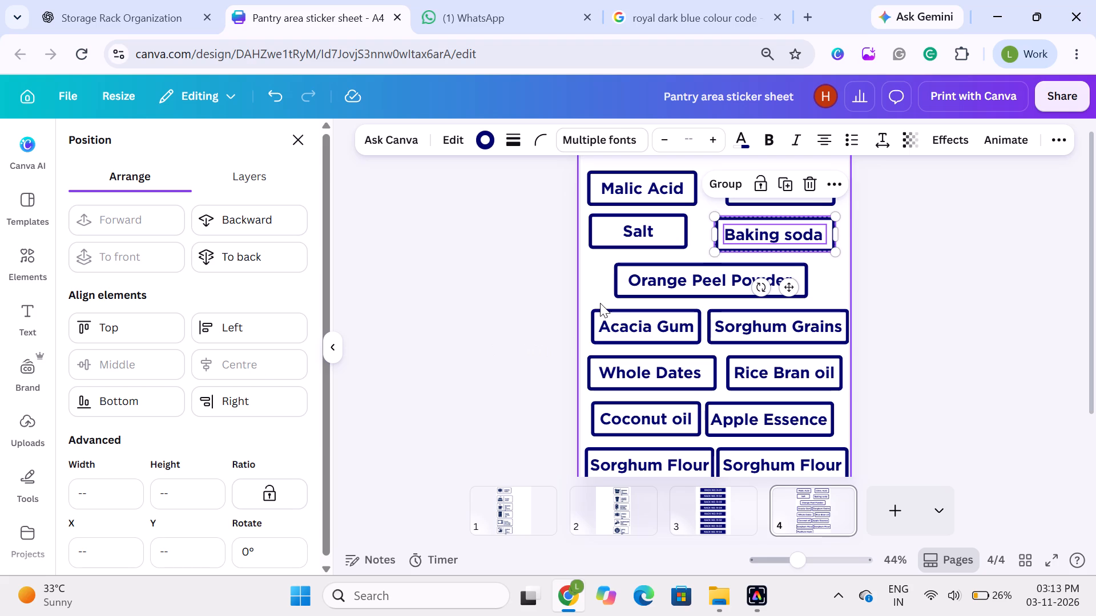
Check the horizontal centring of each name in its frame, from "Orange Peel Powder" through "Rice Bran oil".
{"action": "left_click", "coordinate": [647, 288]}
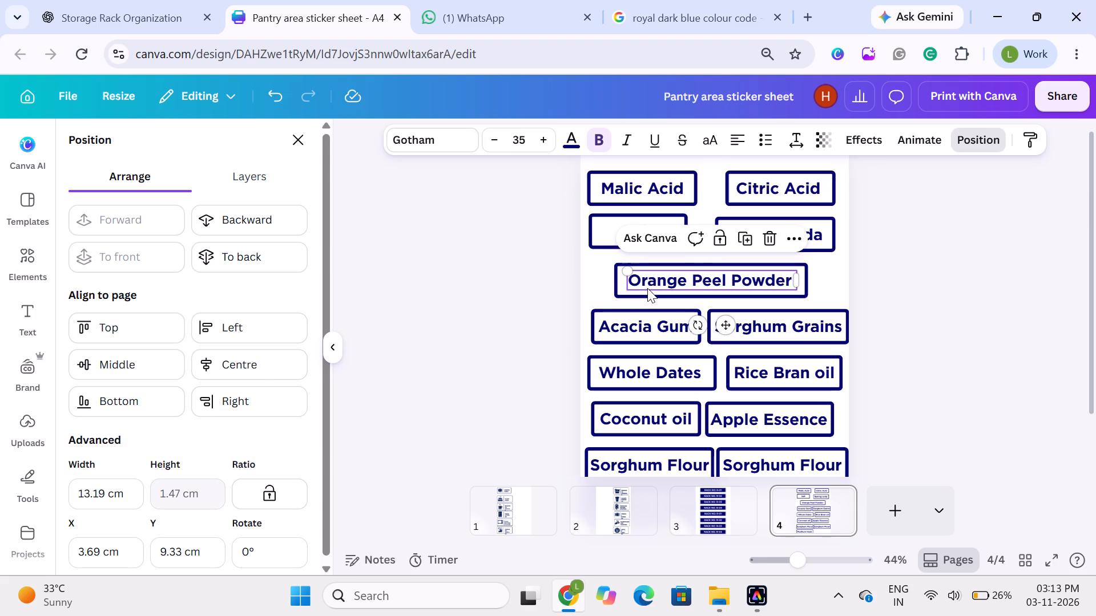
{"action": "left_click", "coordinate": [647, 296], "text": "shift"}
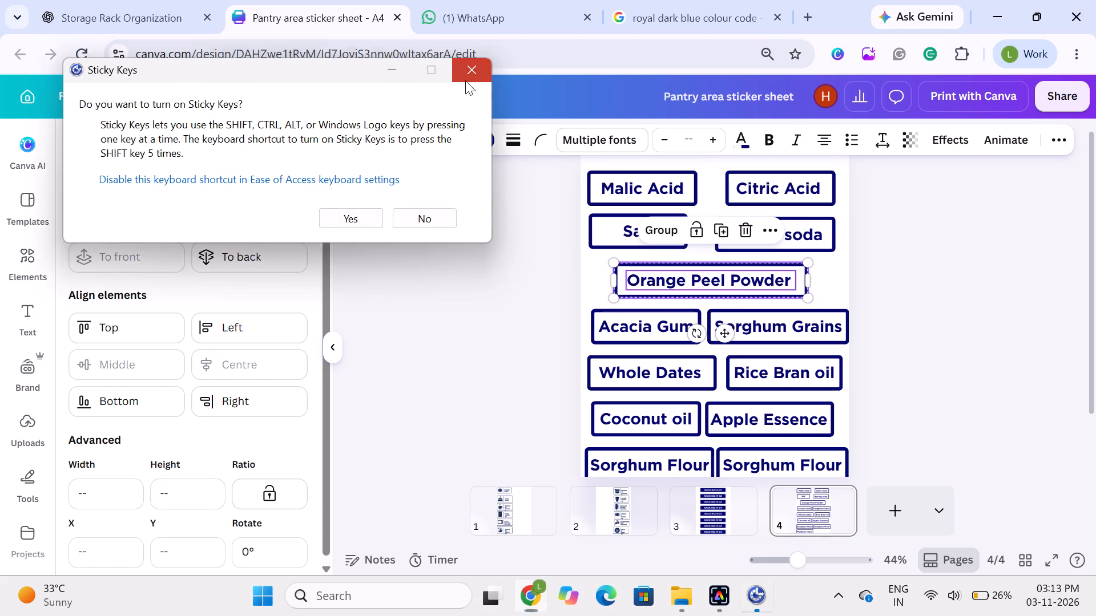
{"action": "left_click", "coordinate": [616, 320]}
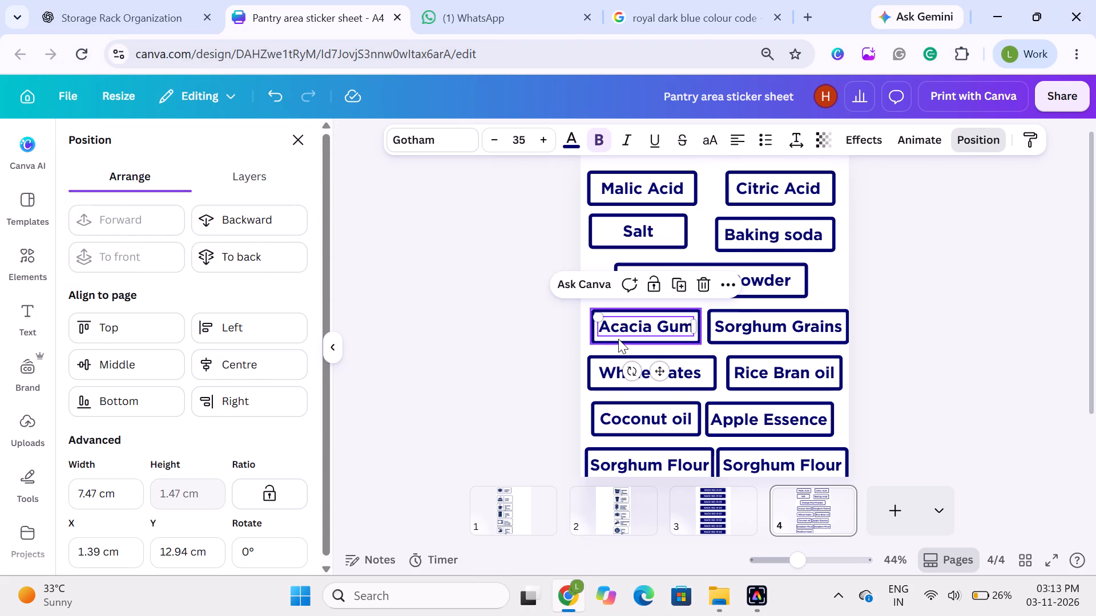
{"action": "left_click", "coordinate": [618, 339], "text": "shift"}
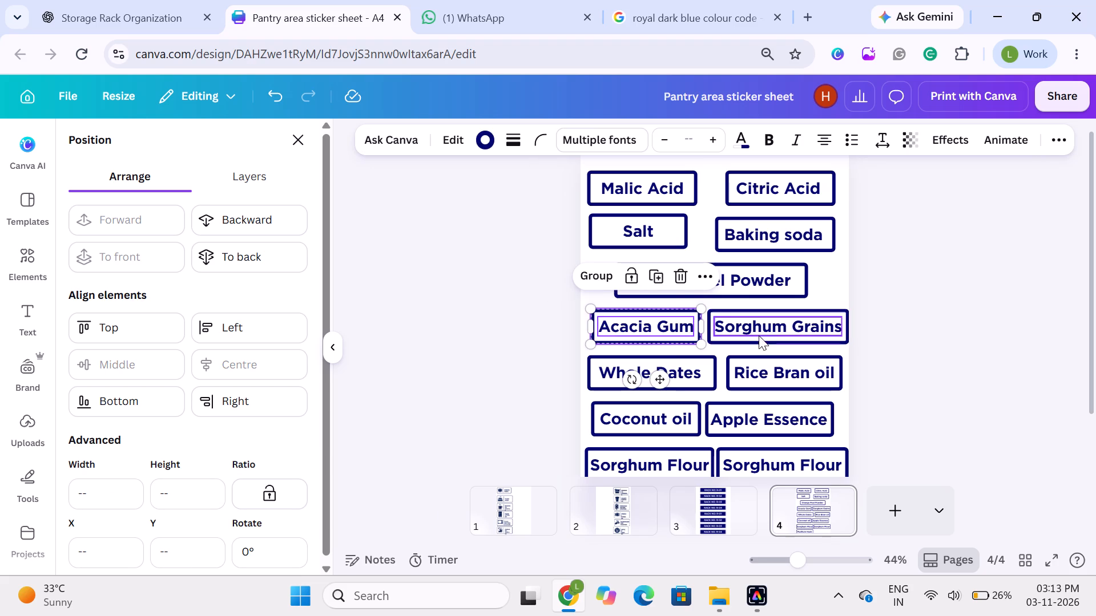
{"action": "left_click", "coordinate": [757, 326]}
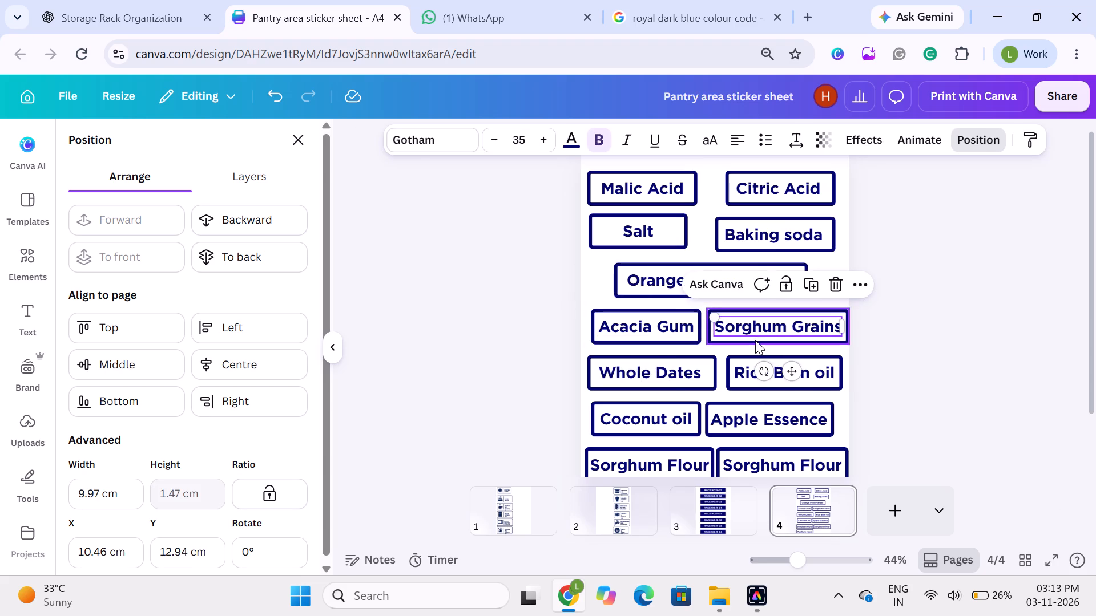
{"action": "left_click", "coordinate": [755, 340], "text": "shift"}
{"action": "left_click", "coordinate": [624, 375]}
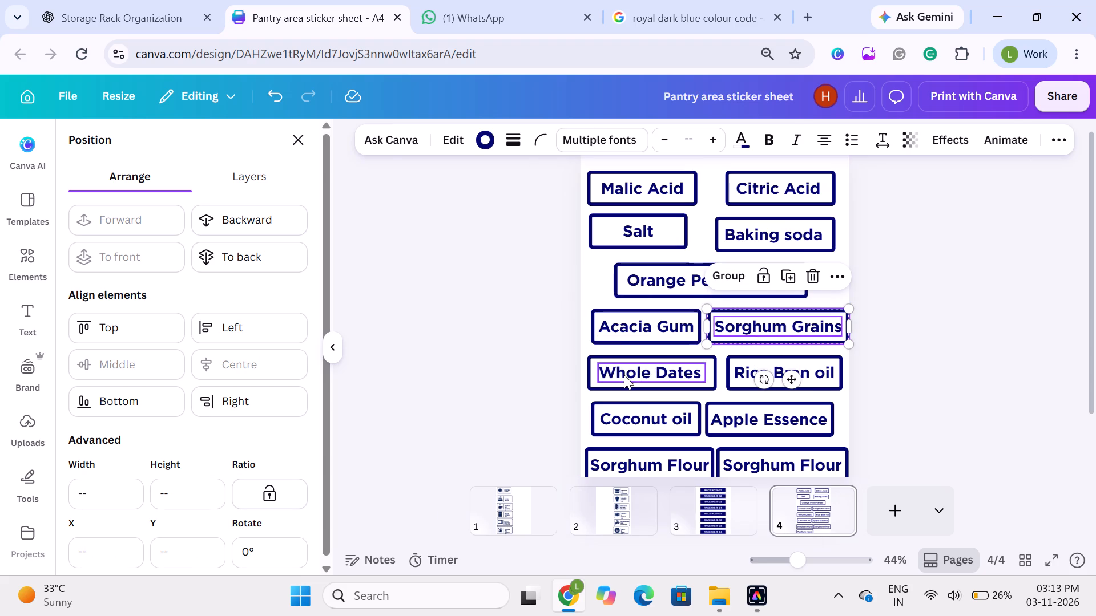
{"action": "left_click", "coordinate": [625, 388], "text": "shift"}
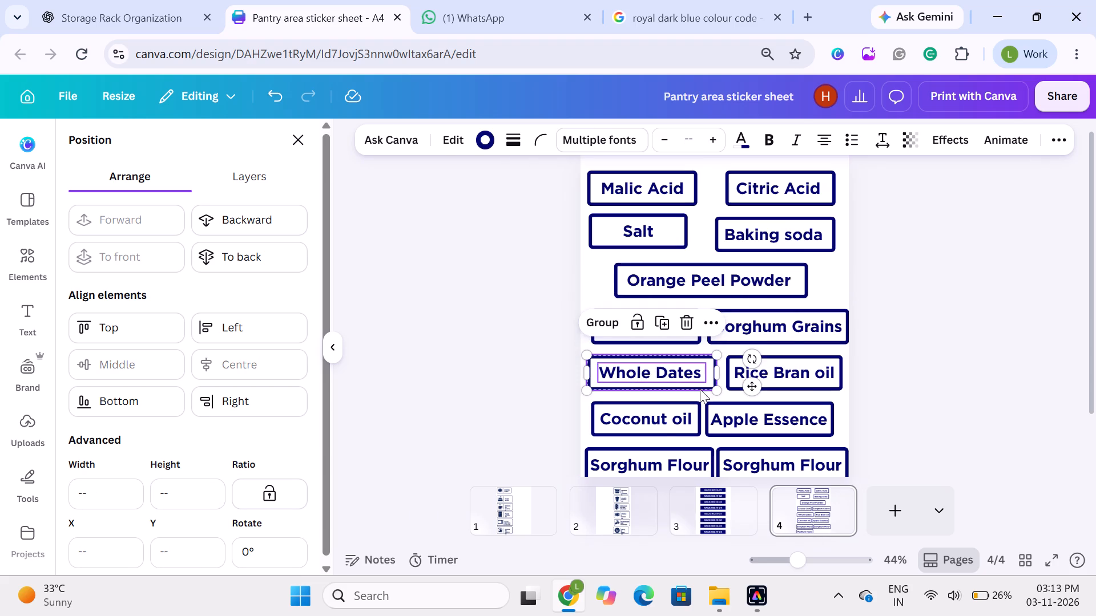
{"action": "left_click", "coordinate": [793, 363]}
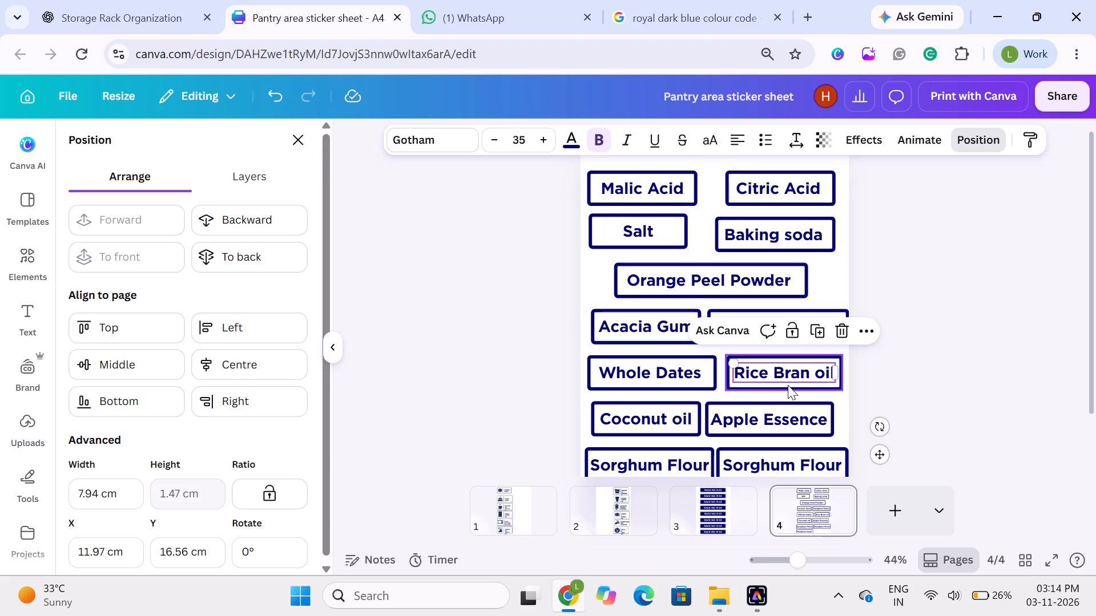
{"action": "left_click", "coordinate": [788, 385], "text": "shift"}
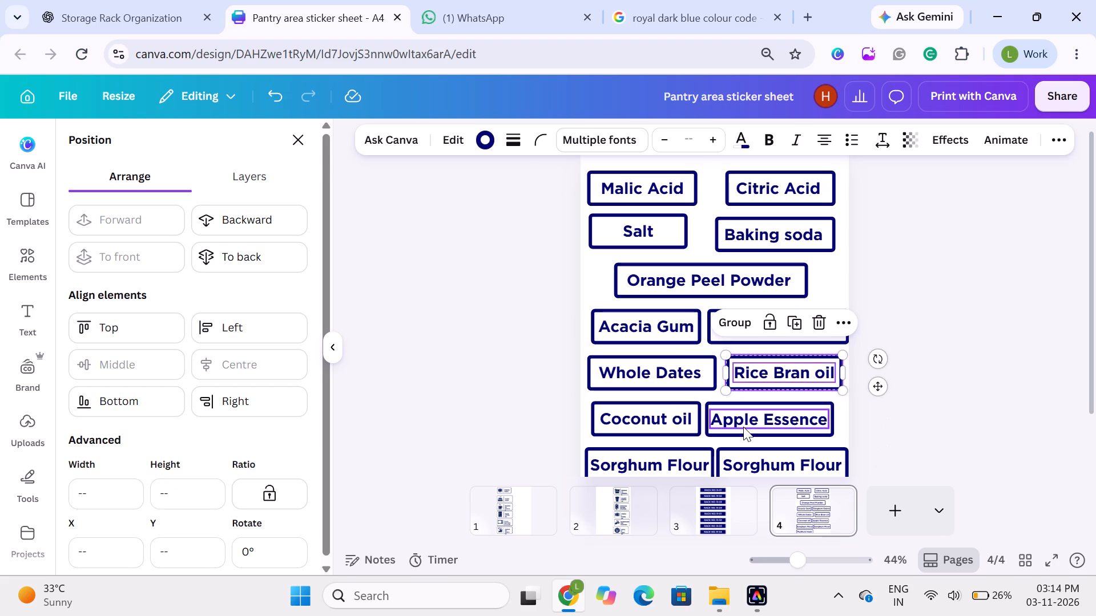
Check the horizontal centring of the "Apple Essence", "Coconut oil" and both "Sorghum Flour" names within their frames.
{"action": "left_click", "coordinate": [743, 427]}
{"action": "left_click", "coordinate": [742, 434], "text": "shift"}
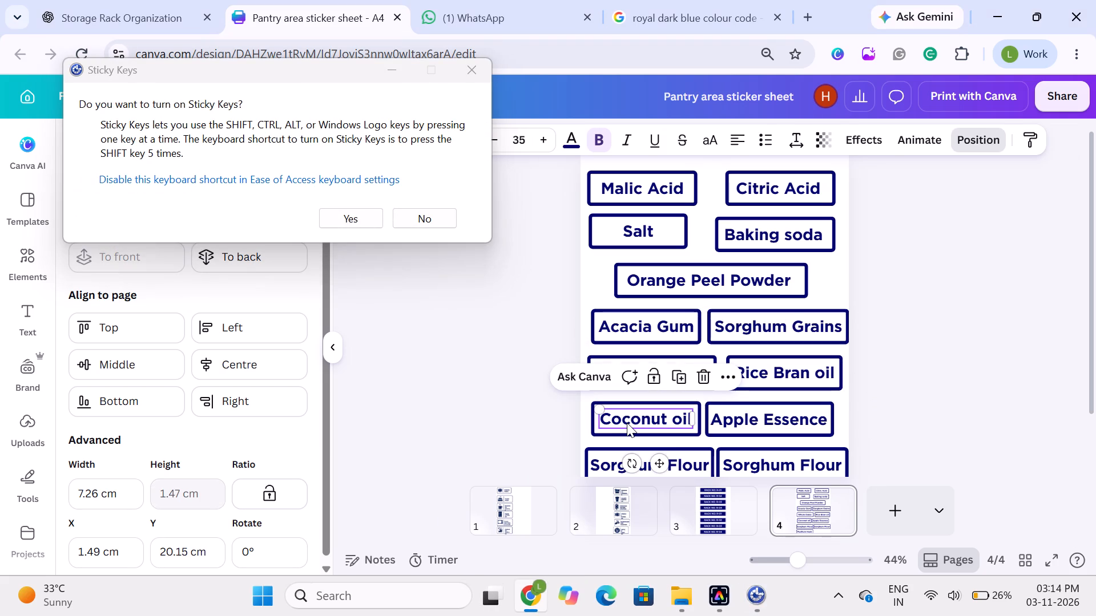
{"action": "left_click", "coordinate": [627, 433], "text": "shift"}
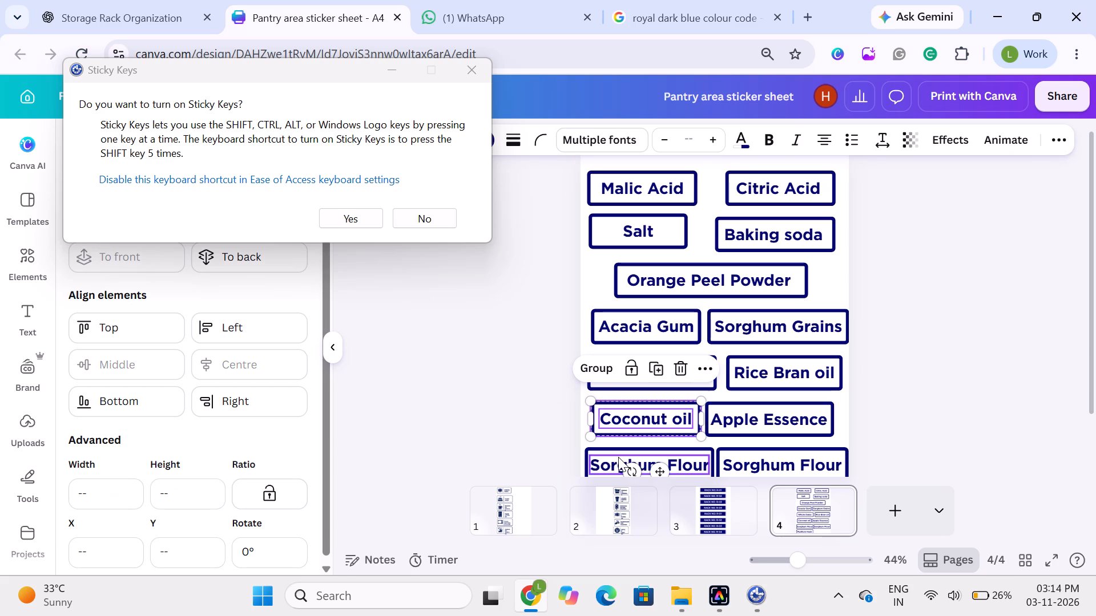
{"action": "left_click", "coordinate": [618, 457]}
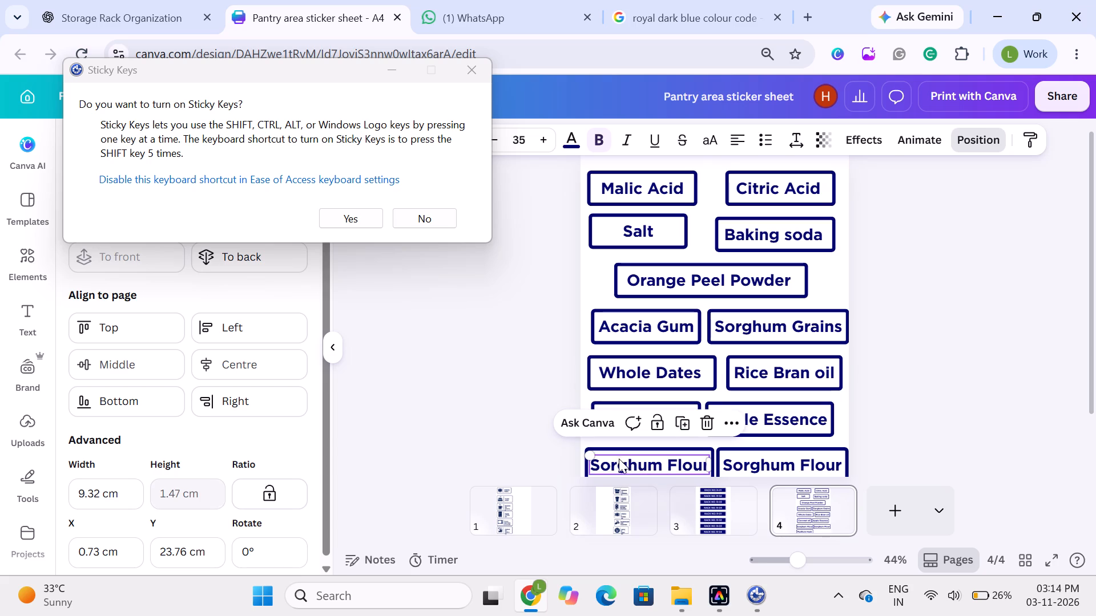
{"action": "left_click", "coordinate": [623, 448], "text": "shift"}
{"action": "scroll", "coordinate": [623, 448], "scroll_direction": "down", "scroll_amount": 1}
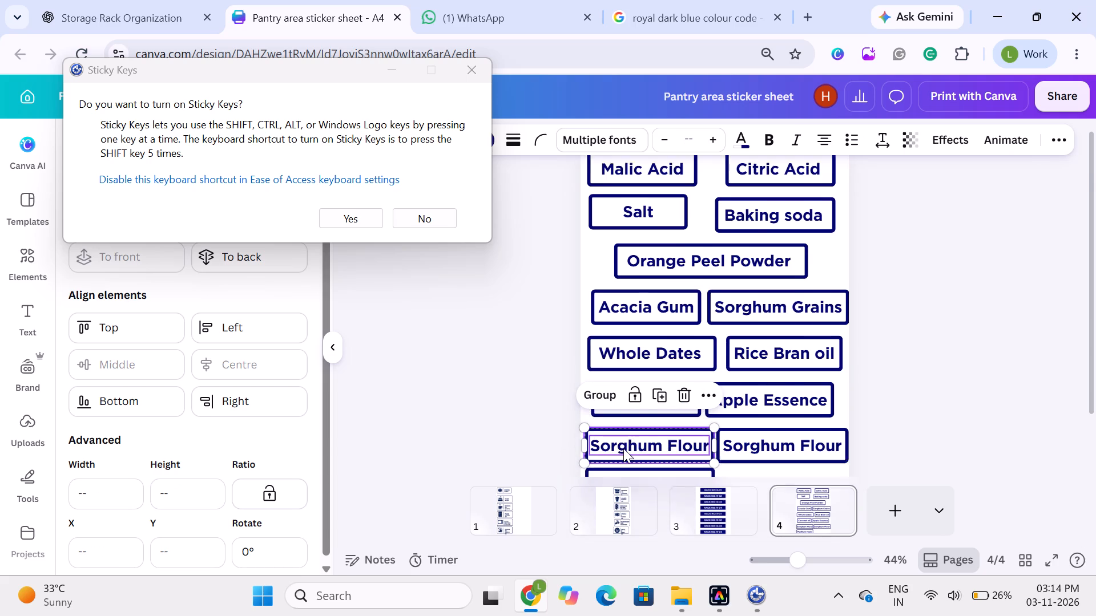
{"action": "scroll", "coordinate": [623, 448], "scroll_direction": "down", "scroll_amount": 1}
{"action": "left_click", "coordinate": [764, 411]}
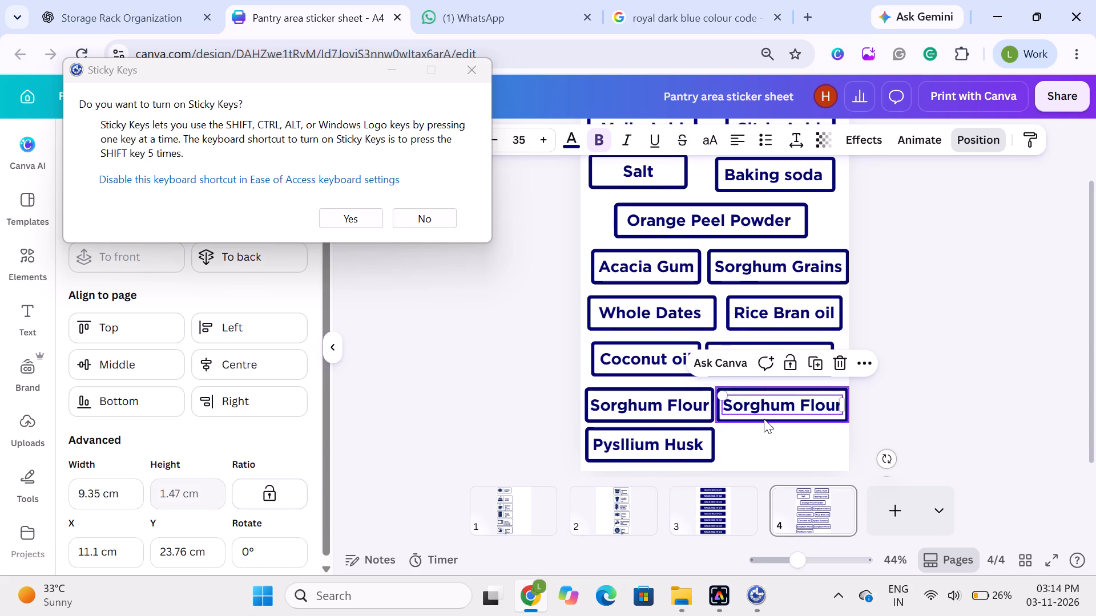
{"action": "left_click", "coordinate": [764, 419], "text": "shift"}
Centre the "Pysllium Husk" name horizontally within its frame.
{"action": "left_click", "coordinate": [635, 450]}
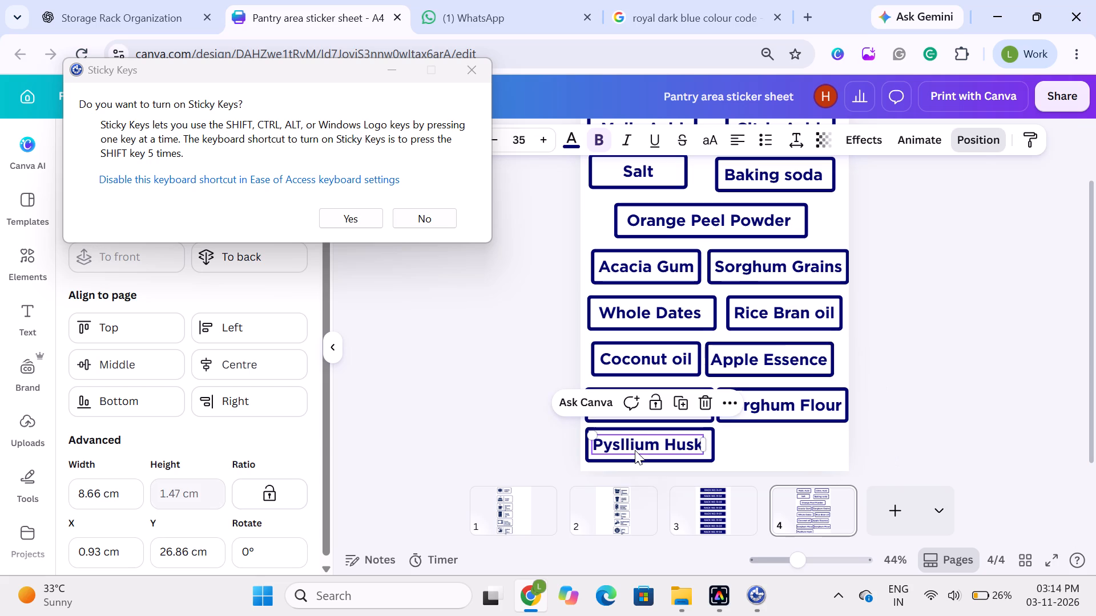
{"action": "left_click", "coordinate": [634, 459], "text": "shift"}
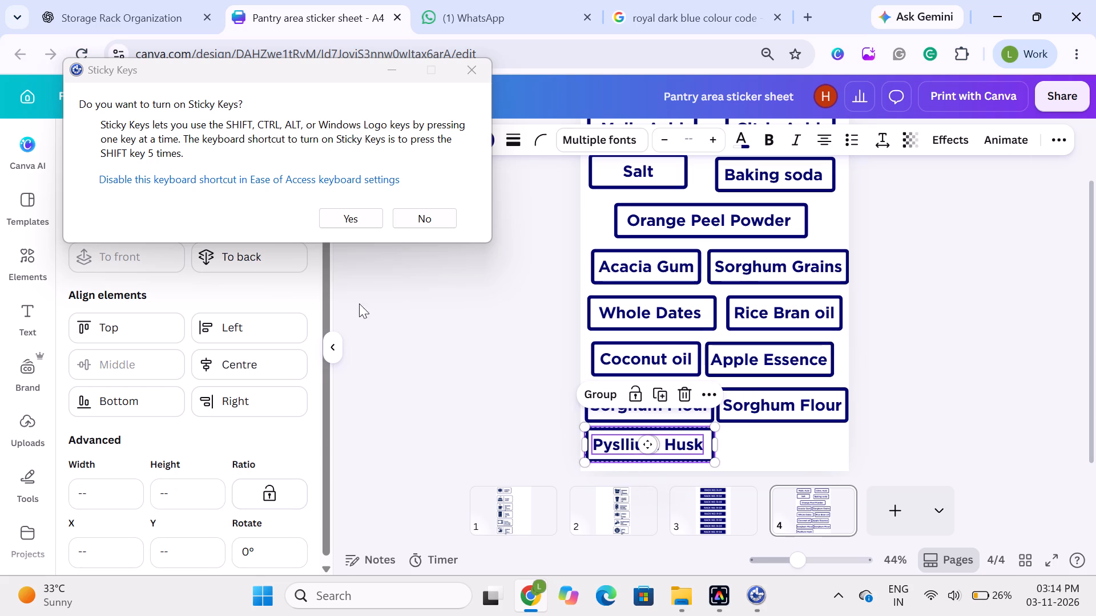
{"action": "left_click", "coordinate": [237, 365]}
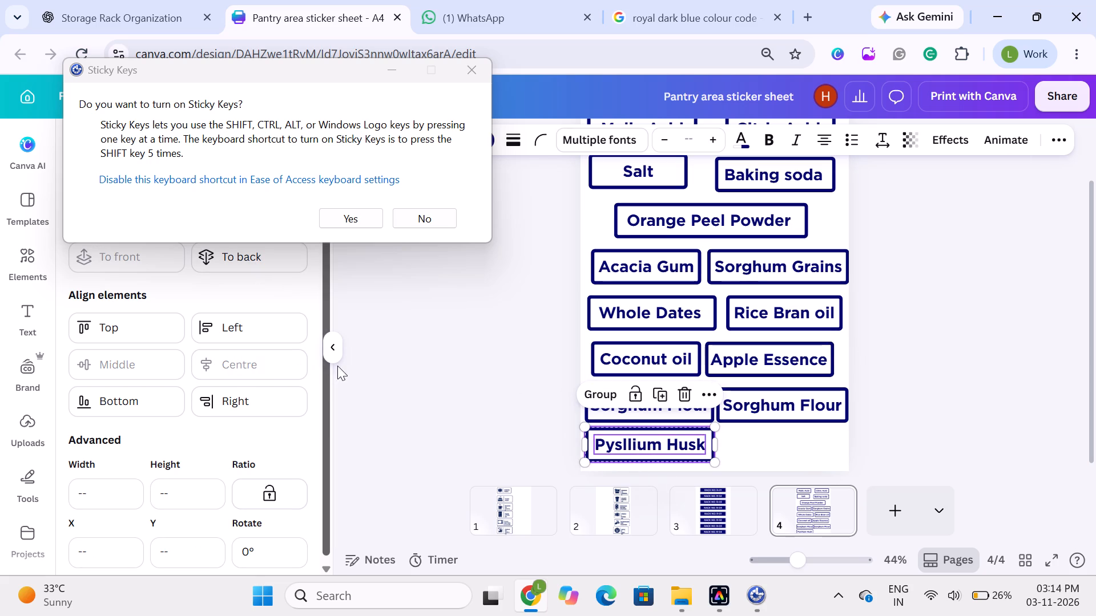
{"action": "left_click", "coordinate": [393, 360]}
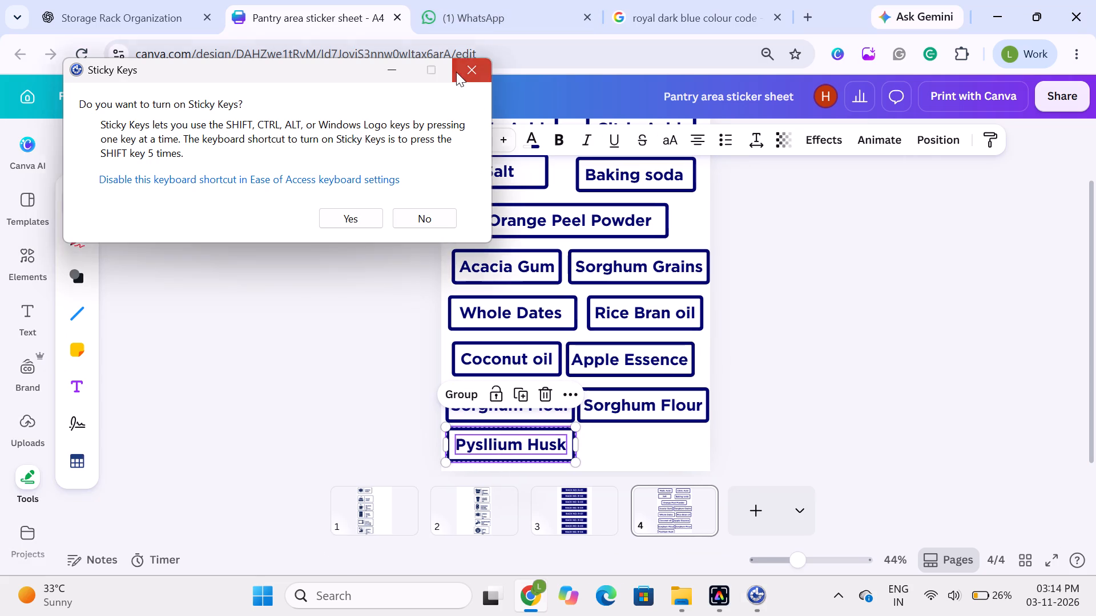
{"action": "left_click", "coordinate": [283, 272]}
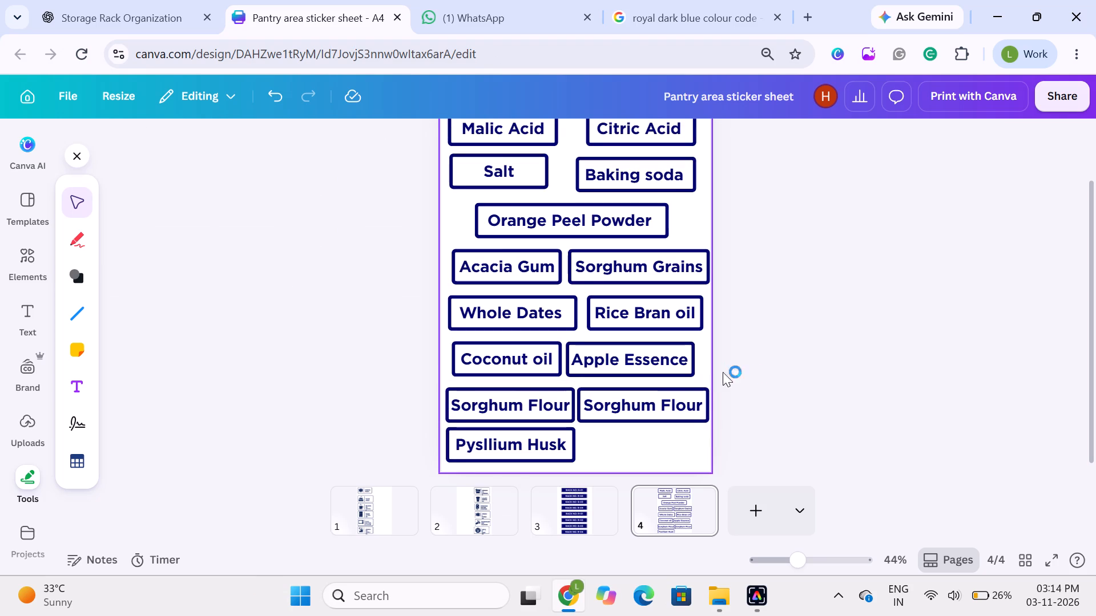
Check whether the "Salt" name and its frame are grouped as one element.
{"action": "left_click", "coordinate": [752, 374]}
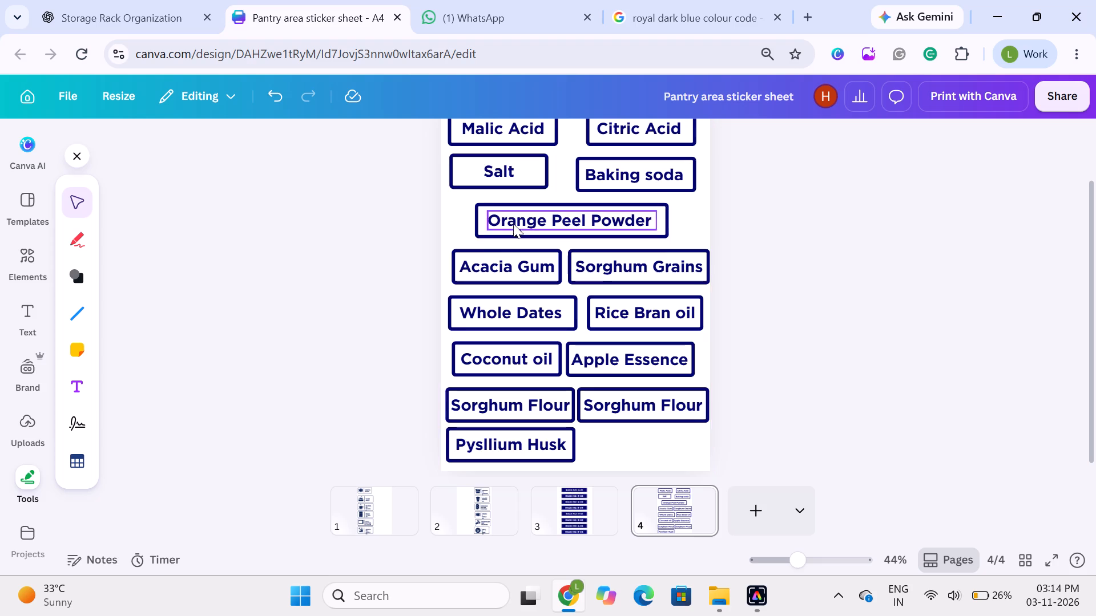
{"action": "left_click", "coordinate": [374, 217]}
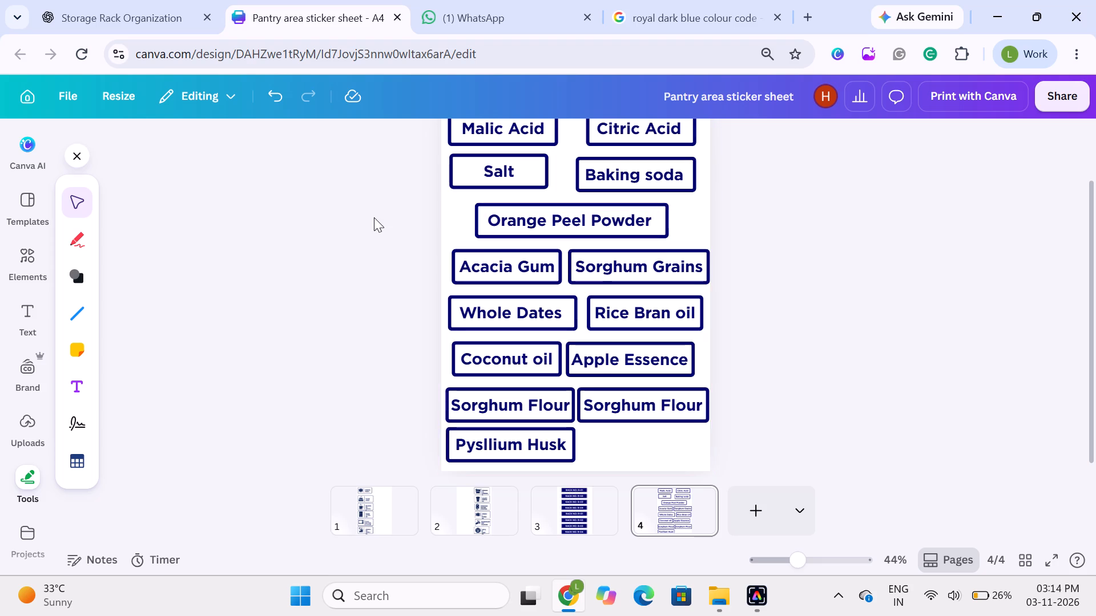
{"action": "left_click_drag", "start_coordinate": [374, 217], "coordinate": [407, 188]}
{"action": "left_click_drag", "start_coordinate": [428, 169], "coordinate": [503, 172]}
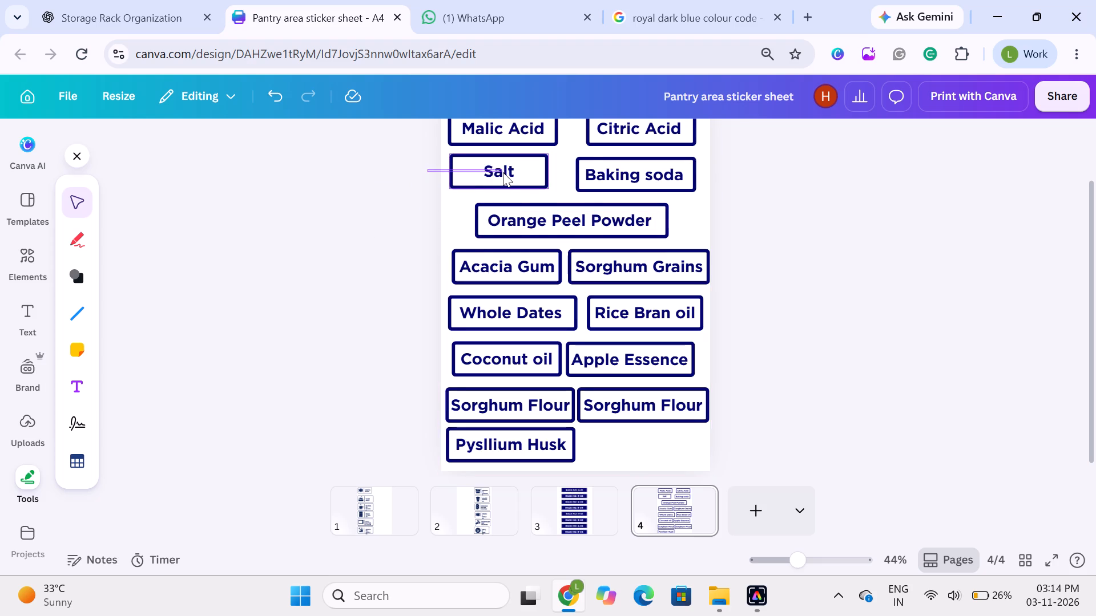
{"action": "scroll", "coordinate": [503, 172], "scroll_direction": "up", "scroll_amount": 2}
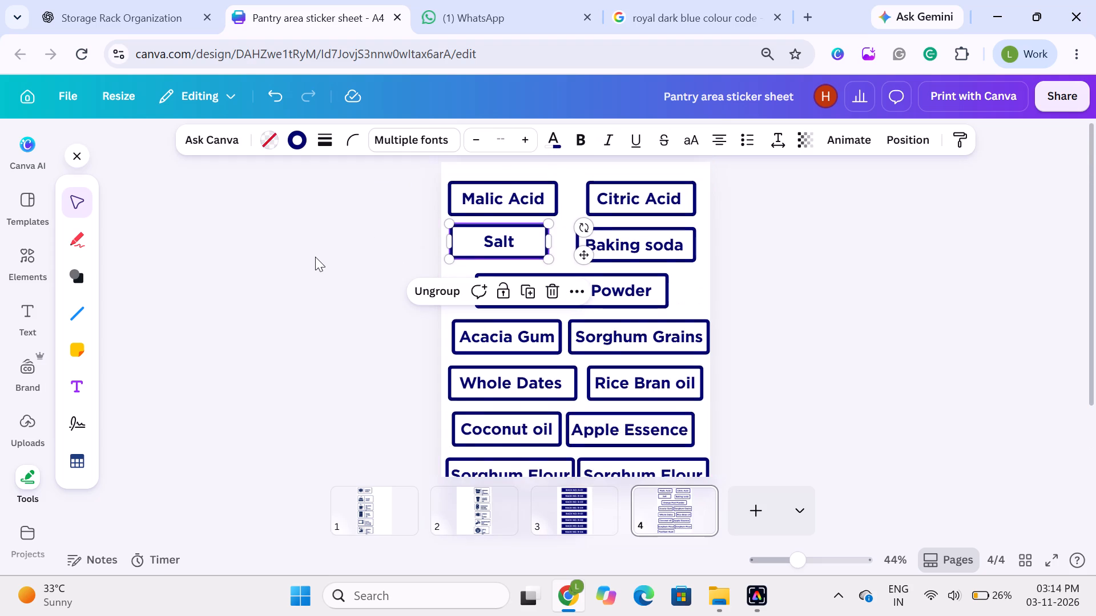
{"action": "left_click", "coordinate": [315, 257]}
{"action": "left_click_drag", "start_coordinate": [392, 241], "coordinate": [414, 256]}
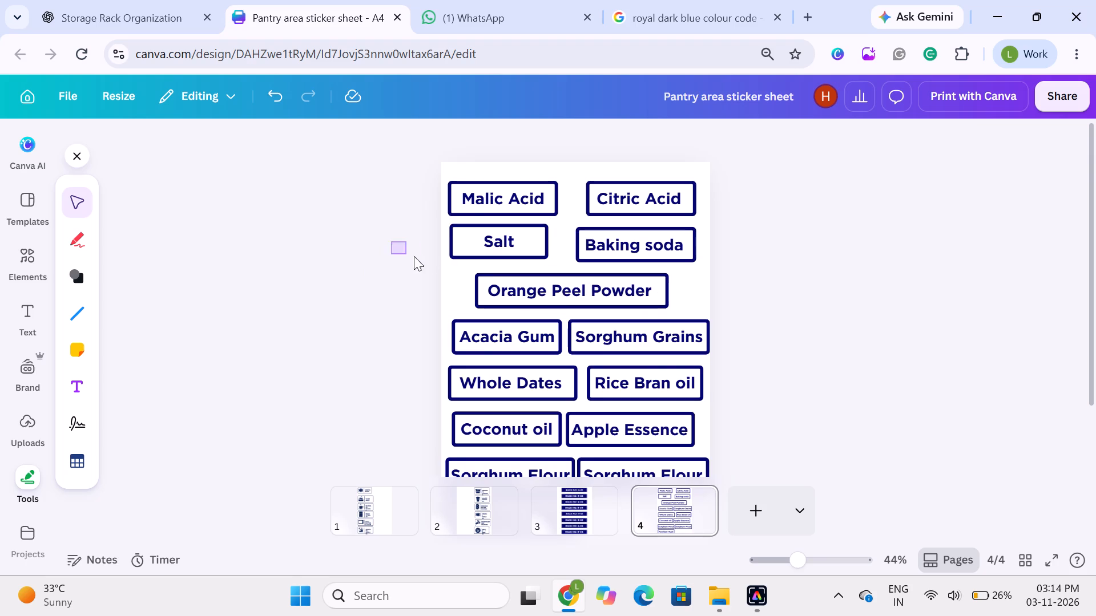
{"action": "left_click_drag", "start_coordinate": [414, 256], "coordinate": [505, 232]}
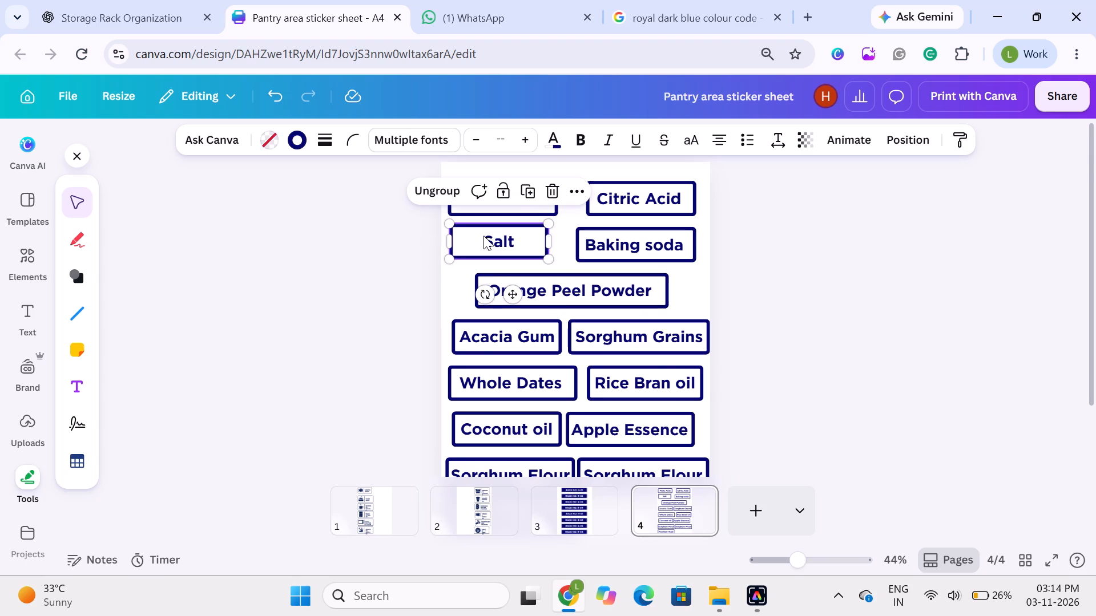
{"action": "left_click", "coordinate": [272, 259]}
{"action": "left_click", "coordinate": [486, 255]}
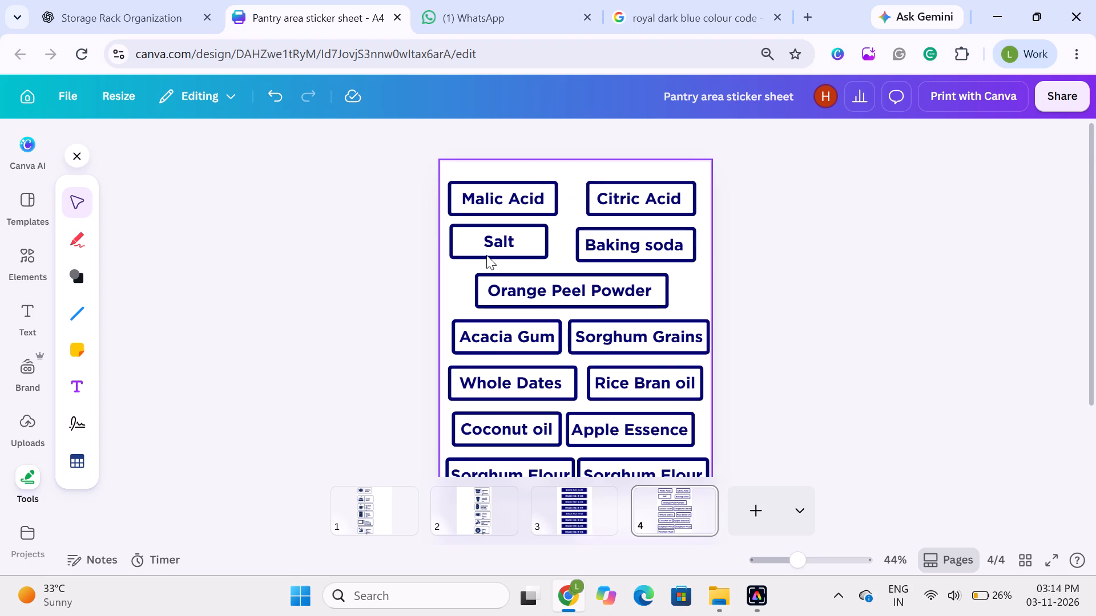
Group the "Malic Acid" and "Citric Acid" names each with their own frame.
{"action": "left_click", "coordinate": [350, 220]}
{"action": "left_click_drag", "start_coordinate": [360, 204], "coordinate": [479, 192]}
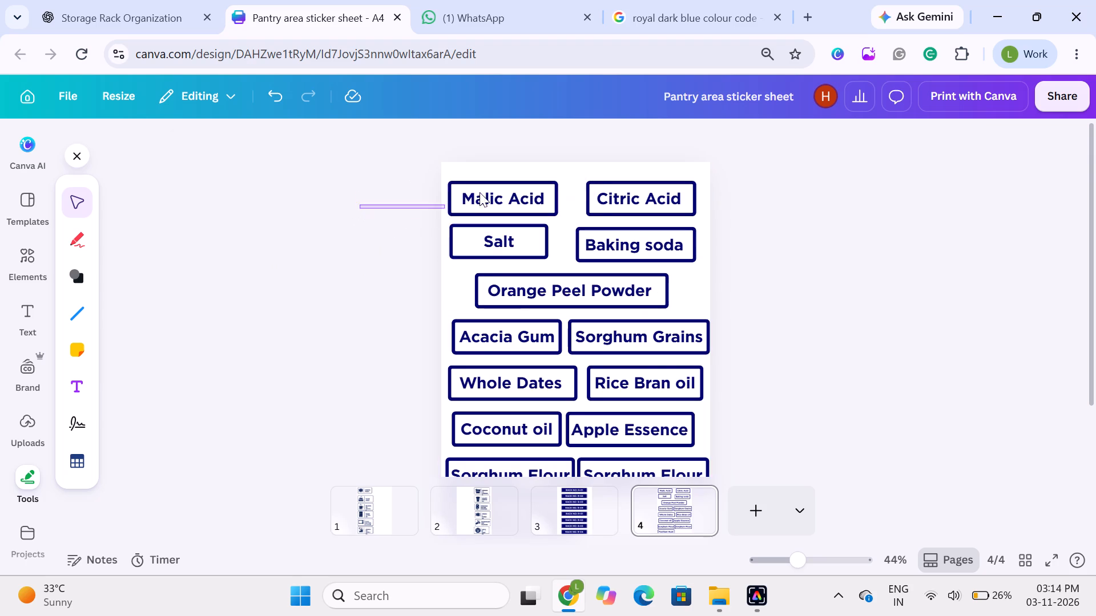
{"action": "left_click_drag", "start_coordinate": [479, 192], "coordinate": [503, 191]}
{"action": "left_click", "coordinate": [441, 249]}
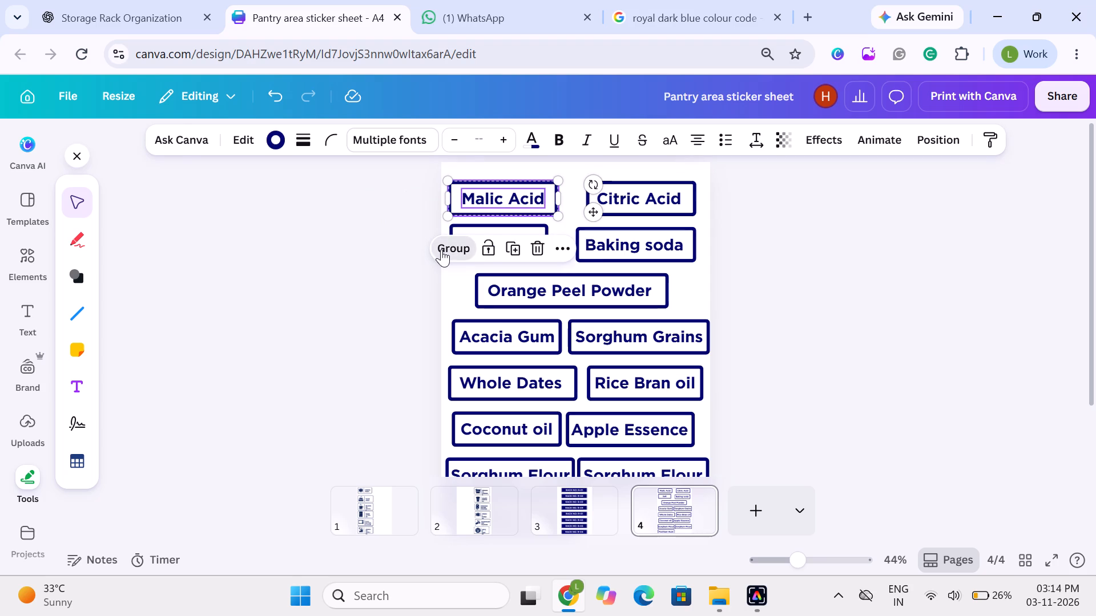
{"action": "left_click_drag", "start_coordinate": [764, 198], "coordinate": [652, 197]}
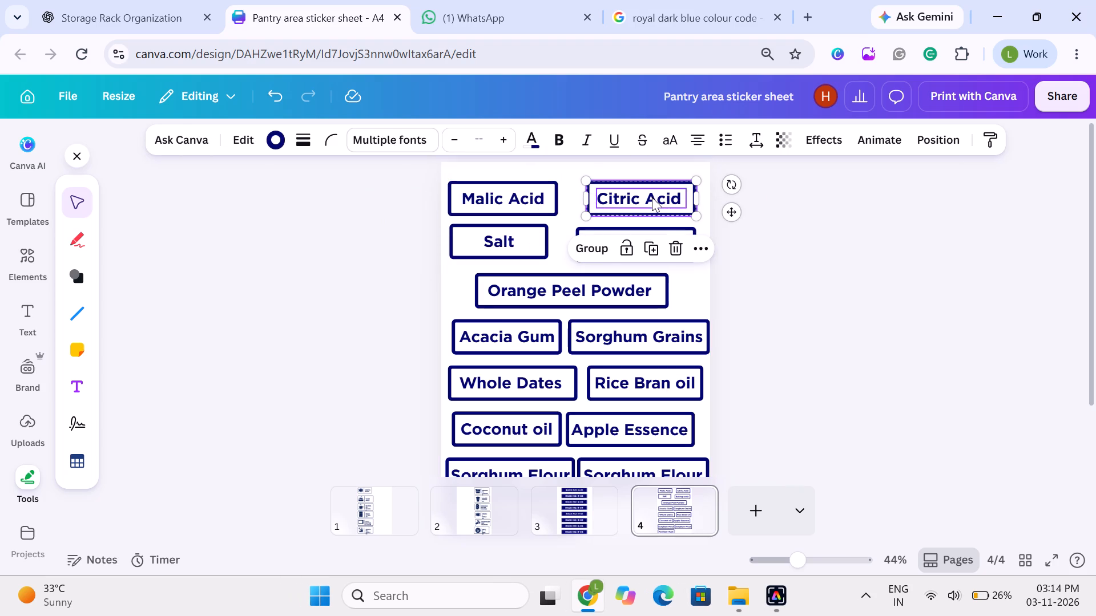
{"action": "left_click", "coordinate": [593, 254]}
Group the "Baking soda" and "Orange Peel Powder" names each with their own frame.
{"action": "left_click", "coordinate": [780, 262]}
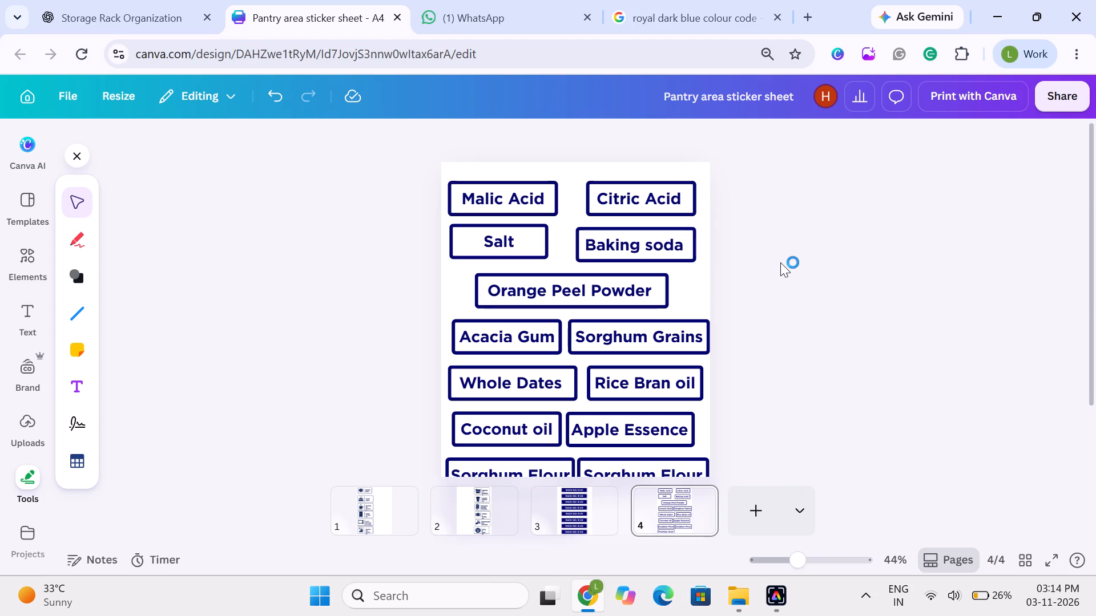
{"action": "left_click_drag", "start_coordinate": [779, 261], "coordinate": [662, 249]}
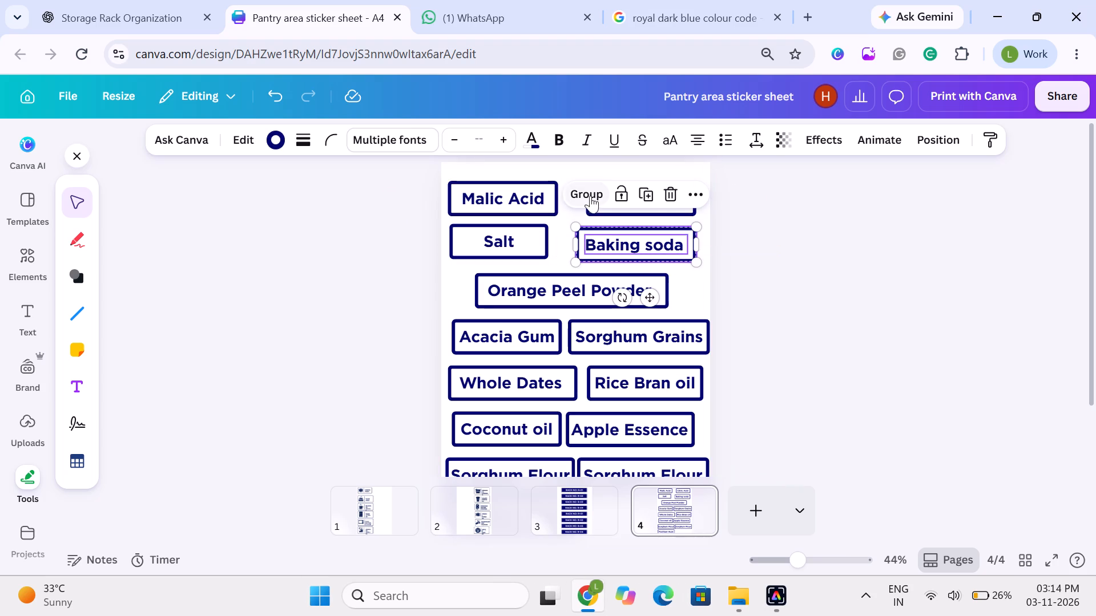
{"action": "left_click", "coordinate": [590, 196]}
{"action": "left_click_drag", "start_coordinate": [423, 289], "coordinate": [523, 301]}
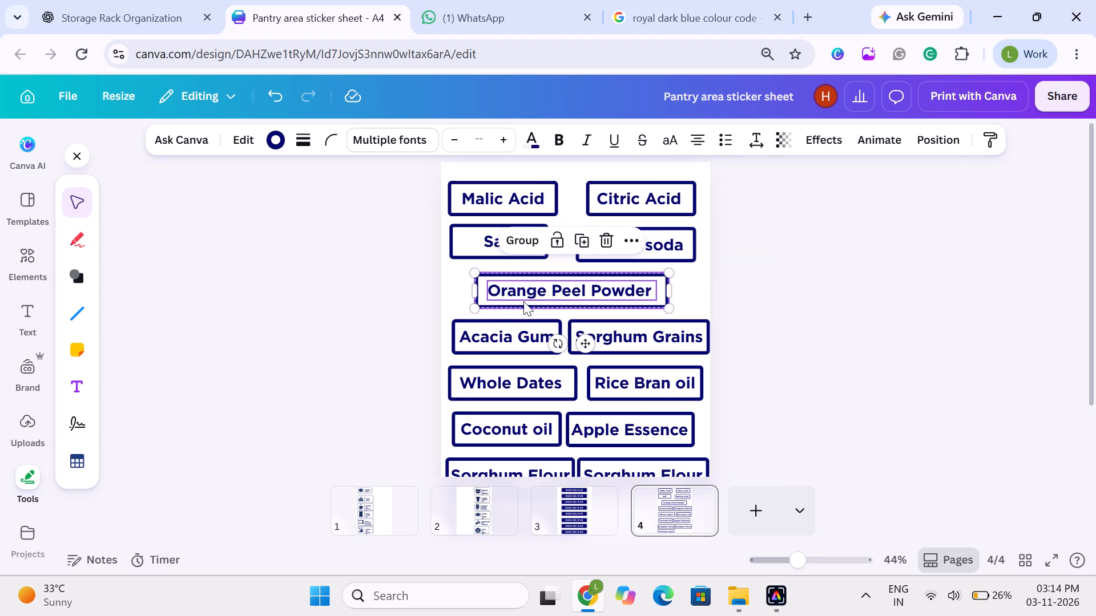
{"action": "left_click", "coordinate": [523, 245]}
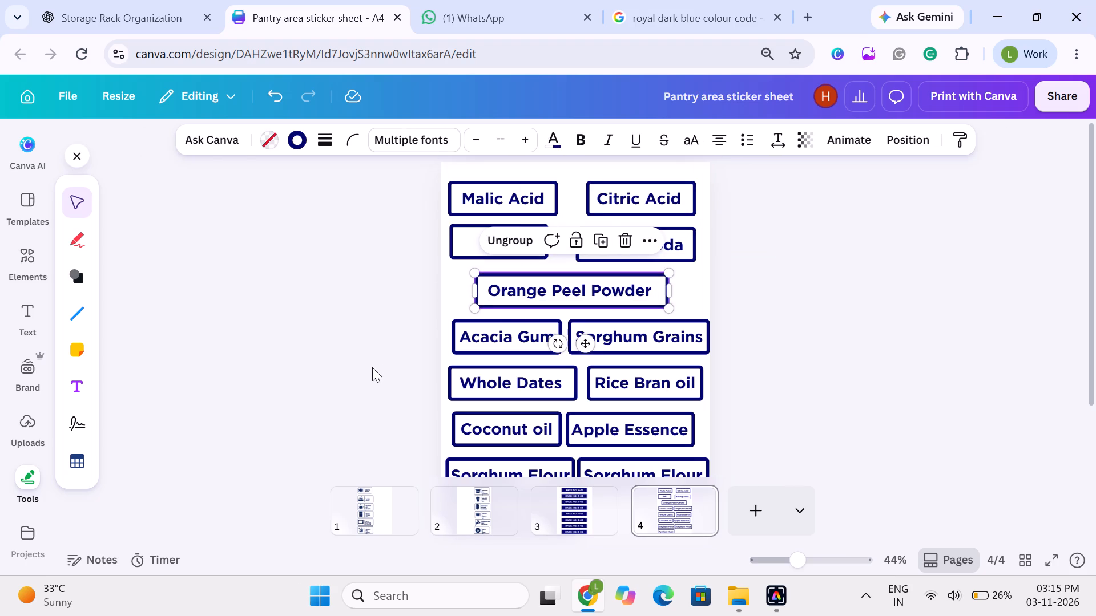
Group the "Acacia Gum", "Whole Dates" and "Coconut oil" names each with their own frame.
{"action": "left_click_drag", "start_coordinate": [372, 367], "coordinate": [472, 321]}
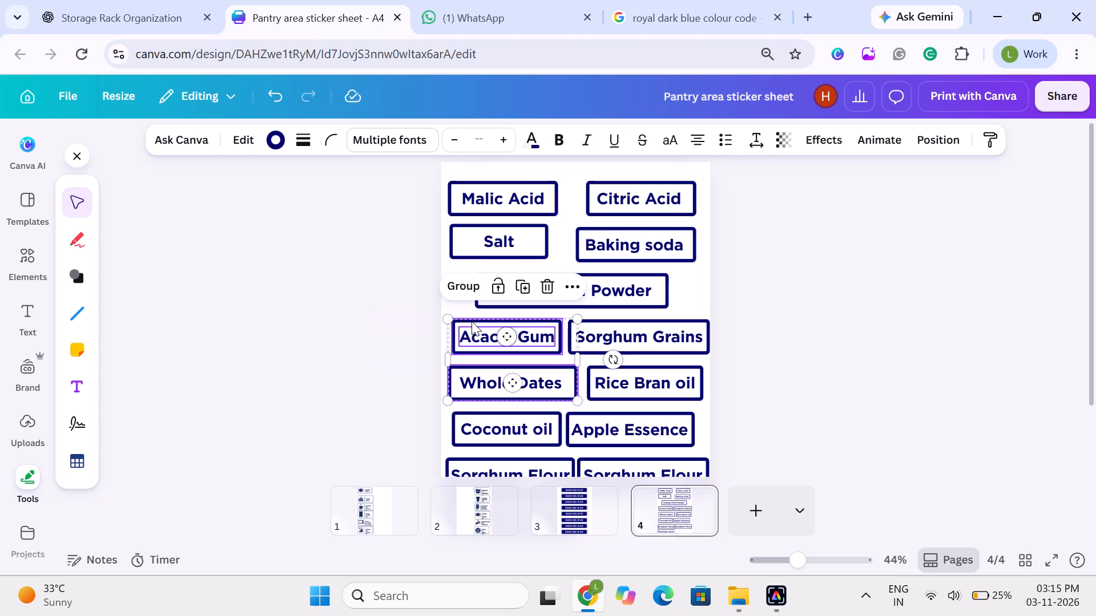
{"action": "left_click", "coordinate": [349, 348]}
{"action": "left_click_drag", "start_coordinate": [389, 332], "coordinate": [465, 340]}
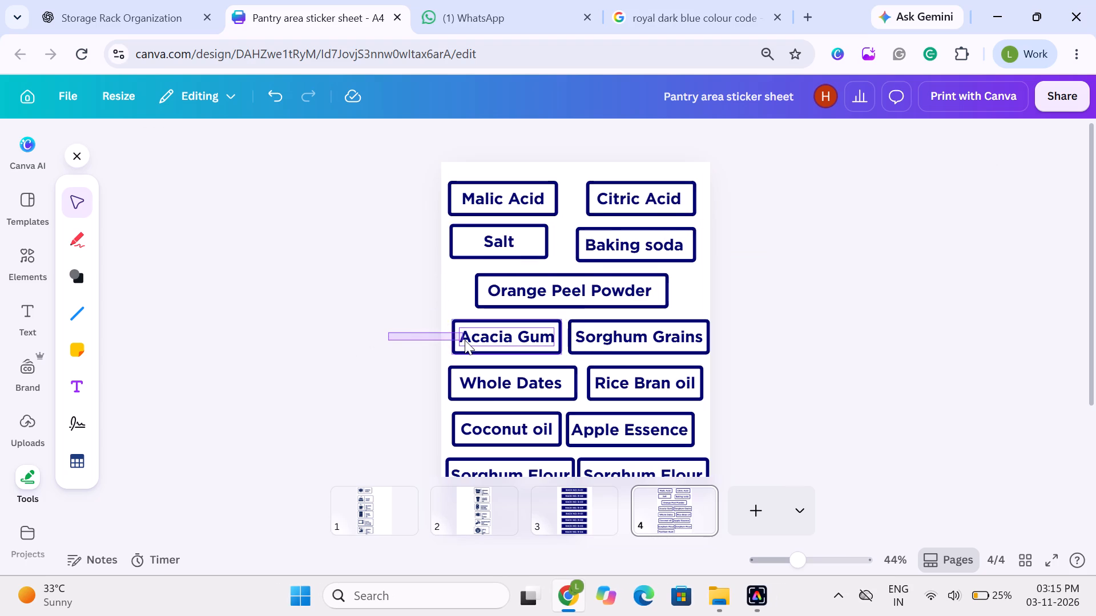
{"action": "left_click", "coordinate": [456, 295]}
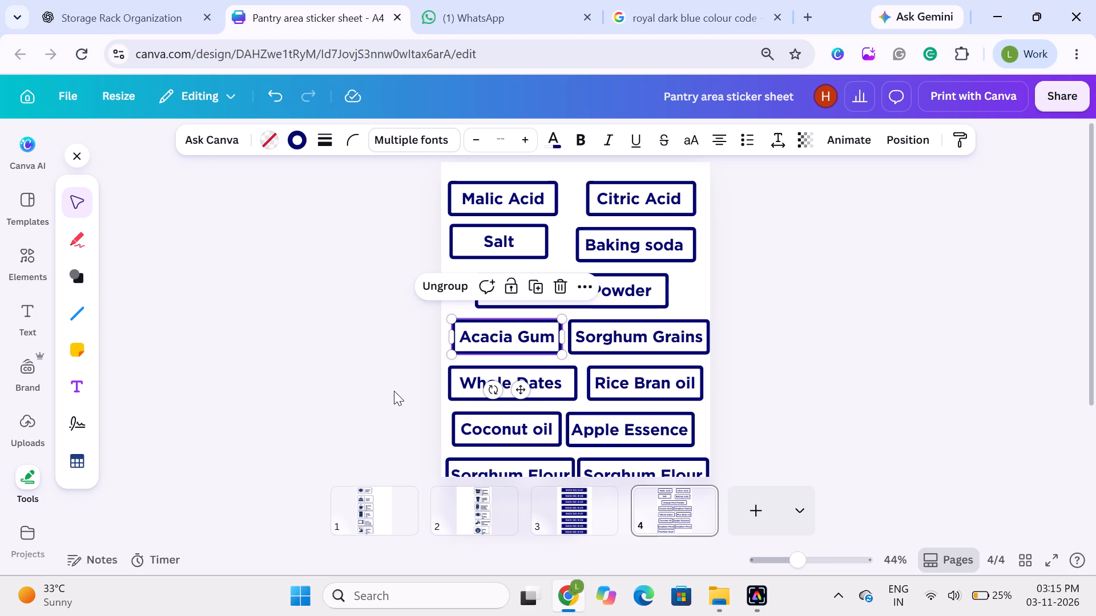
{"action": "left_click_drag", "start_coordinate": [394, 391], "coordinate": [476, 386]}
{"action": "left_click", "coordinate": [457, 339]}
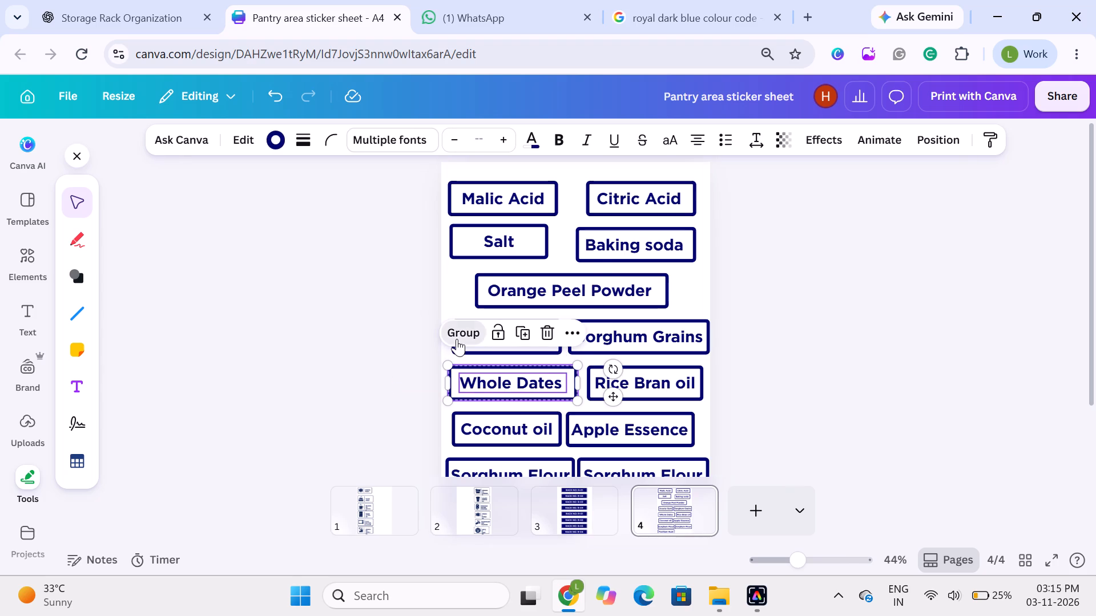
{"action": "left_click", "coordinate": [355, 405]}
{"action": "left_click_drag", "start_coordinate": [406, 428], "coordinate": [446, 433]}
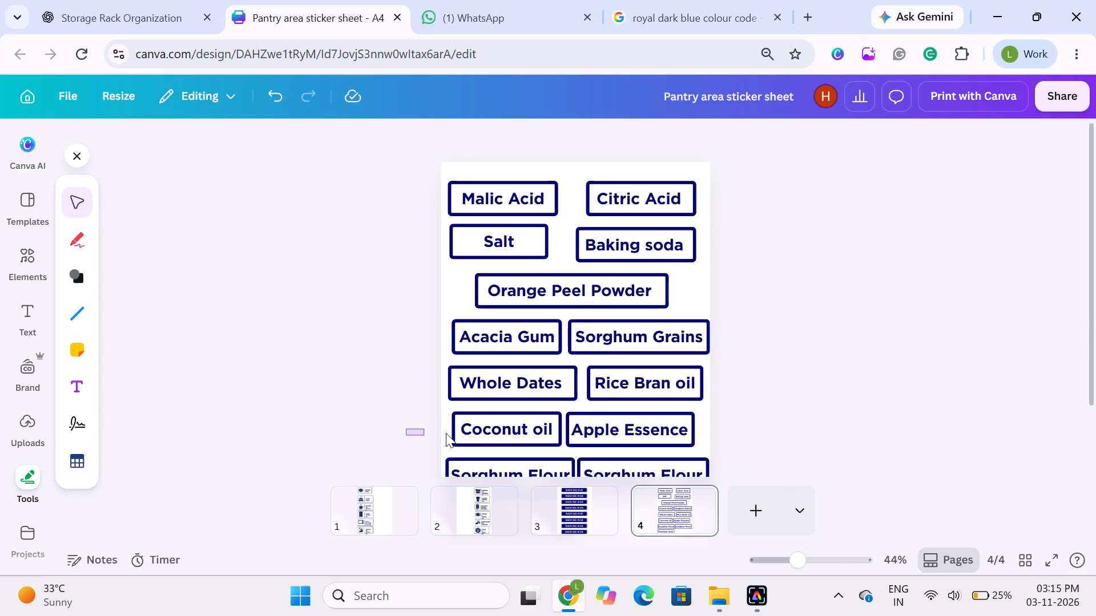
{"action": "left_click_drag", "start_coordinate": [446, 433], "coordinate": [482, 431]}
{"action": "left_click", "coordinate": [455, 380]}
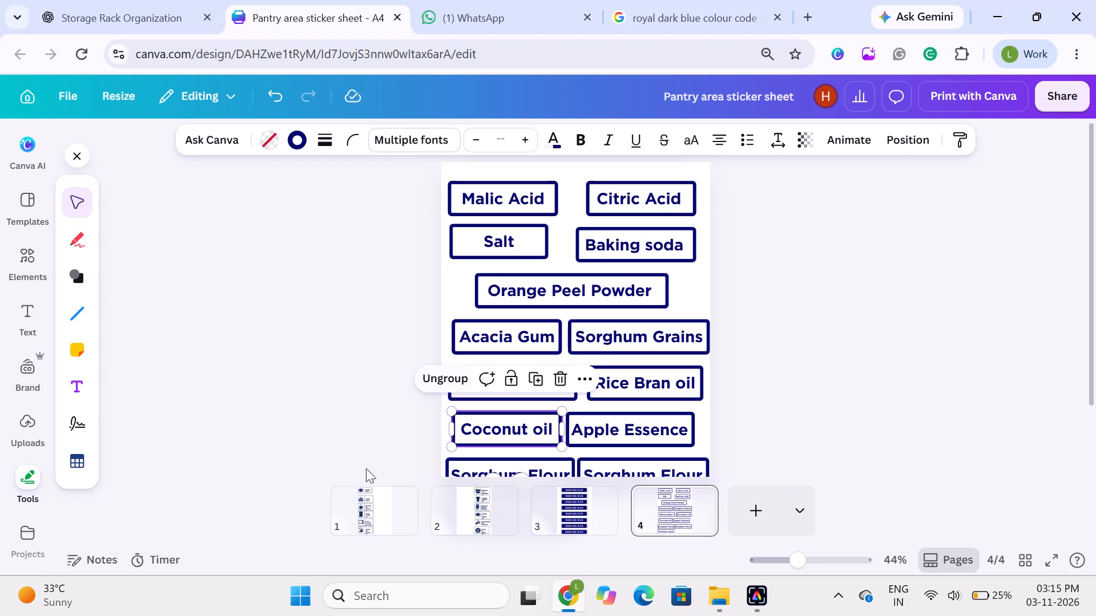
Group the left-column "Sorghum Flour" name and the "Pysllium Husk" name each with their own frame.
{"action": "scroll", "coordinate": [388, 415], "scroll_direction": "down", "scroll_amount": 1}
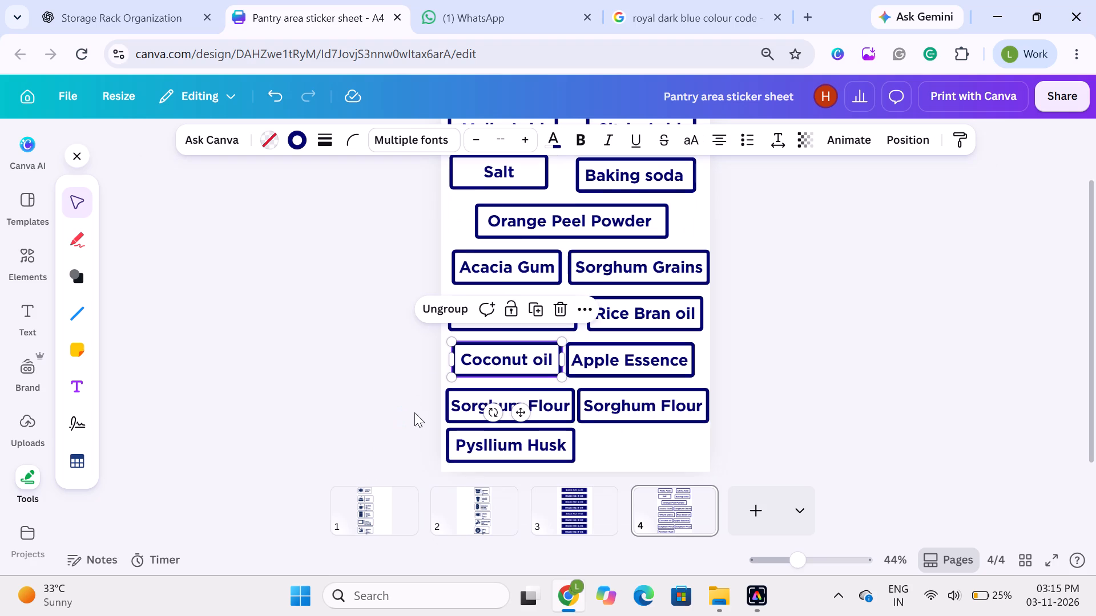
{"action": "left_click_drag", "start_coordinate": [420, 414], "coordinate": [472, 409]}
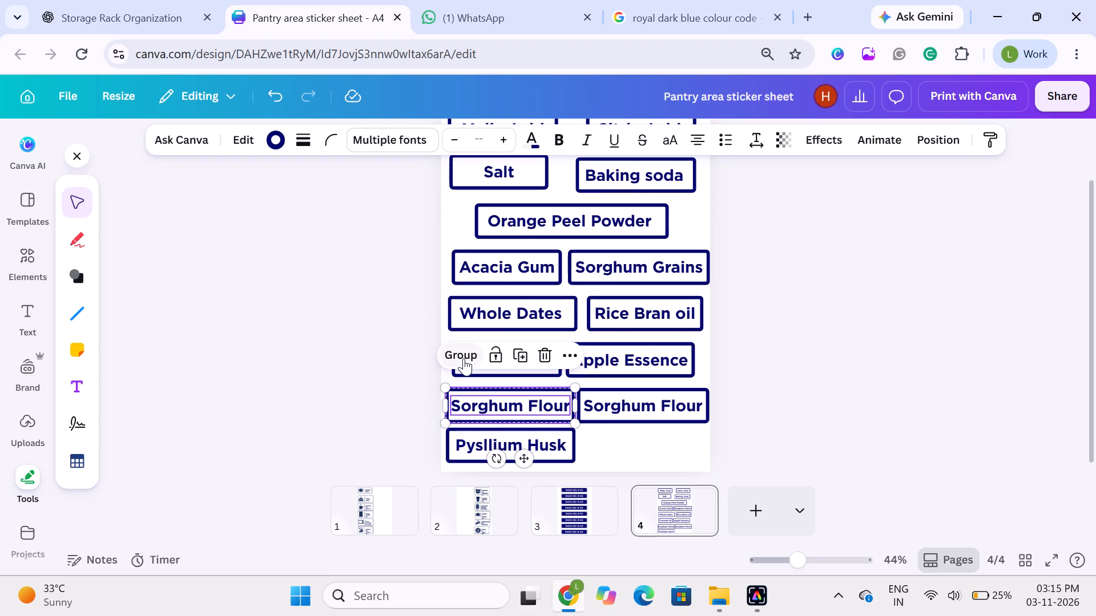
{"action": "left_click", "coordinate": [464, 358]}
{"action": "left_click", "coordinate": [340, 432]}
{"action": "left_click_drag", "start_coordinate": [370, 435], "coordinate": [429, 444]}
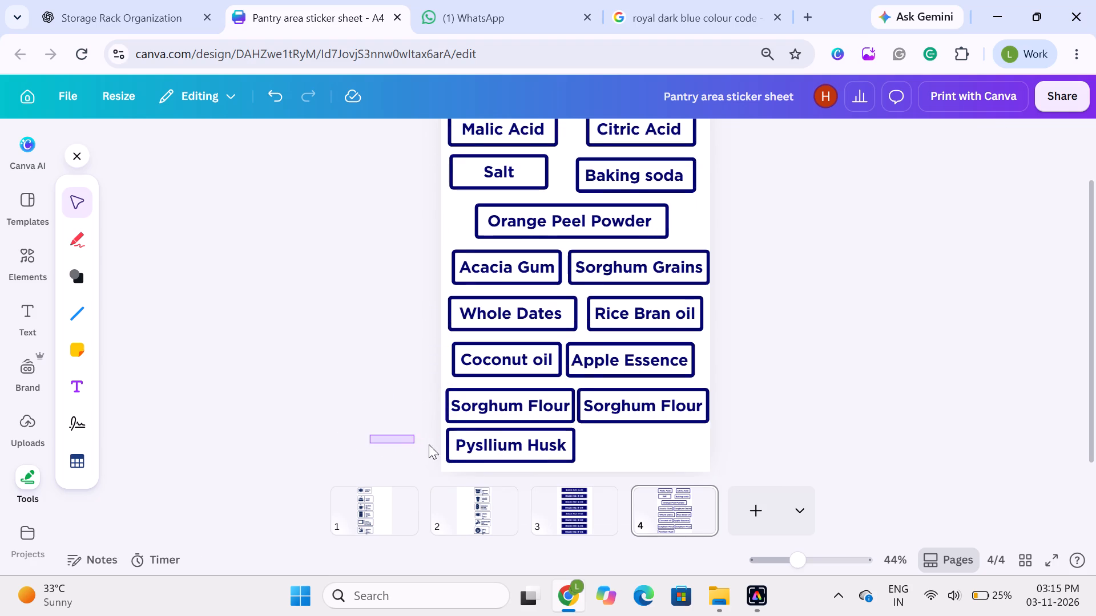
{"action": "left_click_drag", "start_coordinate": [429, 444], "coordinate": [473, 457]}
{"action": "left_click", "coordinate": [455, 392]}
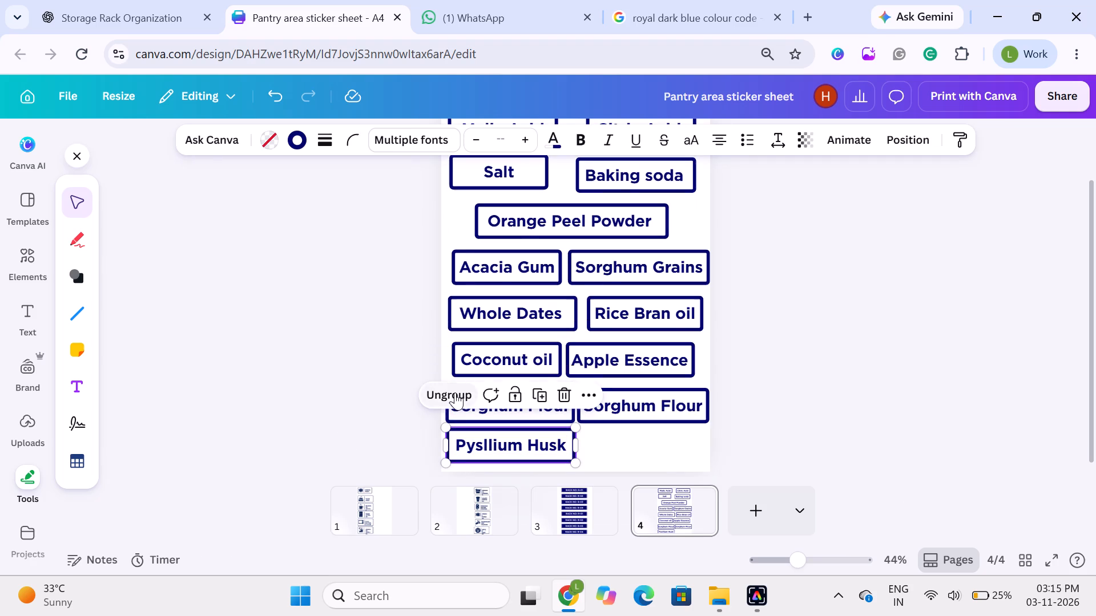
Group the right-column "Sorghum Flour" name and the "Apple Essence" name each with their own frame.
{"action": "left_click", "coordinate": [791, 426]}
{"action": "left_click_drag", "start_coordinate": [785, 420], "coordinate": [679, 400]}
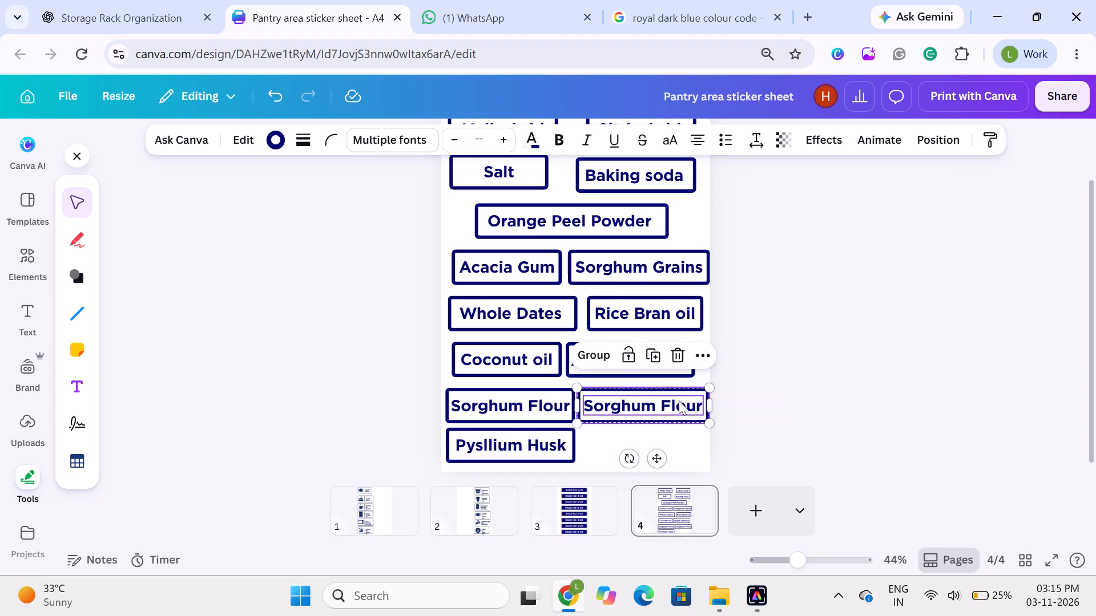
{"action": "left_click", "coordinate": [596, 357]}
{"action": "left_click", "coordinate": [813, 397]}
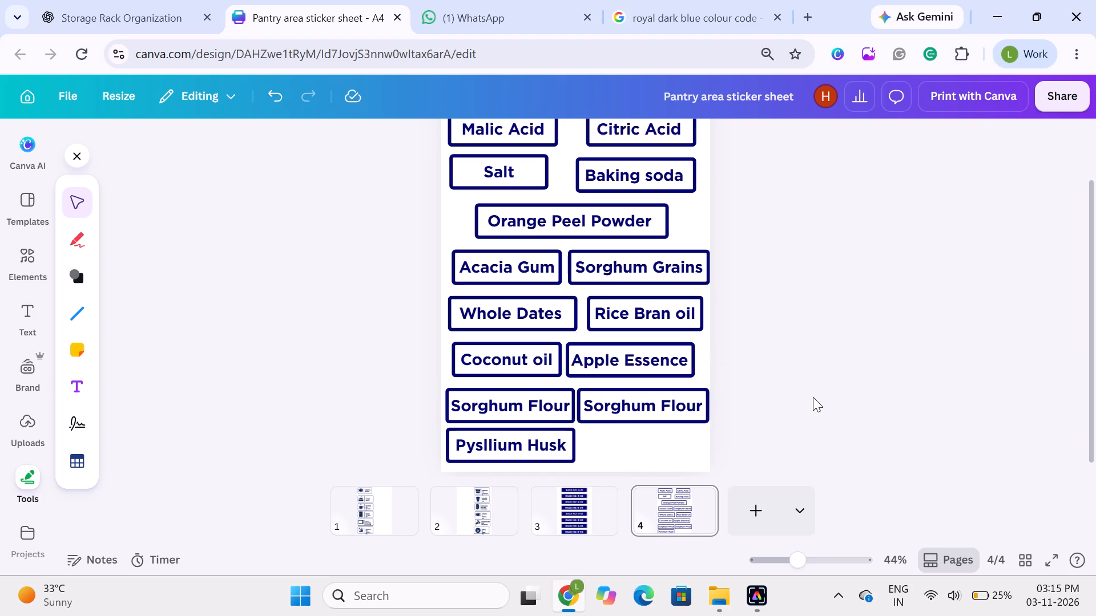
{"action": "left_click_drag", "start_coordinate": [770, 361], "coordinate": [648, 358]}
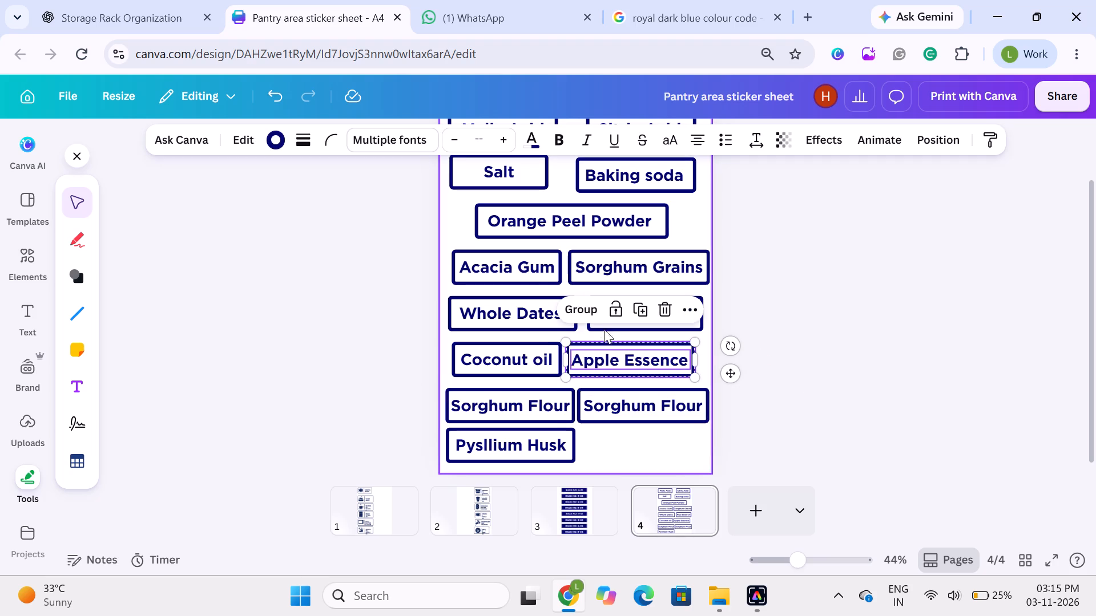
{"action": "left_click", "coordinate": [577, 311]}
{"action": "left_click", "coordinate": [753, 315]}
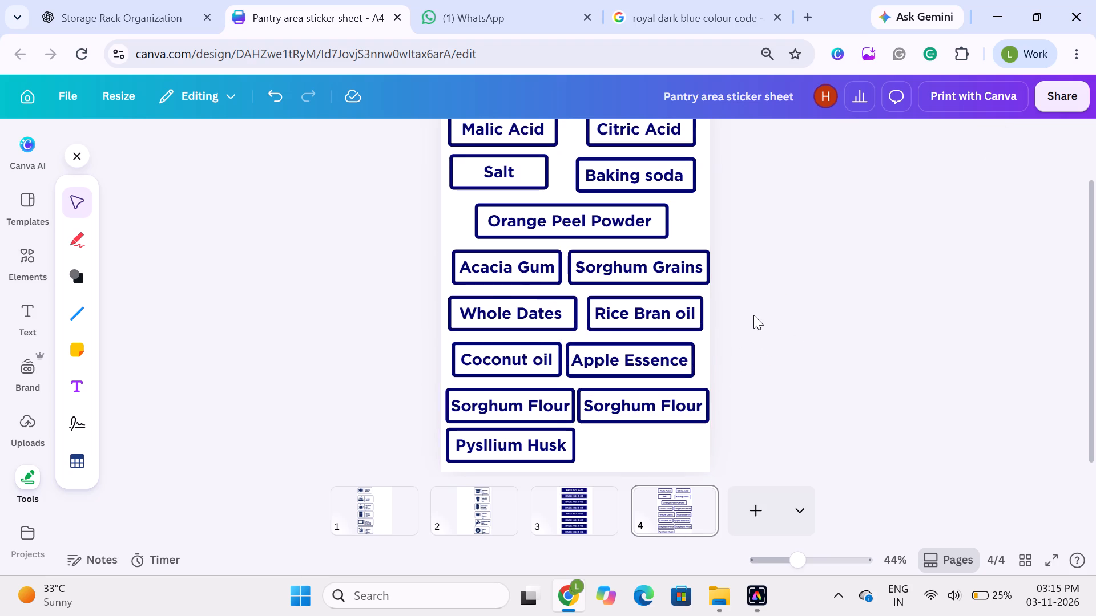
Group the "Rice Bran oil" and "Sorghum Grains" names each with their own frame.
{"action": "left_click_drag", "start_coordinate": [736, 304], "coordinate": [654, 318]}
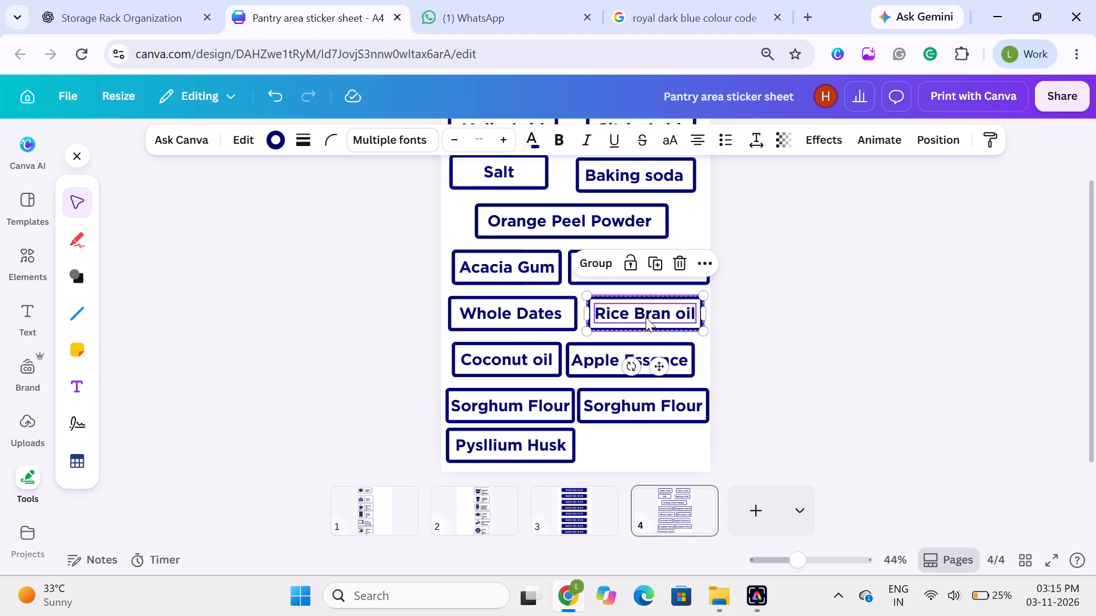
{"action": "left_click", "coordinate": [591, 252]}
{"action": "left_click", "coordinate": [815, 329]}
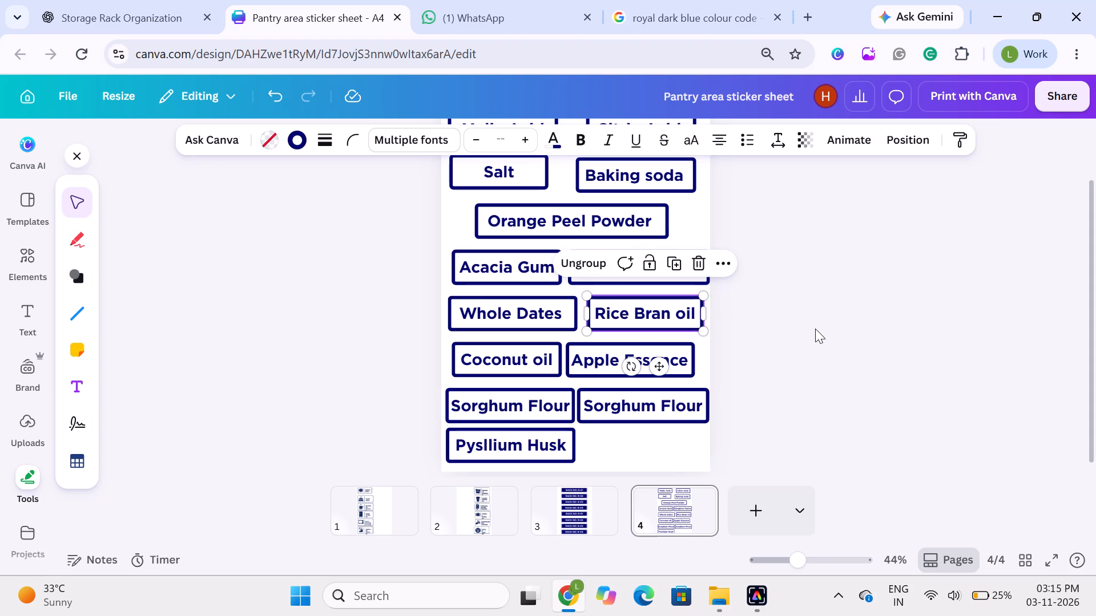
{"action": "left_click_drag", "start_coordinate": [744, 260], "coordinate": [688, 270]}
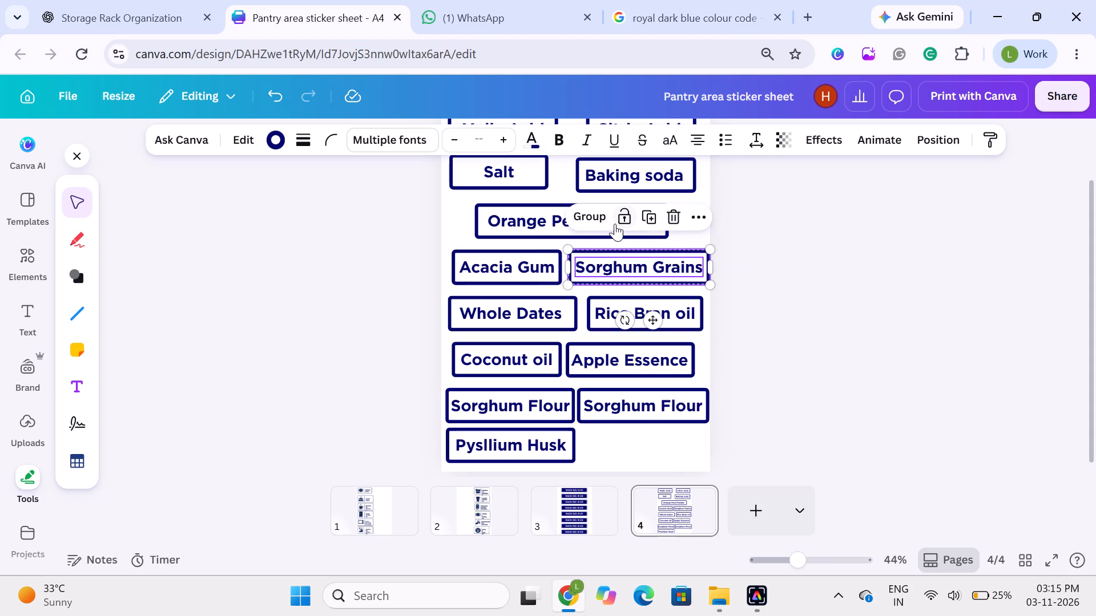
{"action": "left_click", "coordinate": [595, 221]}
{"action": "left_click", "coordinate": [781, 268]}
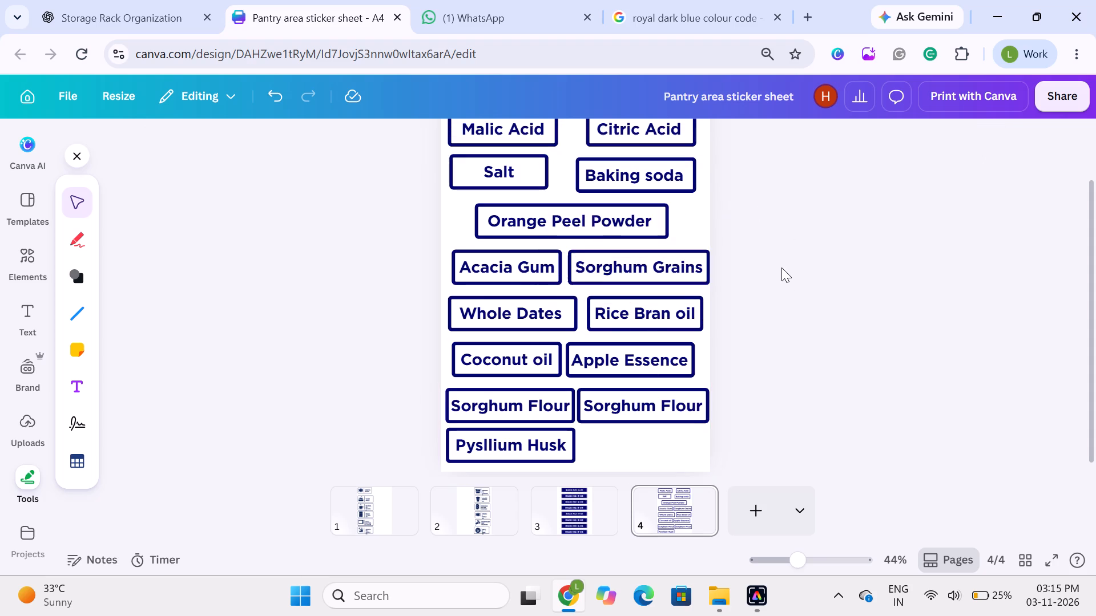
{"action": "left_click", "coordinate": [352, 185]}
Move the "Malic Acid" and "Citric Acid" labels slightly up towards the page's top edge, level with each other.
{"action": "scroll", "coordinate": [352, 185], "scroll_direction": "up", "scroll_amount": 1}
{"action": "left_click", "coordinate": [491, 184]}
{"action": "key", "text": "Up"}
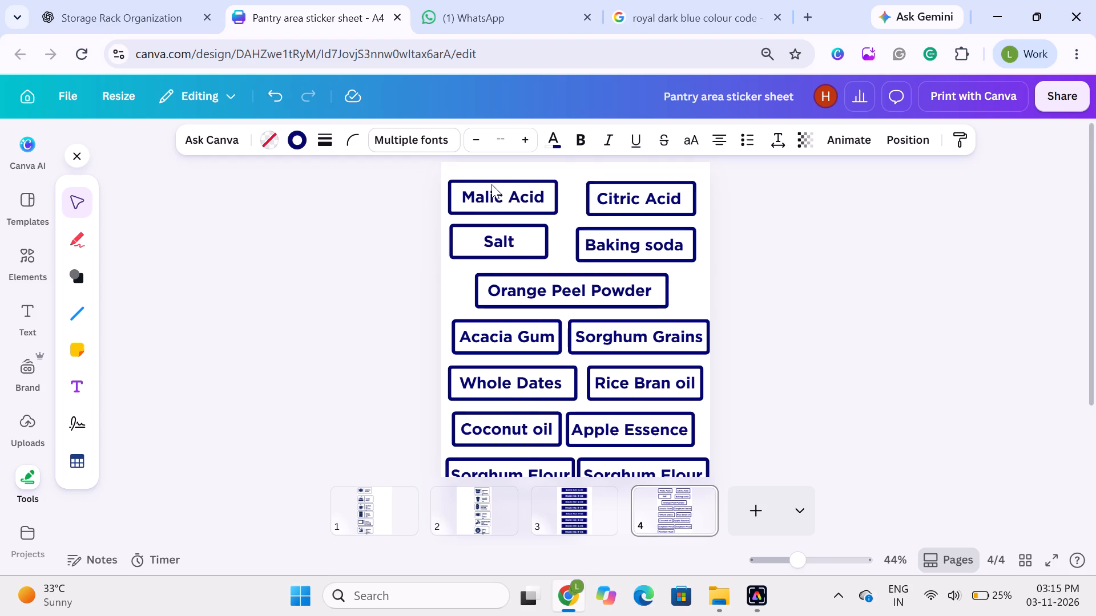
{"action": "key", "text": "Up"}
{"action": "key", "text": "Up"}
{"action": "key", "text": "Up"}
{"action": "key", "text": "Up"}
{"action": "key", "text": "Up"}
{"action": "key", "text": "Up"}
{"action": "key", "text": "Up"}
{"action": "key", "text": "Up"}
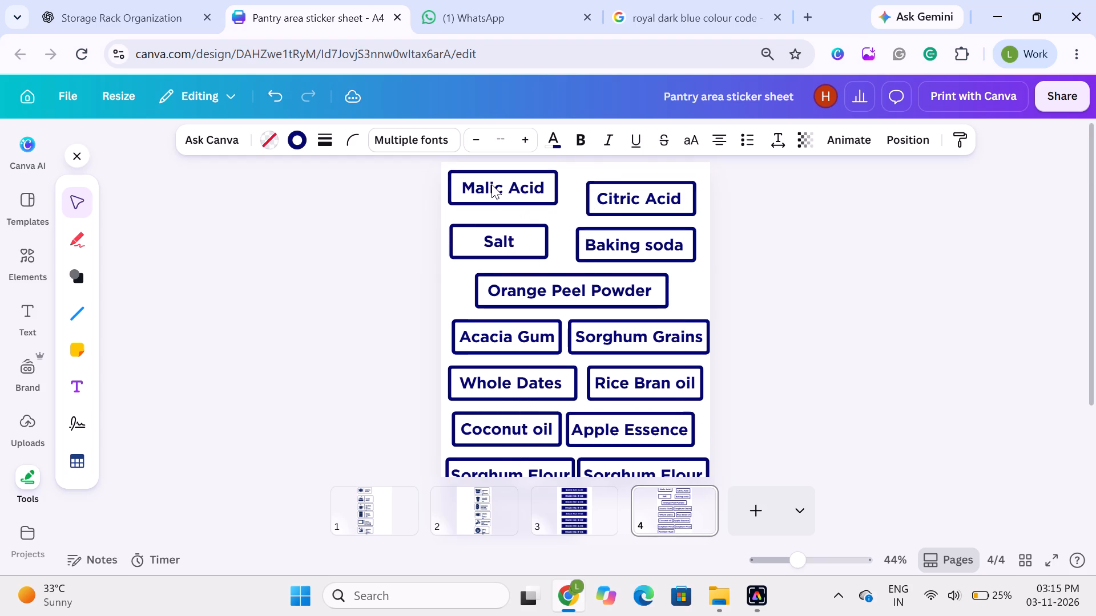
{"action": "key", "text": "Down"}
{"action": "key", "text": "Down"}
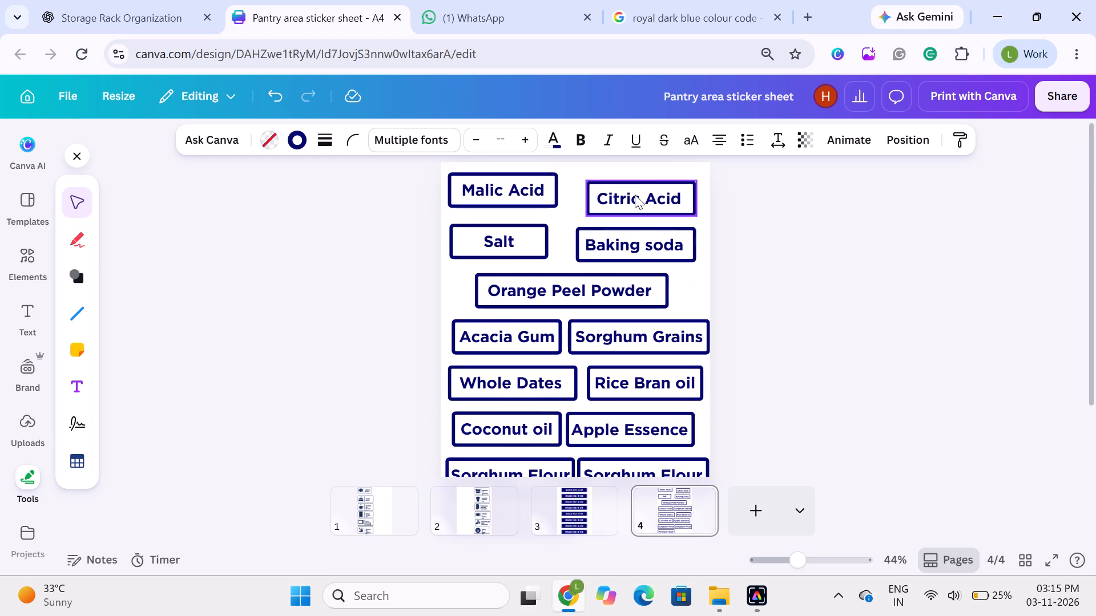
{"action": "left_click_drag", "start_coordinate": [643, 187], "coordinate": [643, 181]}
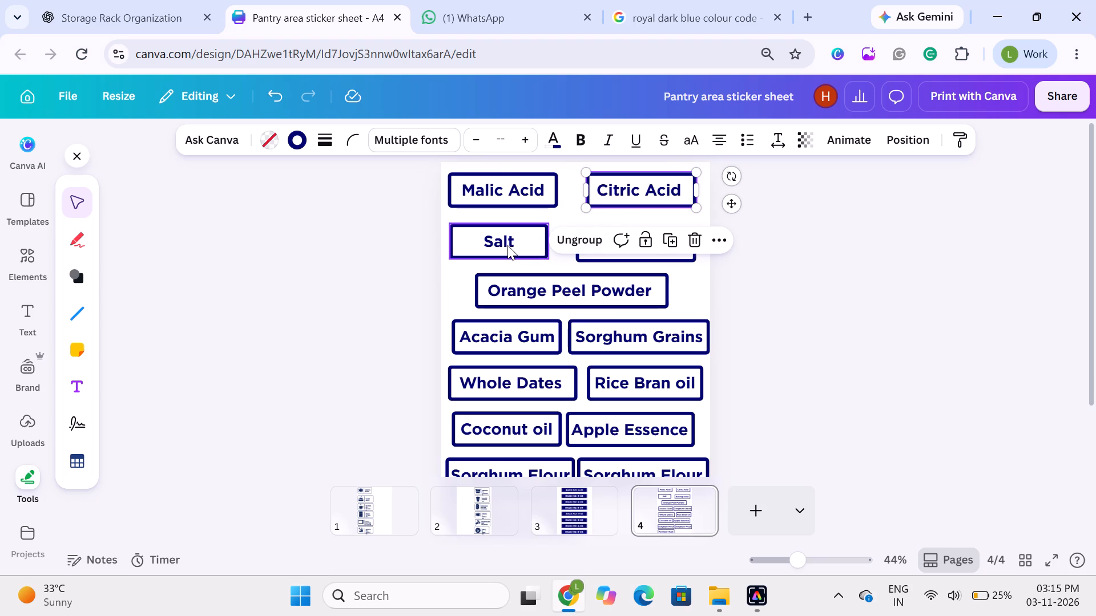
Move the "Salt" and "Baking soda" labels up into a level row, leaving a 0.6 gap below "Malic Acid".
{"action": "left_click_drag", "start_coordinate": [507, 245], "coordinate": [507, 238]}
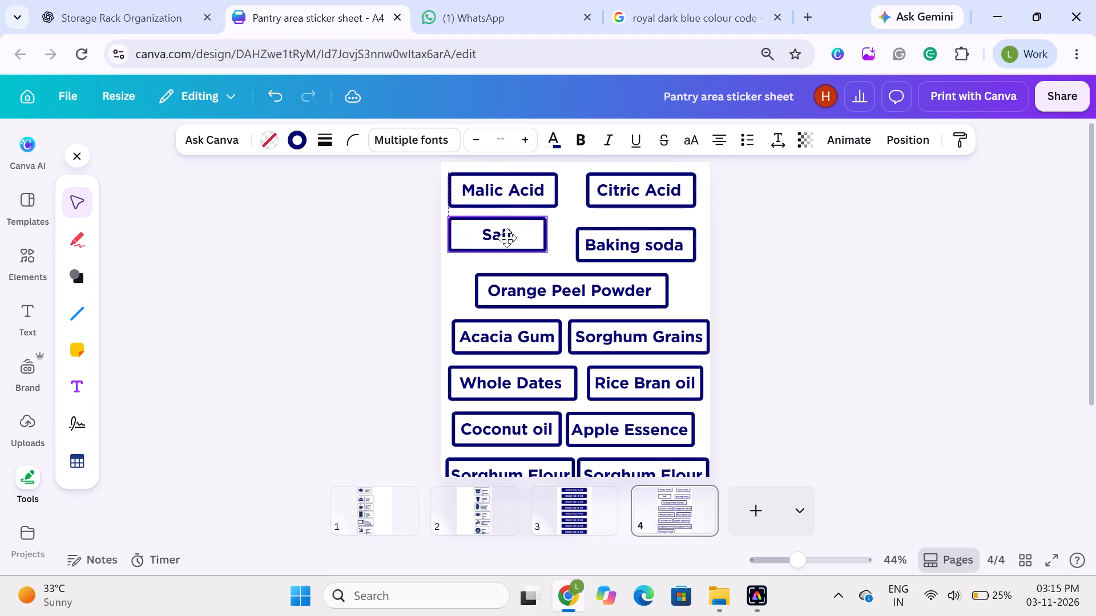
{"action": "left_click_drag", "start_coordinate": [507, 238], "coordinate": [507, 237]}
{"action": "left_click_drag", "start_coordinate": [592, 250], "coordinate": [591, 238]}
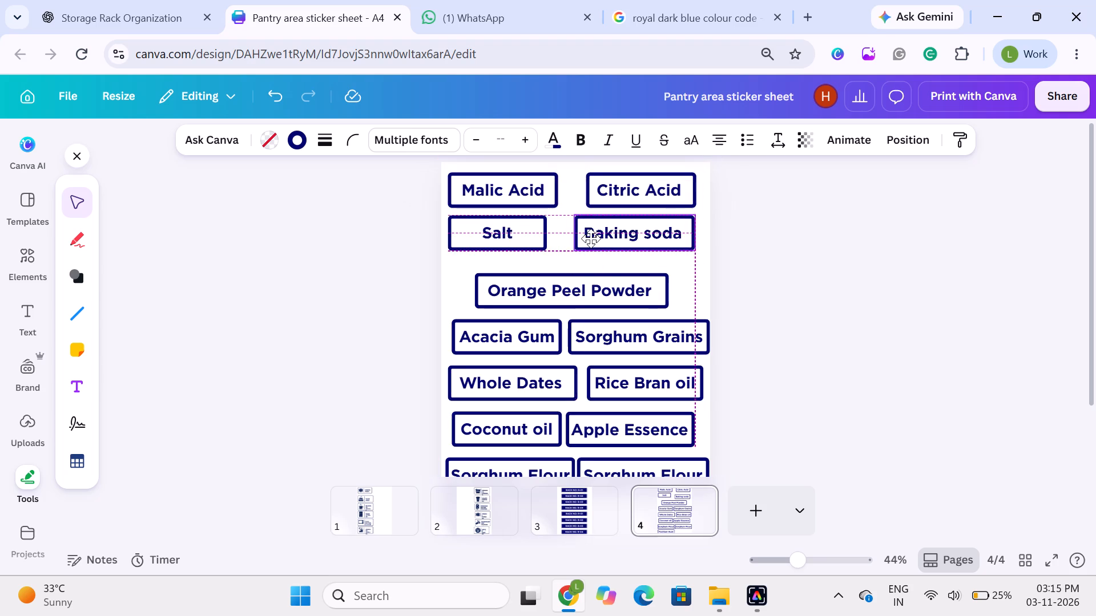
{"action": "left_click_drag", "start_coordinate": [591, 238], "coordinate": [595, 242]}
Move "Orange Peel Powder" up below the "Salt" row, and "Acacia Gum" and "Sorghum Grains" level beneath it, with 0.6 gaps between rows.
{"action": "left_click_drag", "start_coordinate": [550, 286], "coordinate": [562, 236]}
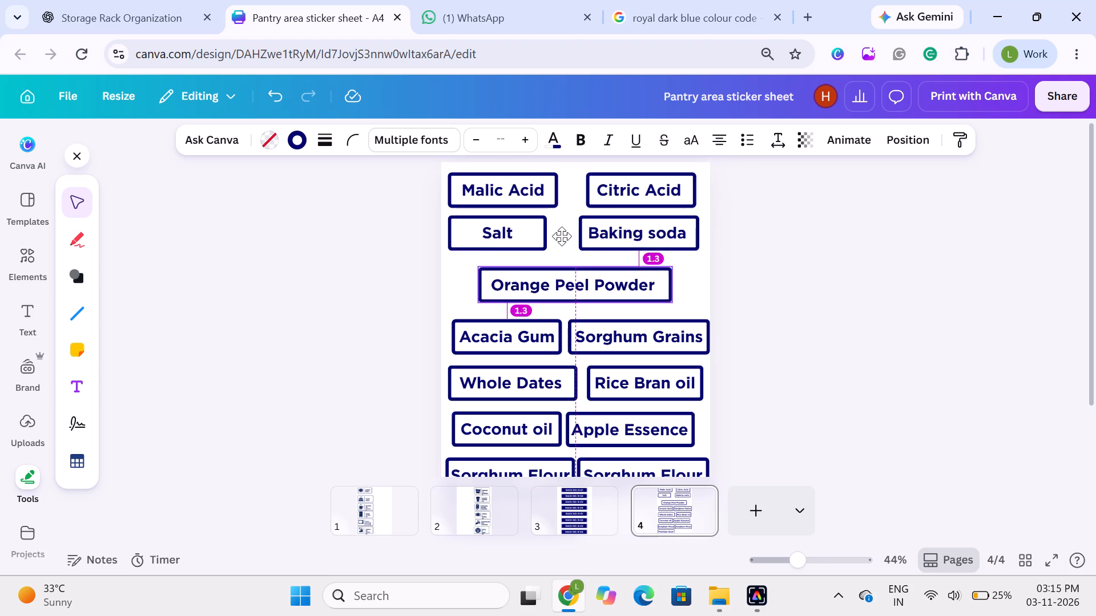
{"action": "left_click_drag", "start_coordinate": [562, 236], "coordinate": [557, 269]}
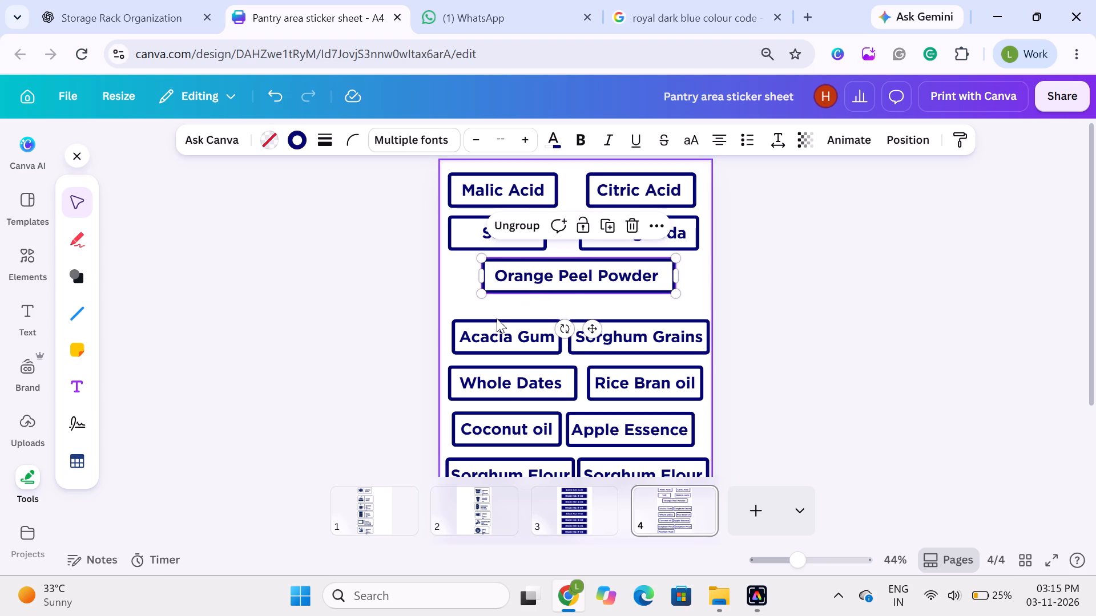
{"action": "left_click_drag", "start_coordinate": [493, 327], "coordinate": [491, 312]}
{"action": "left_click_drag", "start_coordinate": [606, 341], "coordinate": [605, 328]}
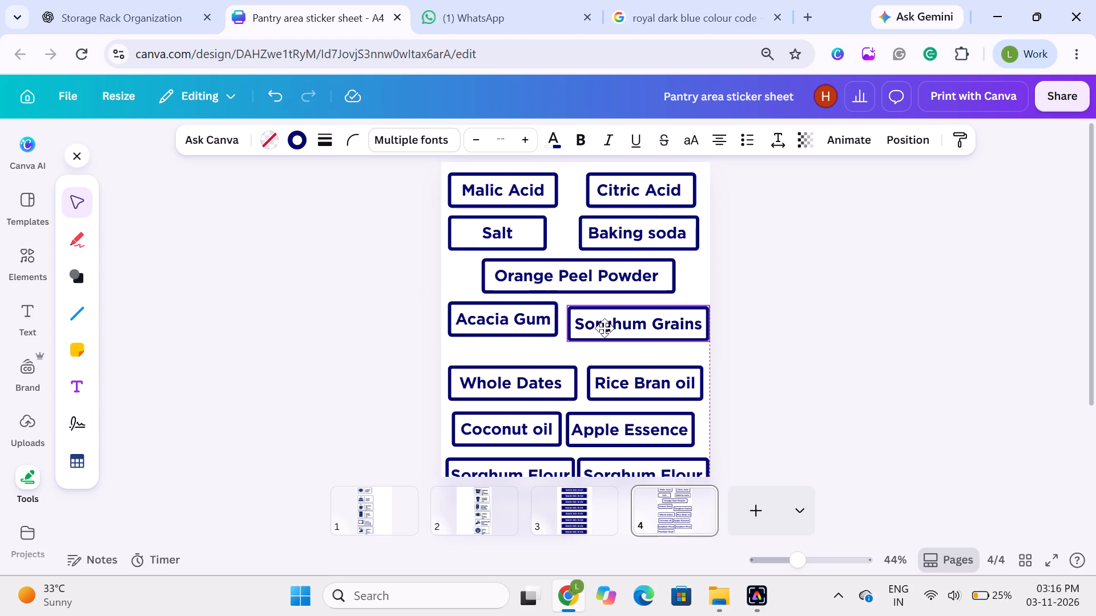
{"action": "left_click_drag", "start_coordinate": [605, 328], "coordinate": [603, 325]}
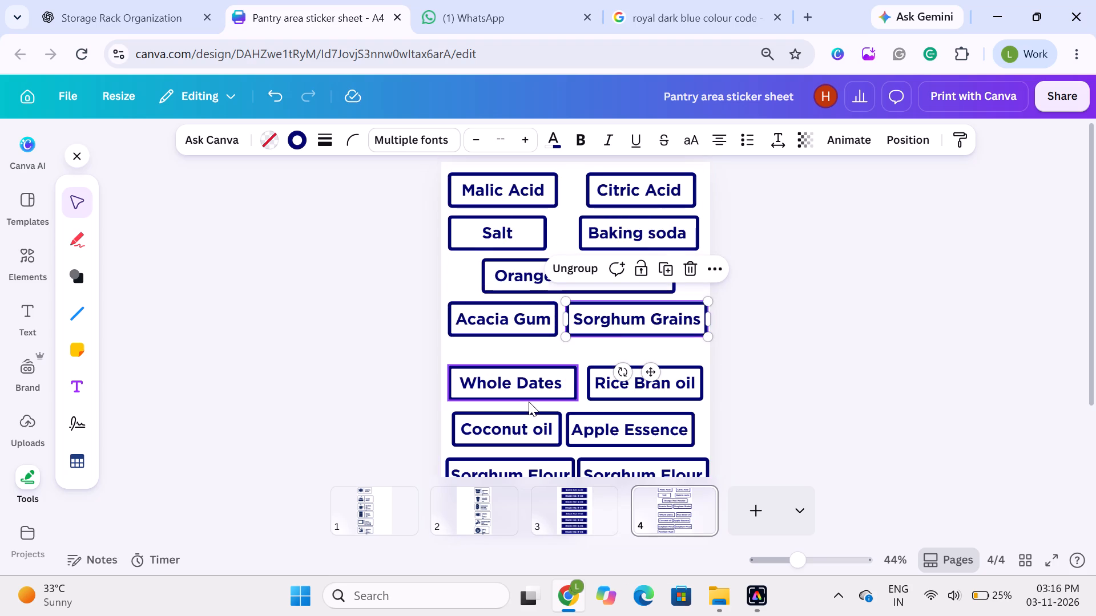
Move up the level "Whole Dates" and "Rice Bran oil" row and the "Coconut oil" and "Apple Essence" row, 0.6 apart.
{"action": "left_click_drag", "start_coordinate": [518, 394], "coordinate": [514, 367]}
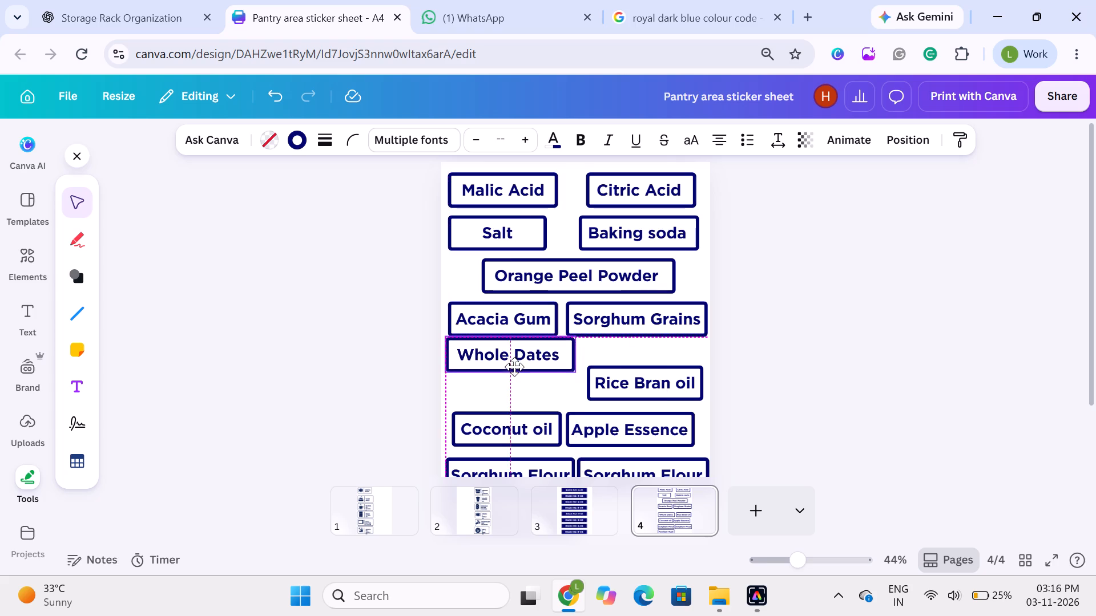
{"action": "left_click_drag", "start_coordinate": [514, 367], "coordinate": [517, 378]}
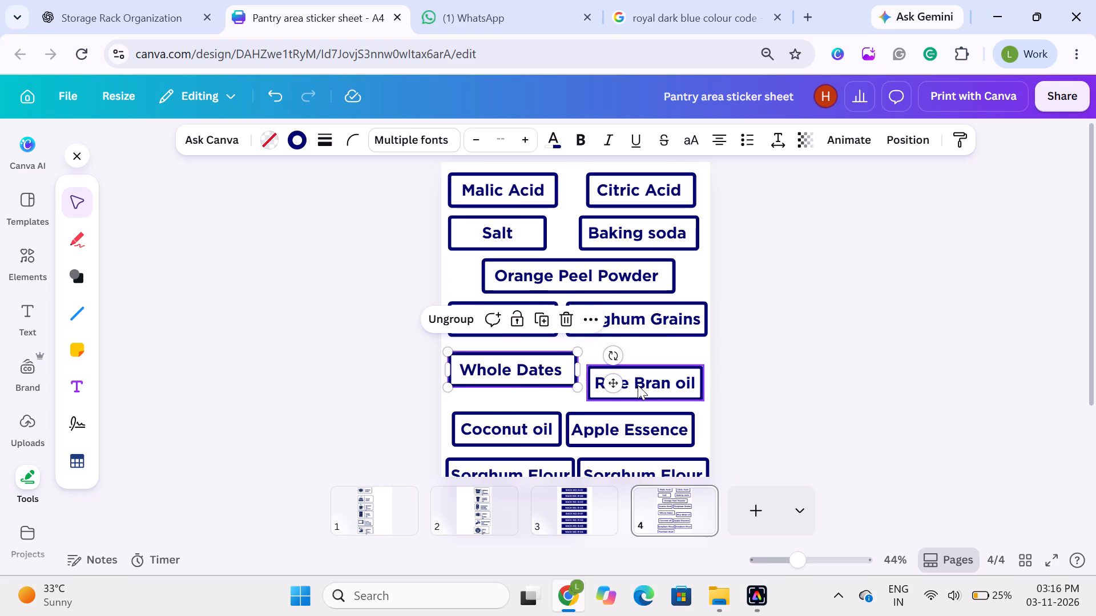
{"action": "left_click_drag", "start_coordinate": [638, 385], "coordinate": [638, 368]}
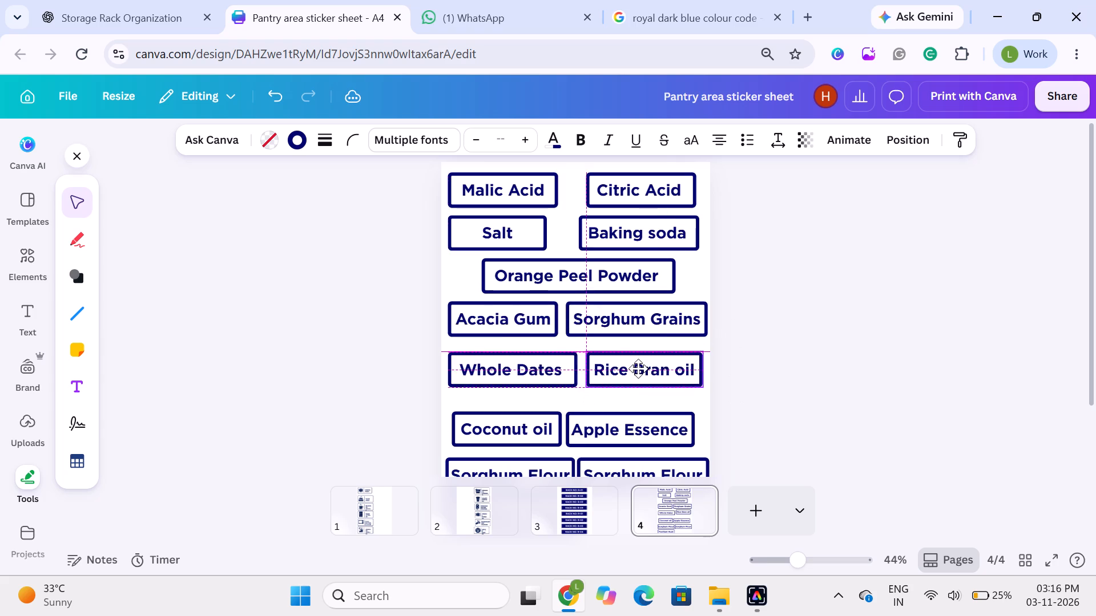
{"action": "left_click_drag", "start_coordinate": [638, 368], "coordinate": [638, 369]}
{"action": "left_click_drag", "start_coordinate": [515, 435], "coordinate": [511, 418]}
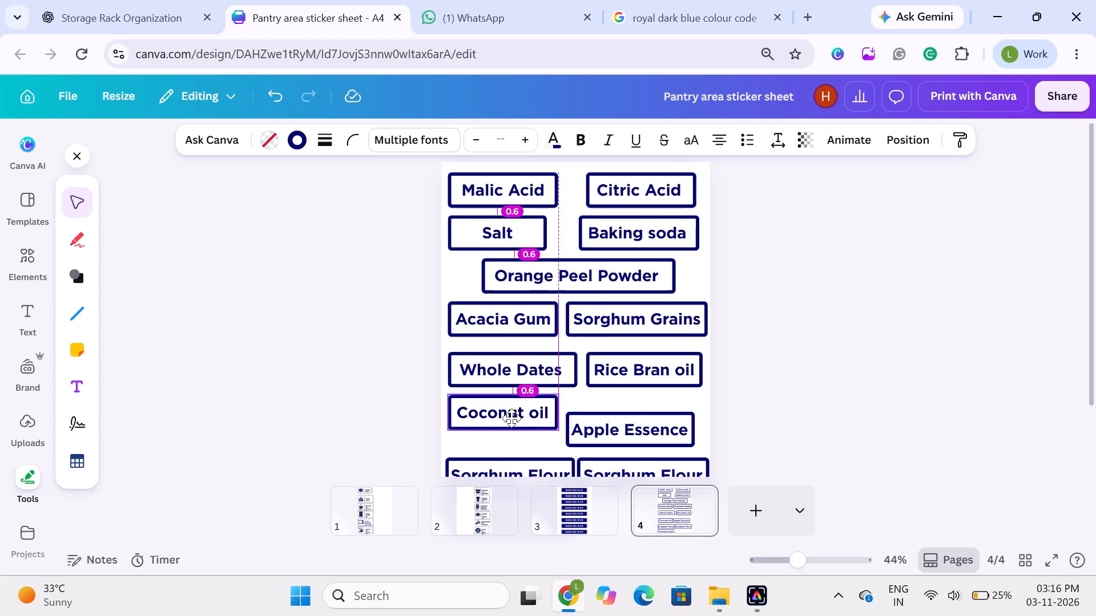
{"action": "left_click_drag", "start_coordinate": [511, 418], "coordinate": [511, 419]}
{"action": "left_click_drag", "start_coordinate": [606, 431], "coordinate": [612, 415]}
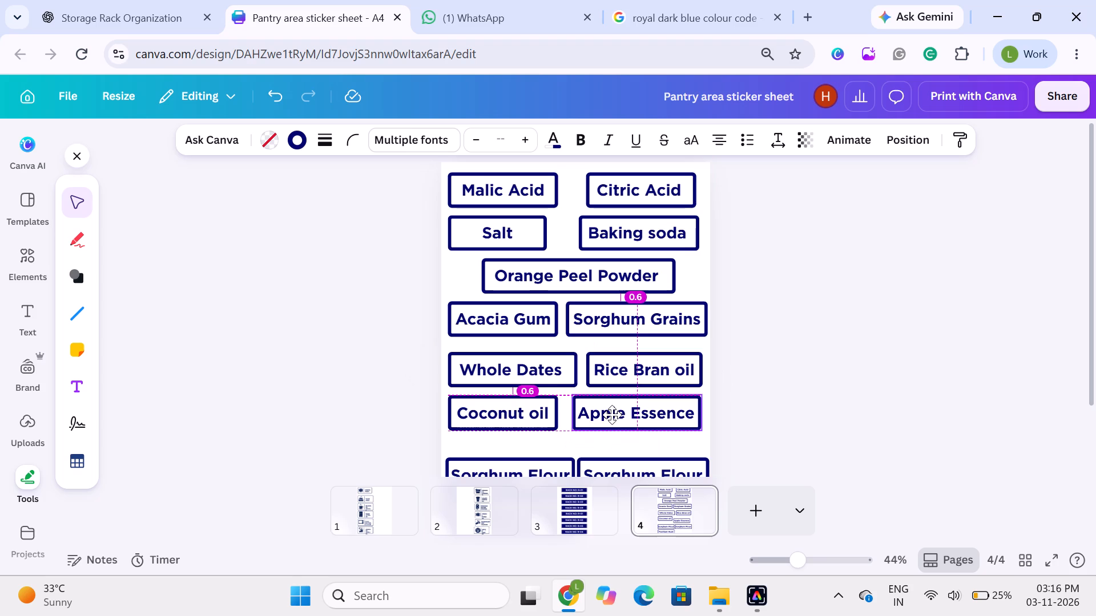
Nudge the "Apple Essence" label slightly left, keeping it level with "Coconut oil".
{"action": "left_click_drag", "start_coordinate": [612, 415], "coordinate": [611, 415]}
{"action": "left_click", "coordinate": [342, 421]}
Move the left "Sorghum Flour" label up beneath "Coconut oil" and the right one down towards the page's bottom edge.
{"action": "scroll", "coordinate": [342, 421], "scroll_direction": "down", "scroll_amount": 2}
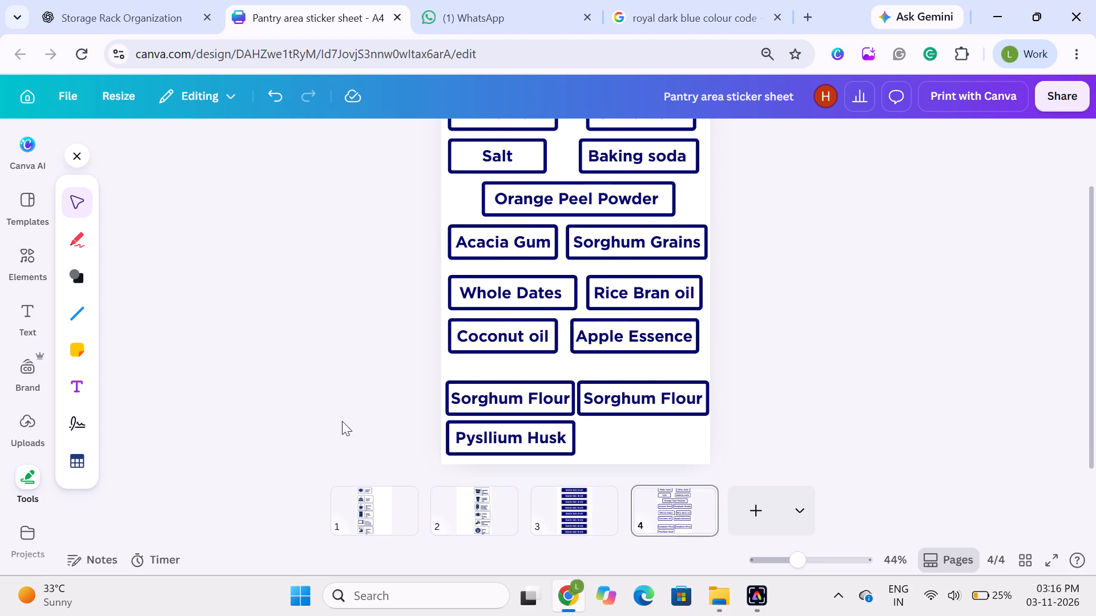
{"action": "left_click_drag", "start_coordinate": [478, 387], "coordinate": [478, 371]}
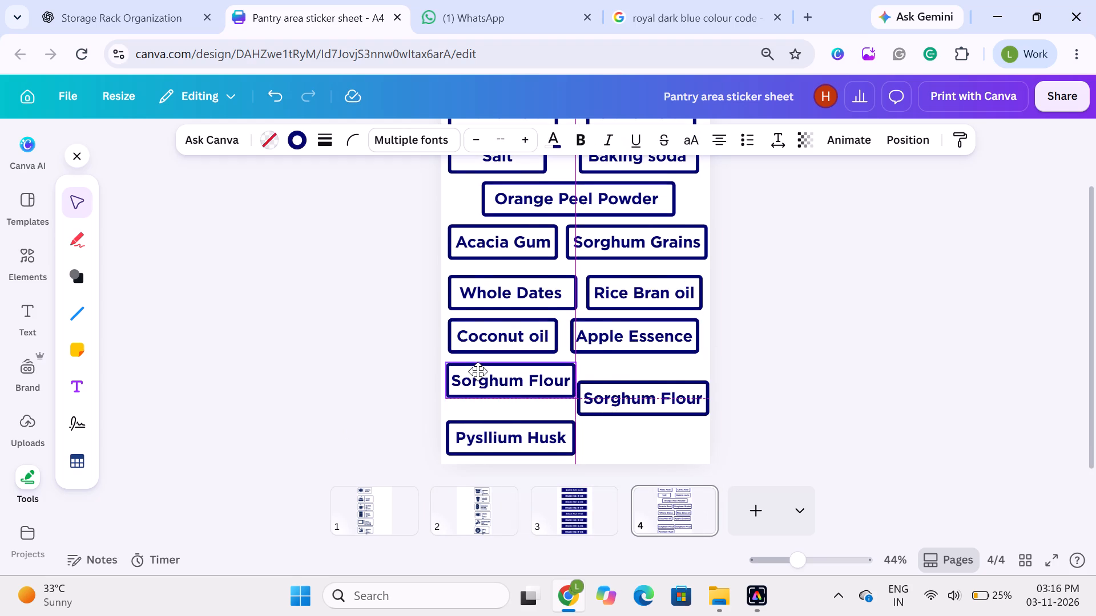
{"action": "left_click_drag", "start_coordinate": [478, 371], "coordinate": [478, 372]}
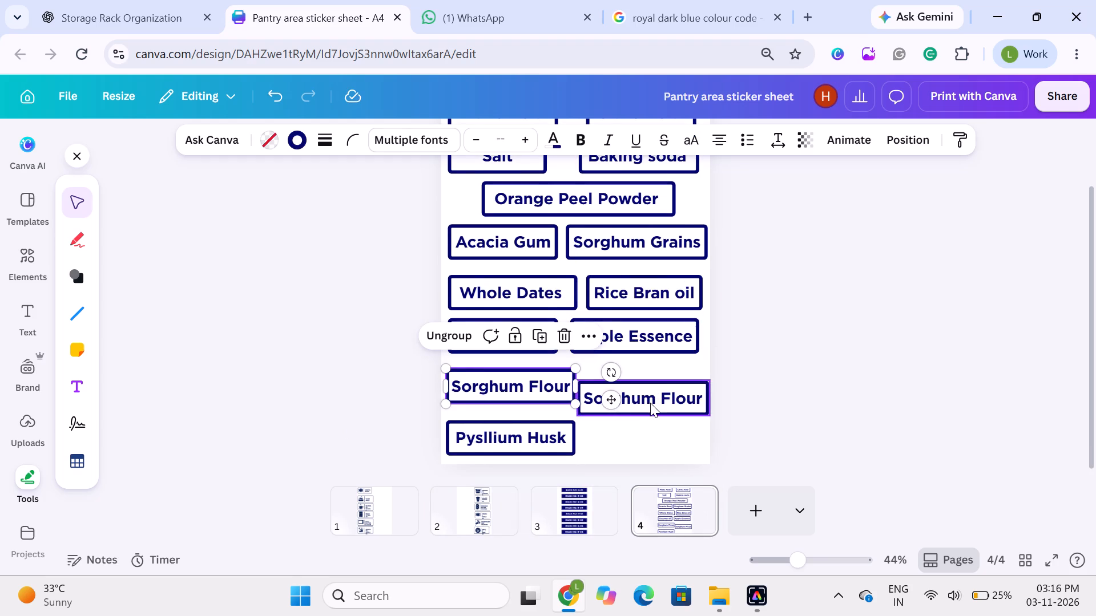
{"action": "left_click_drag", "start_coordinate": [650, 402], "coordinate": [651, 422]}
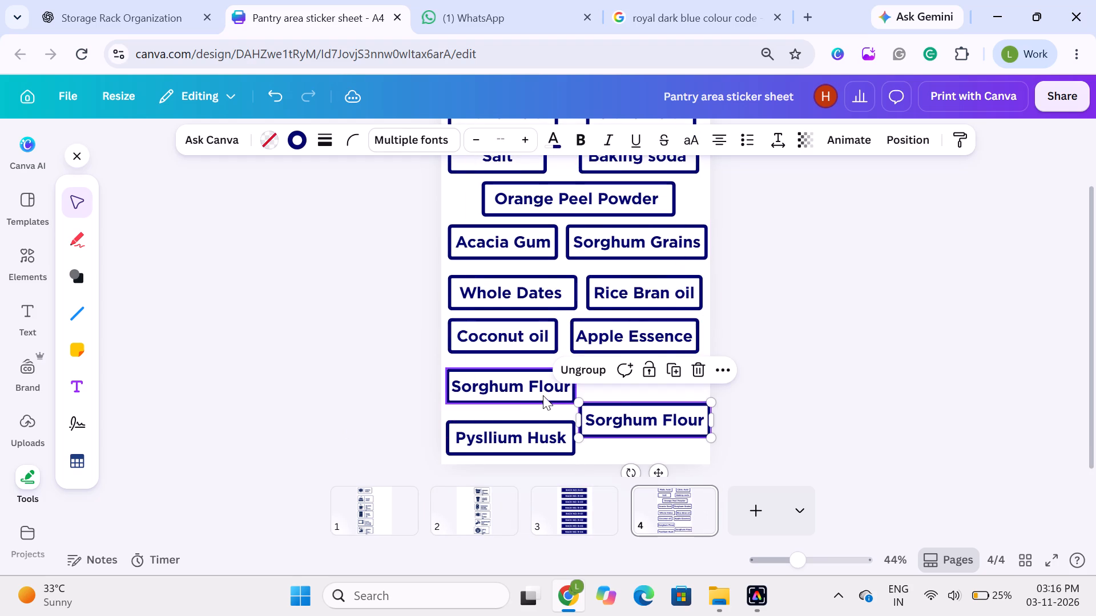
{"action": "left_click", "coordinate": [528, 390]}
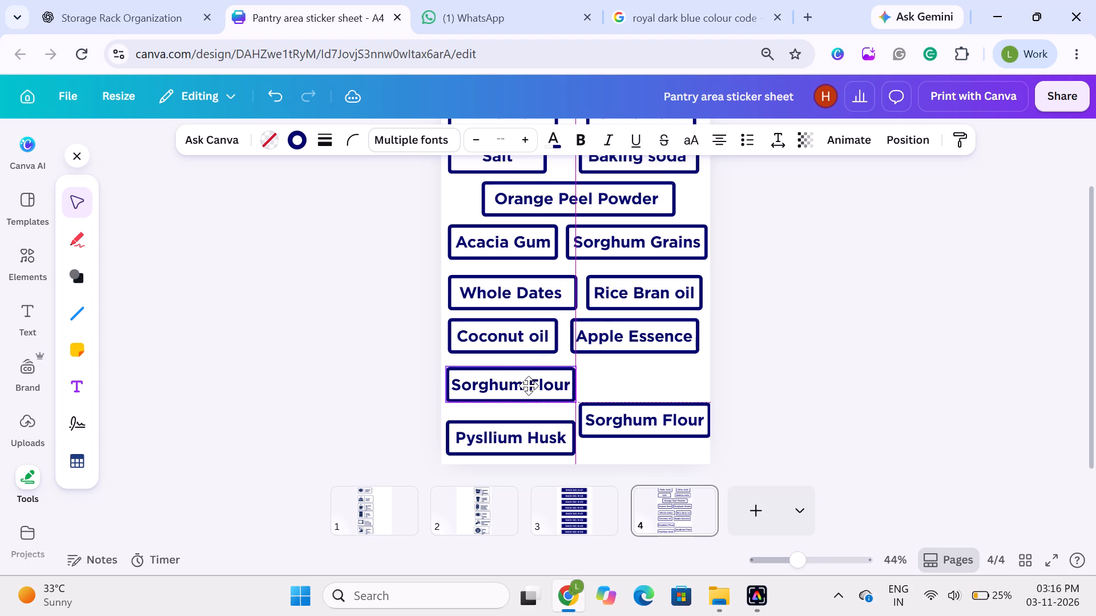
Swap "Pysllium Husk" with the left "Sorghum Flour" label, placing "Pysllium Husk" beneath "Coconut oil" and "Sorghum Flour" at the page bottom.
{"action": "left_click_drag", "start_coordinate": [492, 435], "coordinate": [629, 371]}
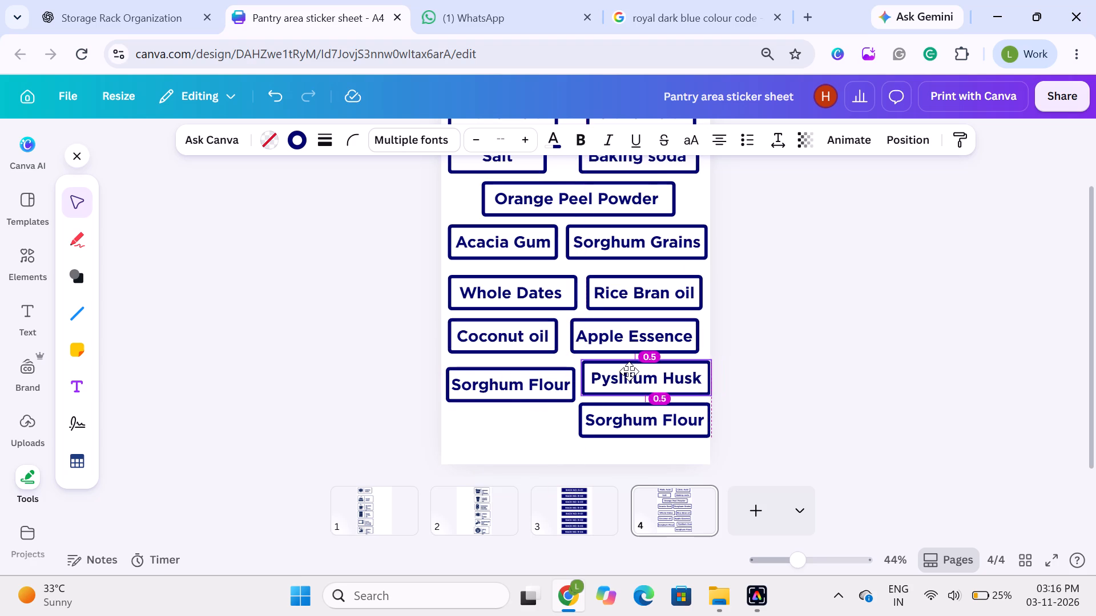
{"action": "left_click_drag", "start_coordinate": [629, 371], "coordinate": [625, 372]}
{"action": "left_click_drag", "start_coordinate": [497, 385], "coordinate": [498, 435]}
{"action": "left_click", "coordinate": [352, 411]}
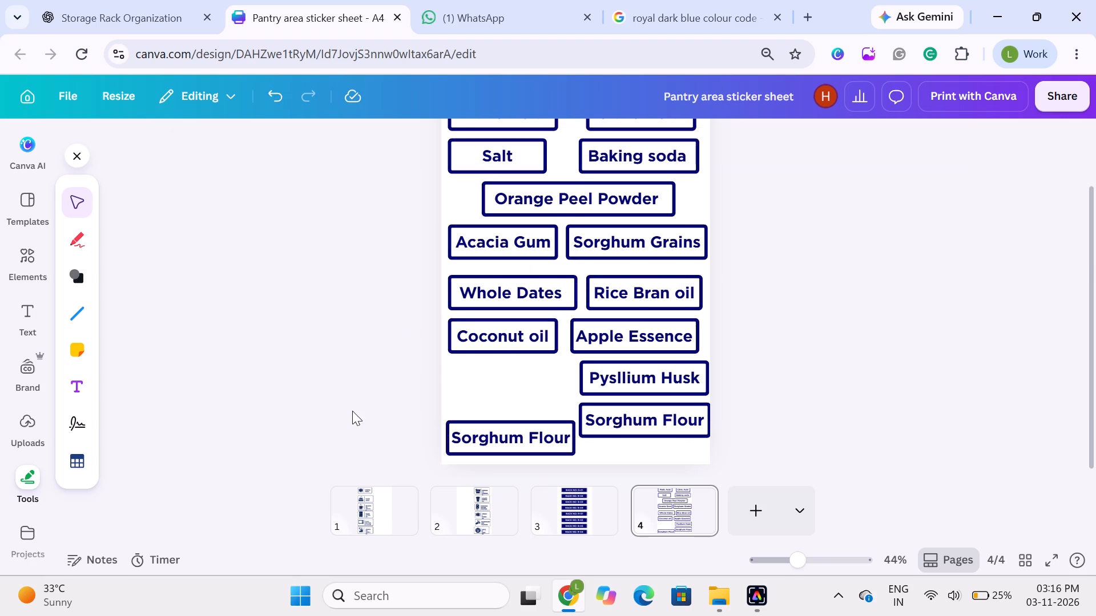
{"action": "left_click_drag", "start_coordinate": [636, 379], "coordinate": [511, 384]}
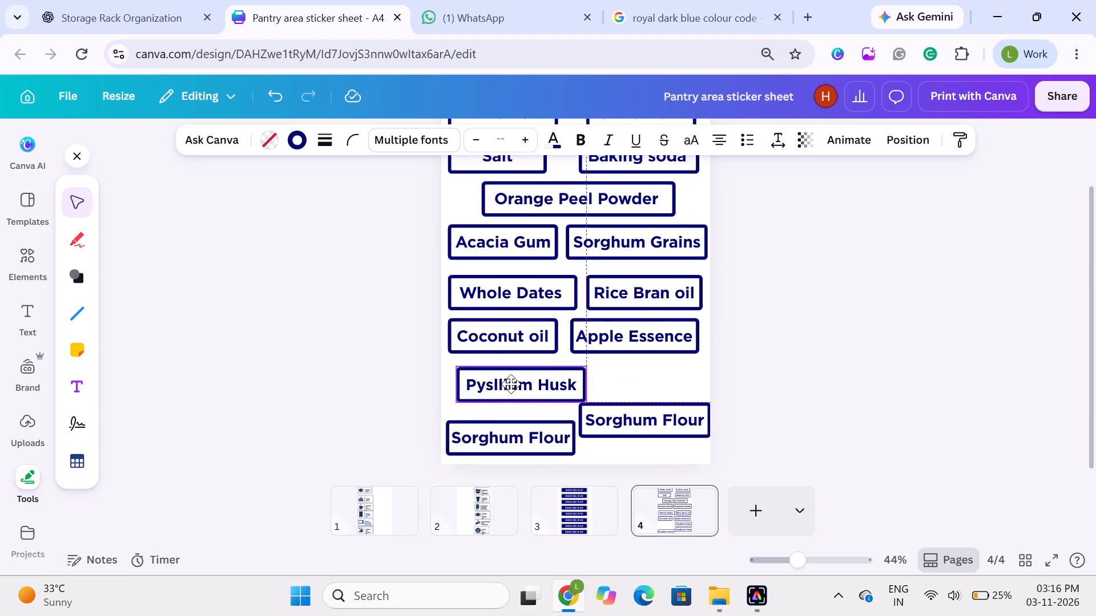
{"action": "left_click_drag", "start_coordinate": [511, 384], "coordinate": [502, 384]}
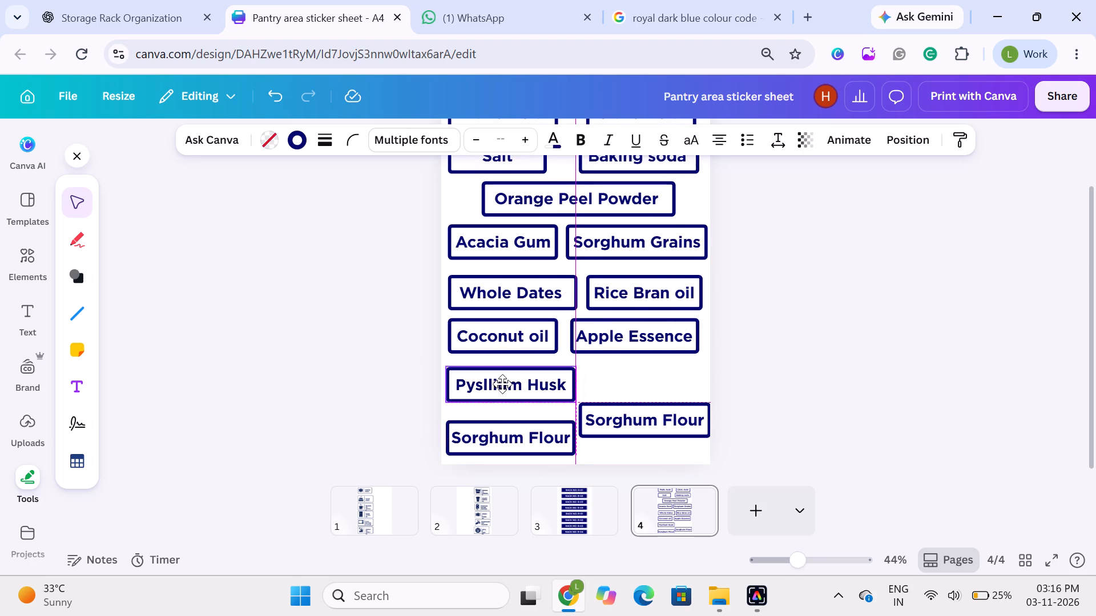
Lower the right "Sorghum Flour" label towards the level of the other "Sorghum Flour" label in the bottom row.
{"action": "left_click_drag", "start_coordinate": [623, 415], "coordinate": [624, 426]}
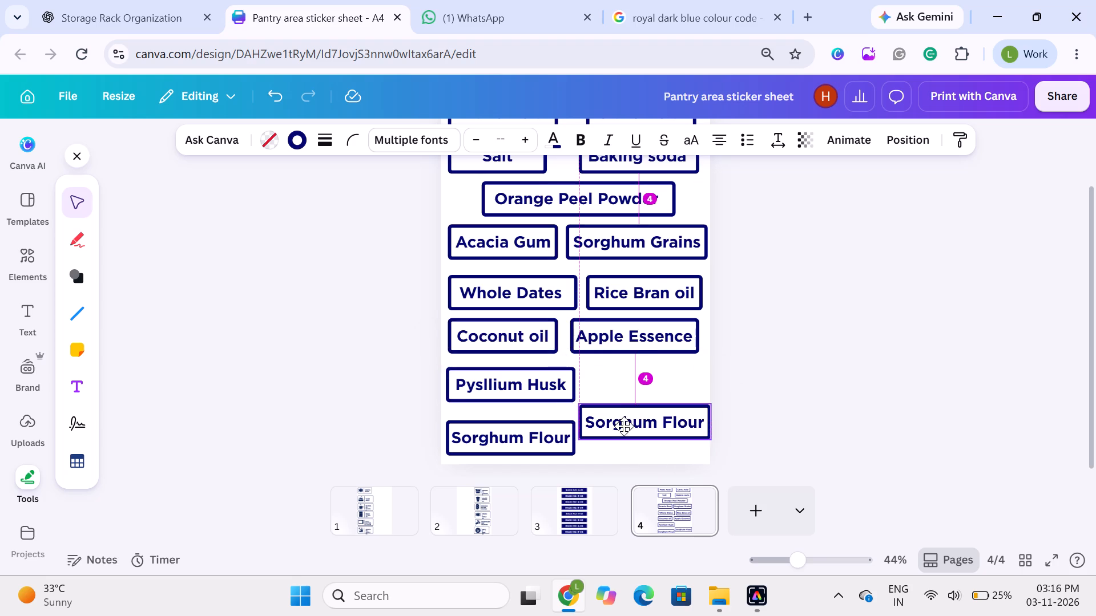
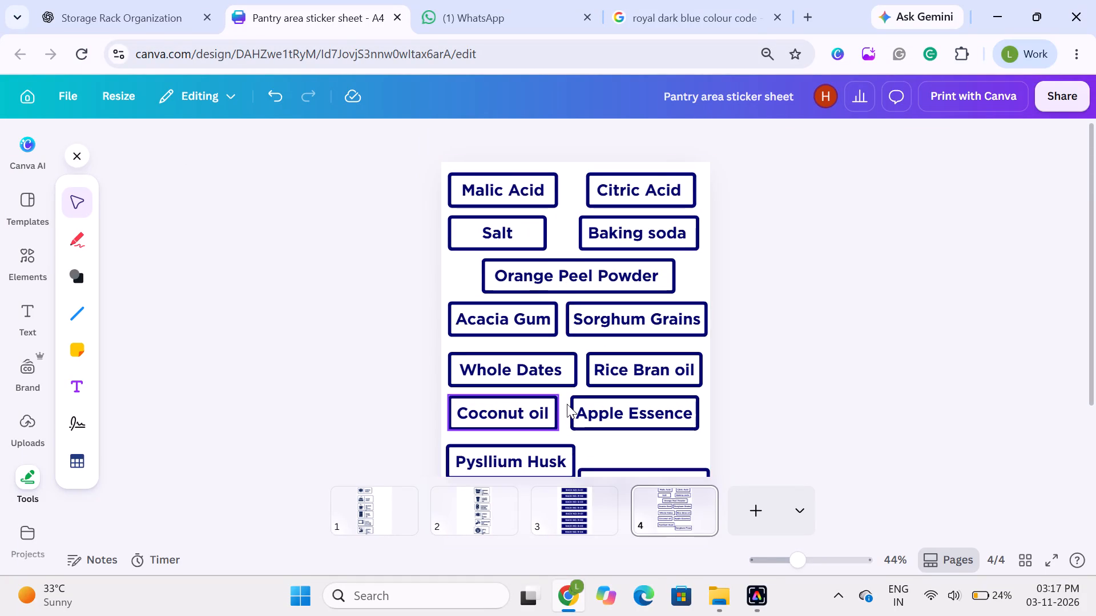
Select the grouped "Sorghum Flour" label near the bottom of the A4 page to adjust its position.
{"action": "scroll", "coordinate": [578, 403], "scroll_direction": "down", "scroll_amount": 1}
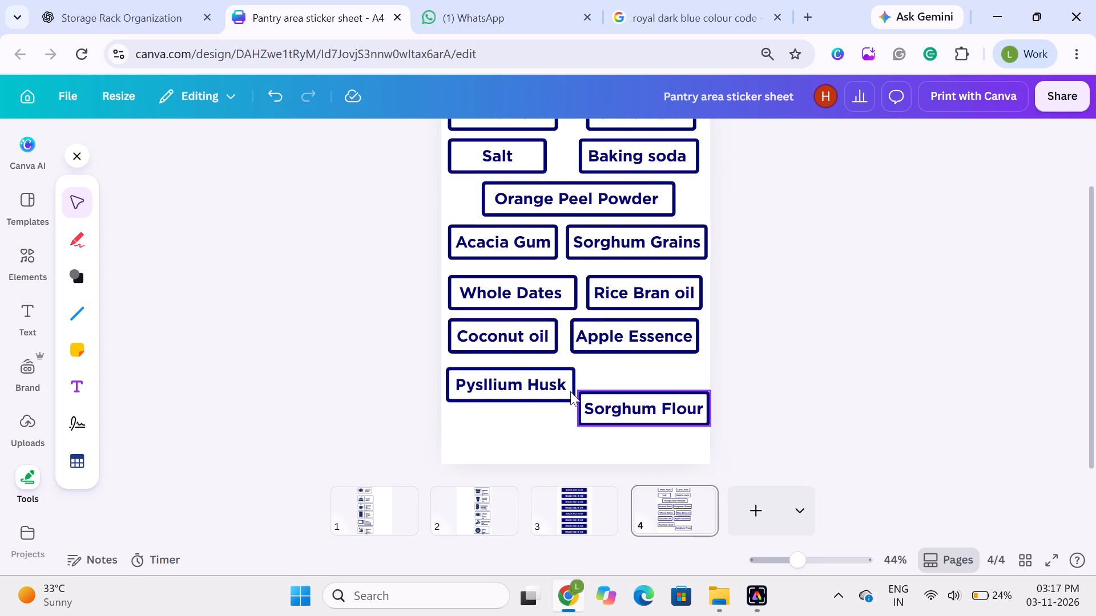
{"action": "left_click", "coordinate": [337, 352]}
{"action": "left_click_drag", "start_coordinate": [595, 411], "coordinate": [593, 415]}
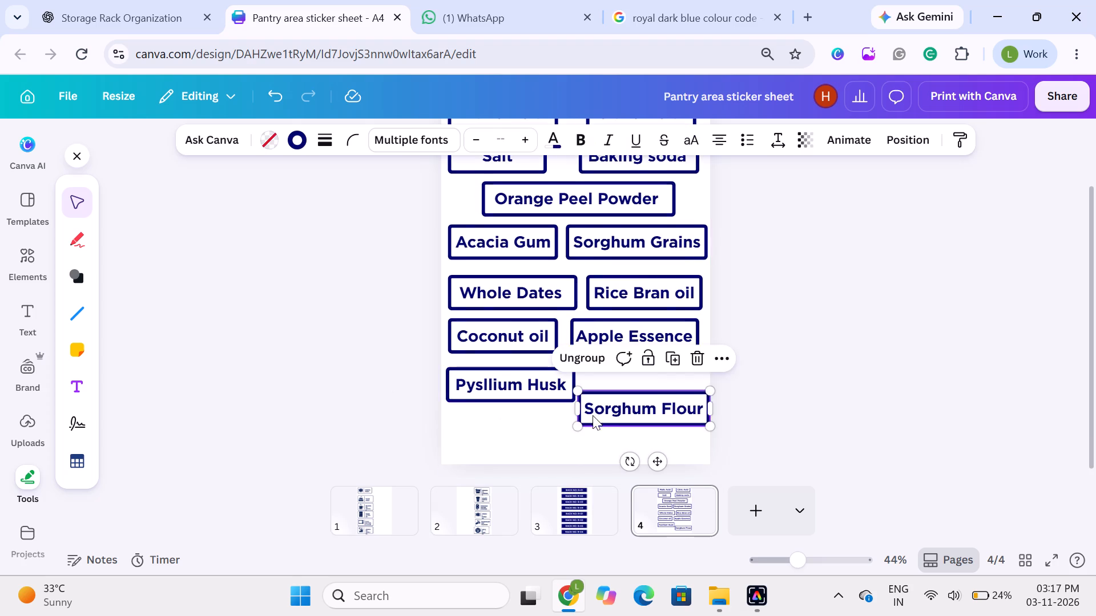
Move the Sorghum Flour label lower on page 4 and shift the Pysllium Husk label slightly inward from the page's left edge.
{"action": "left_click_drag", "start_coordinate": [593, 415], "coordinate": [584, 433]}
{"action": "left_click_drag", "start_coordinate": [503, 382], "coordinate": [519, 383]}
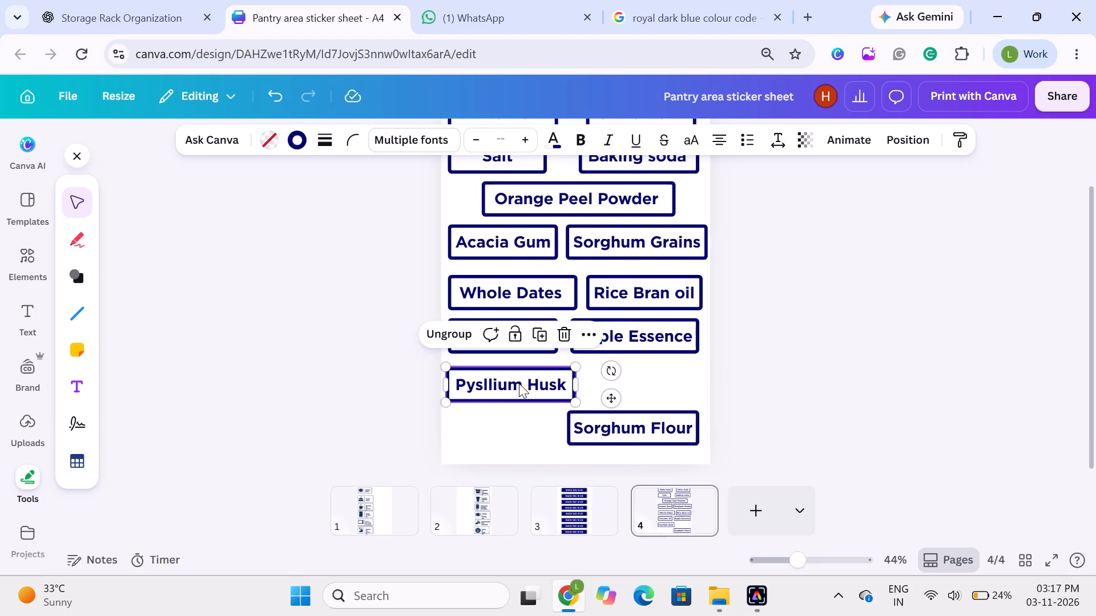
{"action": "left_click_drag", "start_coordinate": [519, 383], "coordinate": [521, 379]}
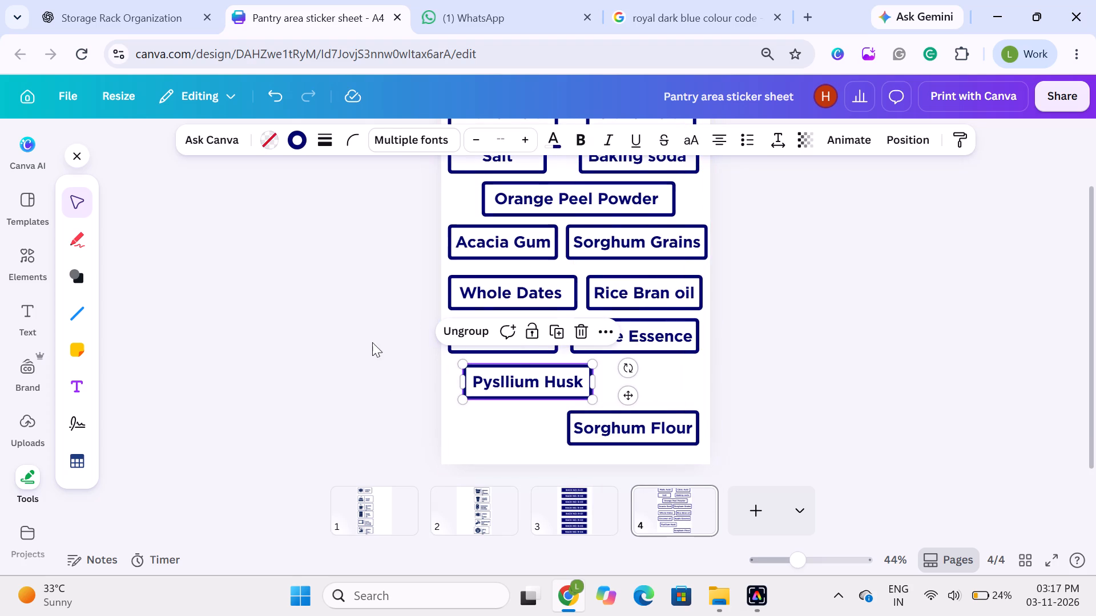
{"action": "left_click", "coordinate": [343, 348]}
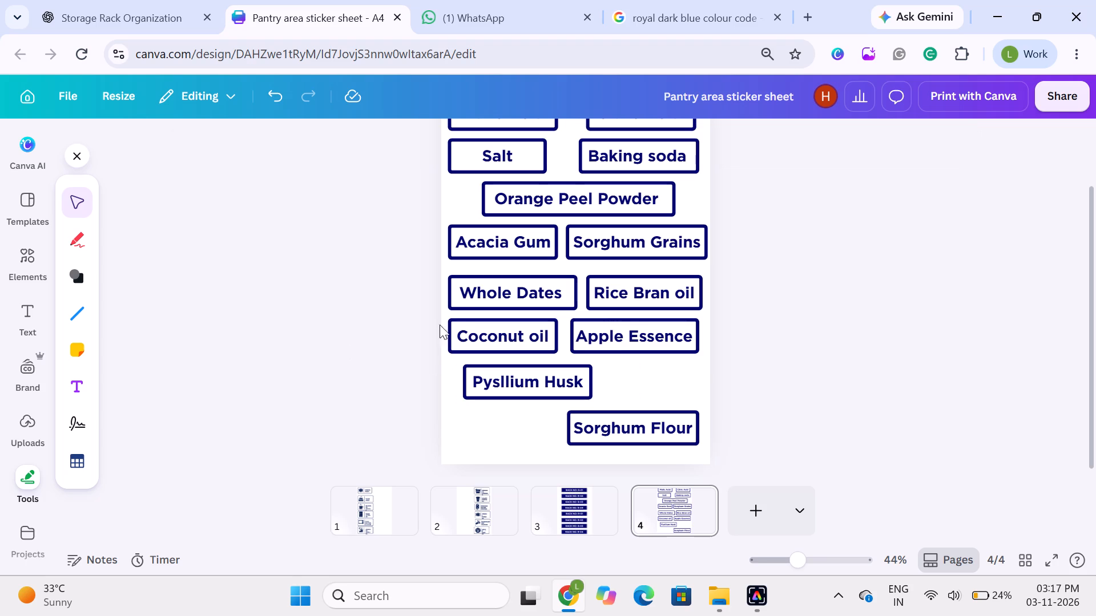
{"action": "left_click", "coordinate": [342, 225]}
Select all the ingredient labels on page 4 and nudge them down together by two increments.
{"action": "scroll", "coordinate": [342, 225], "scroll_direction": "up", "scroll_amount": 1}
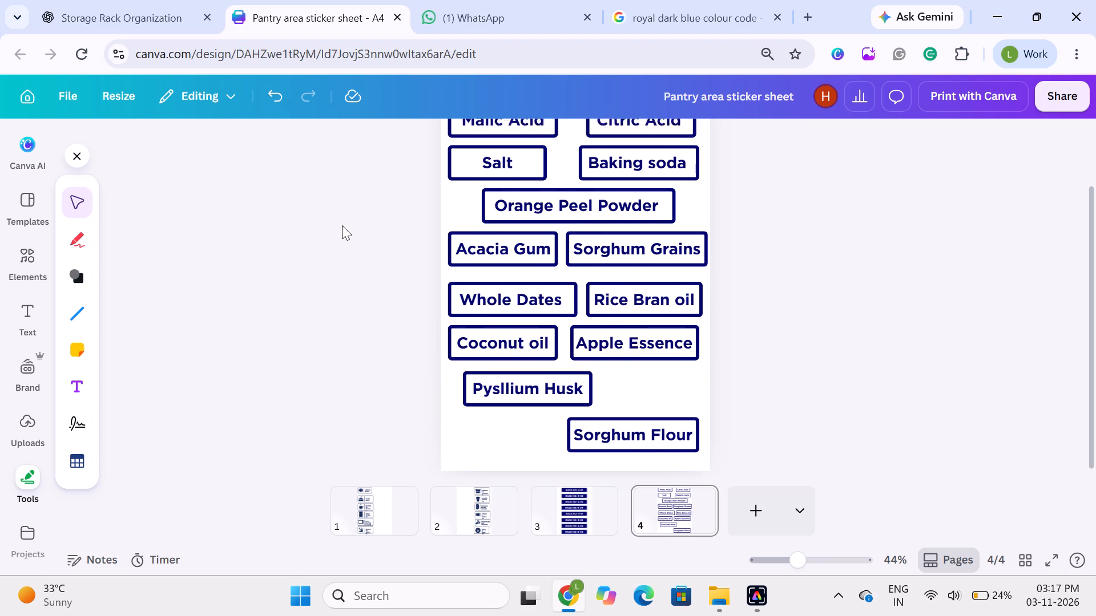
{"action": "scroll", "coordinate": [342, 225], "scroll_direction": "up", "scroll_amount": 1}
{"action": "left_click_drag", "start_coordinate": [396, 187], "coordinate": [479, 180]}
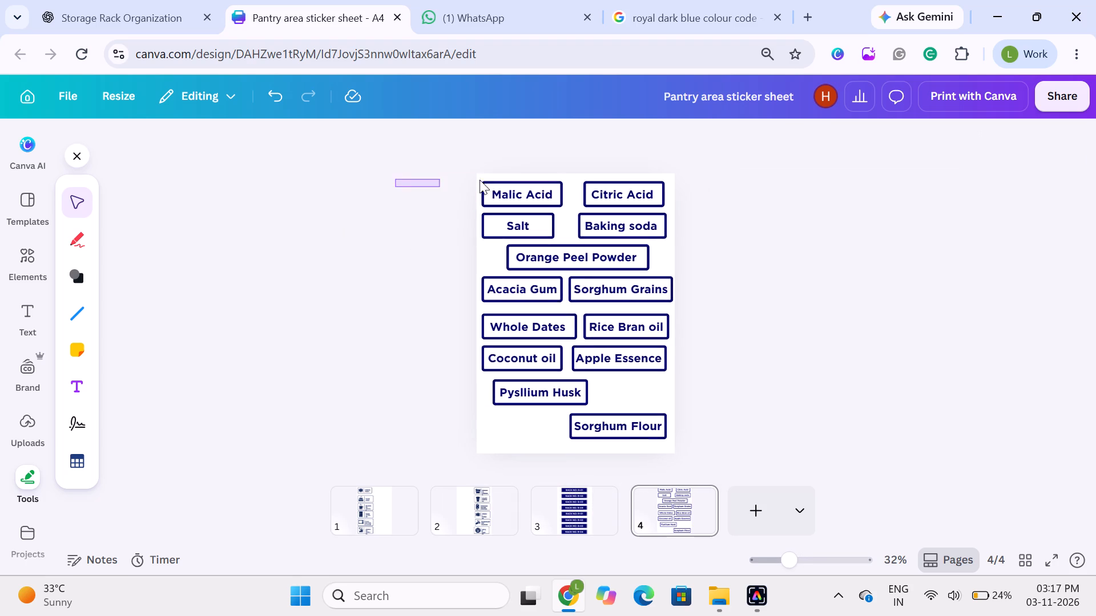
{"action": "left_click_drag", "start_coordinate": [479, 180], "coordinate": [620, 435]}
{"action": "key", "text": "Down"}
{"action": "key", "text": "Down"}
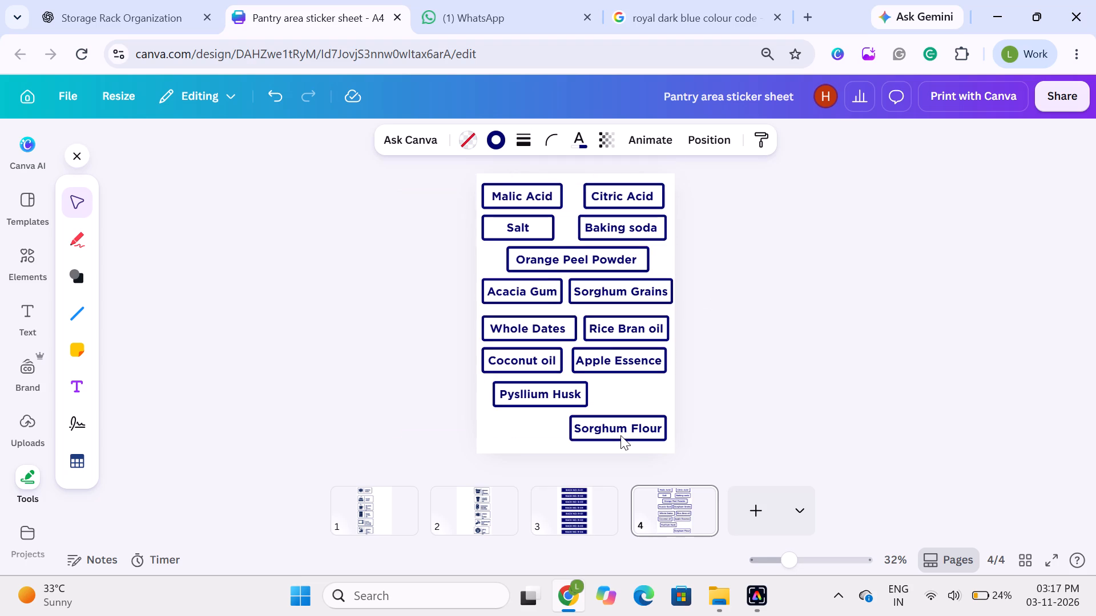
{"action": "left_click", "coordinate": [425, 449]}
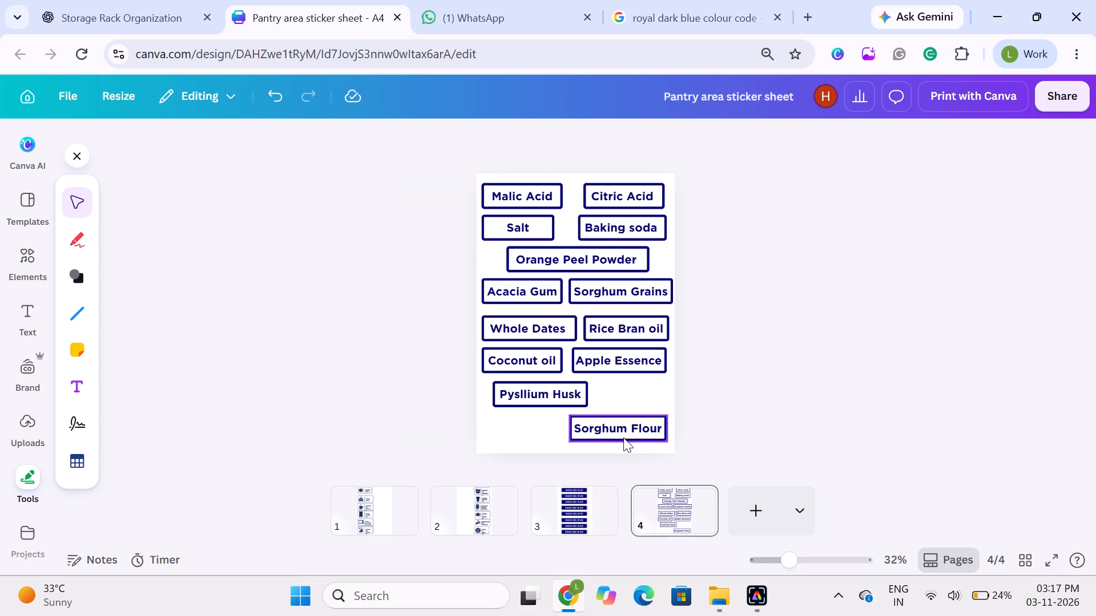
Nudge only the Sorghum Flour label up by three increments, closer to the Pysllium Husk label.
{"action": "left_click", "coordinate": [623, 437]}
{"action": "key", "text": "Up"}
{"action": "key", "text": "Up"}
{"action": "key", "text": "Up"}
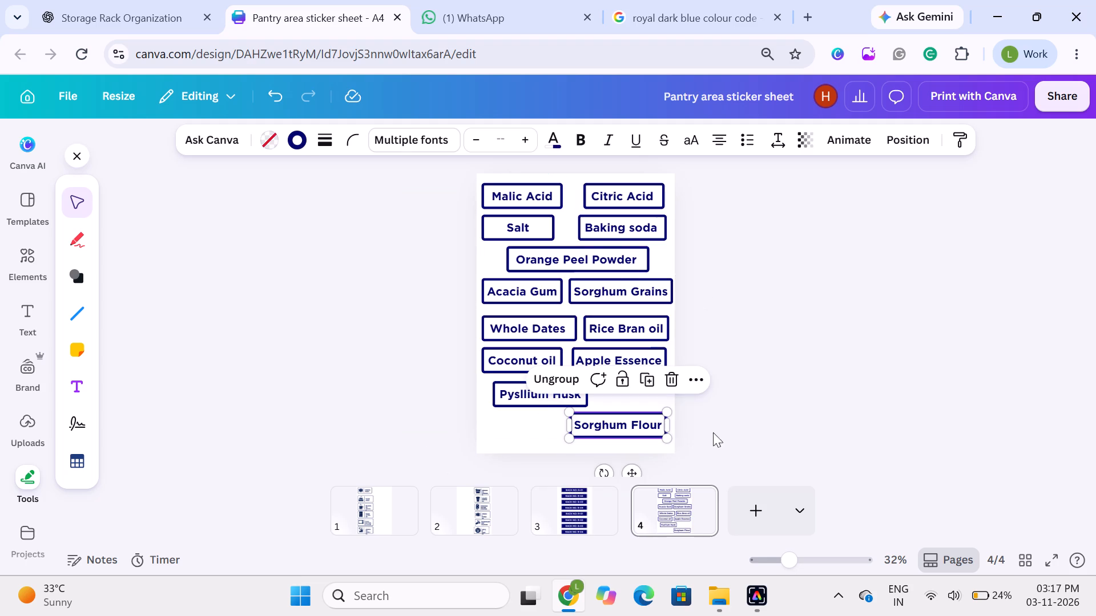
{"action": "left_click", "coordinate": [724, 431]}
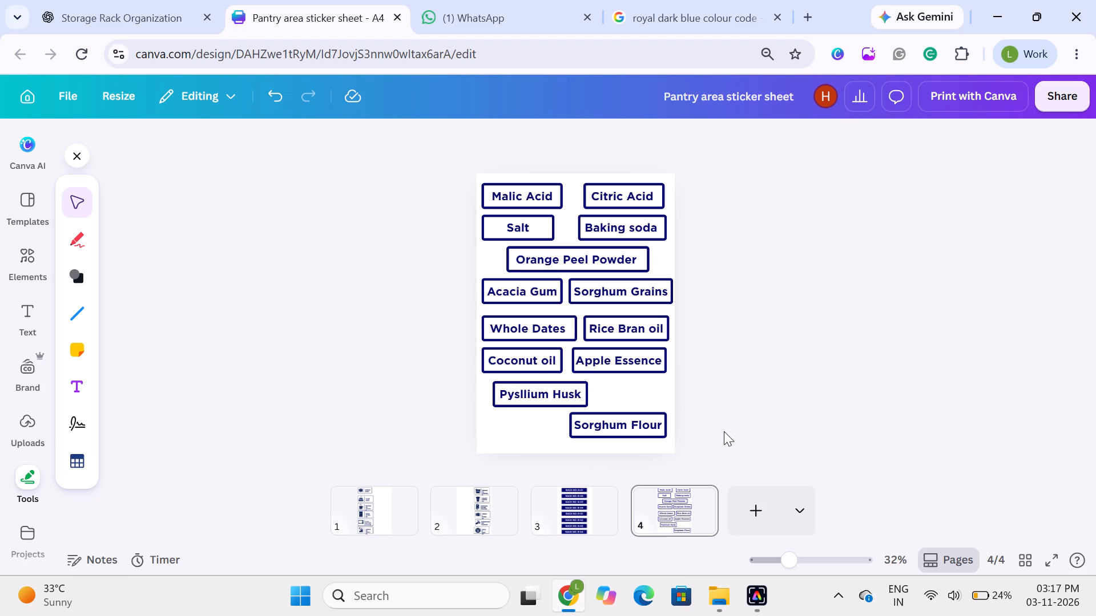
{"action": "left_click", "coordinate": [404, 359]}
Group all eight RACK NO signs on page 3 into a single group.
{"action": "left_click", "coordinate": [574, 505]}
{"action": "left_click", "coordinate": [365, 360]}
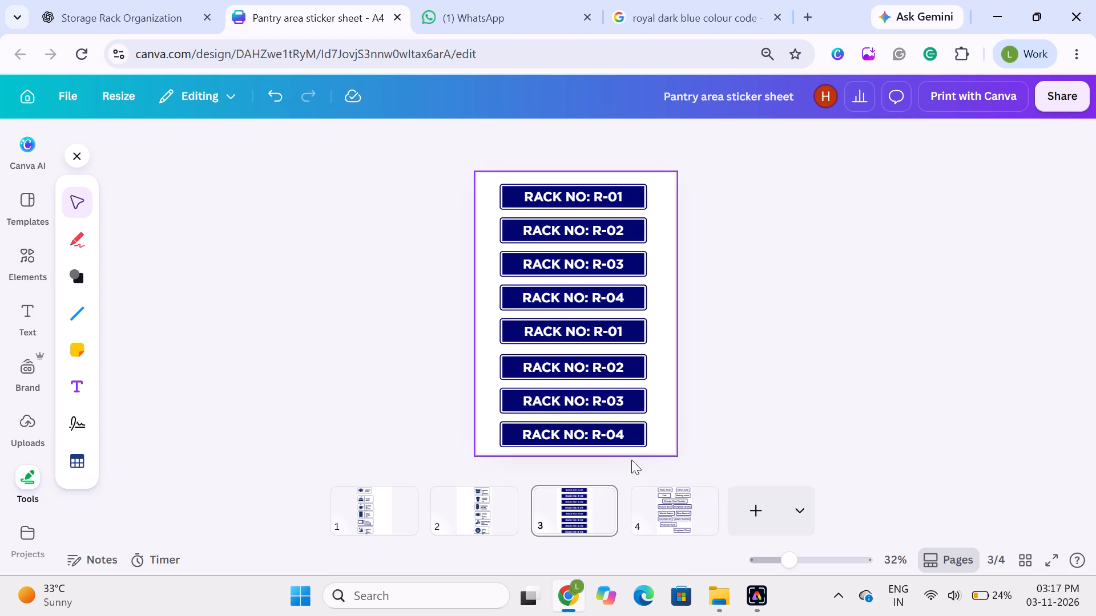
{"action": "left_click_drag", "start_coordinate": [377, 200], "coordinate": [604, 433]}
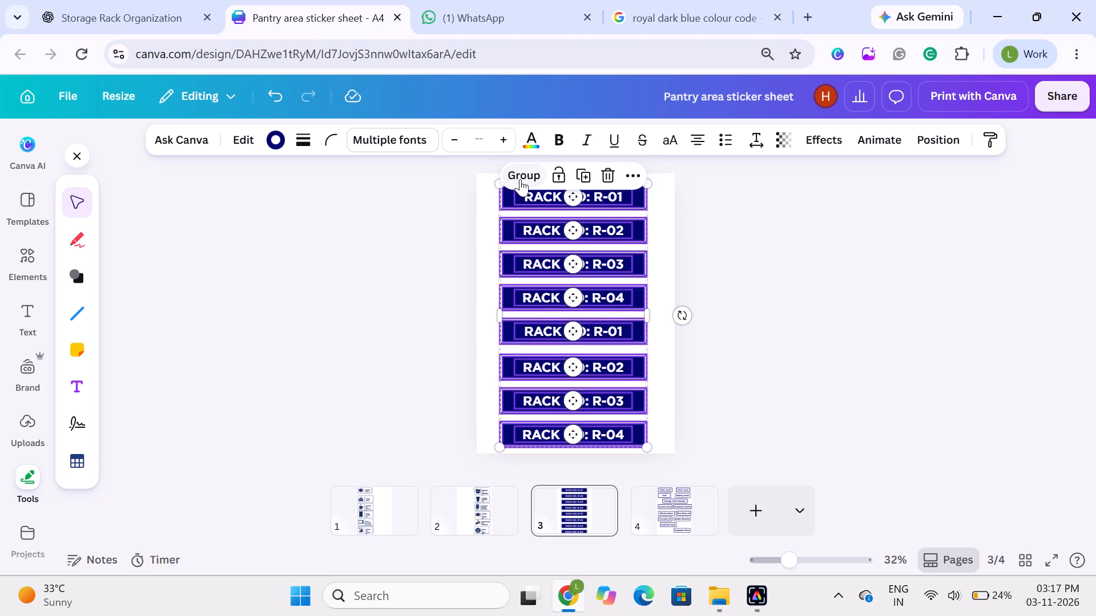
{"action": "left_click", "coordinate": [520, 179]}
{"action": "left_click", "coordinate": [390, 240]}
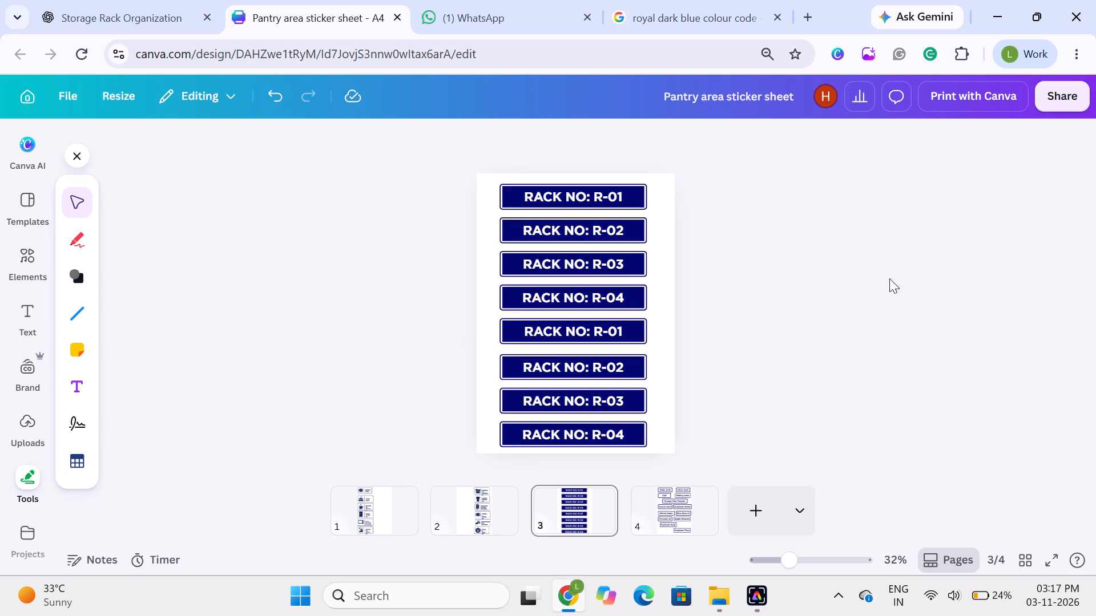
Set up a PDF download of the design using a custom selection of pages.
{"action": "left_click", "coordinate": [1070, 111]}
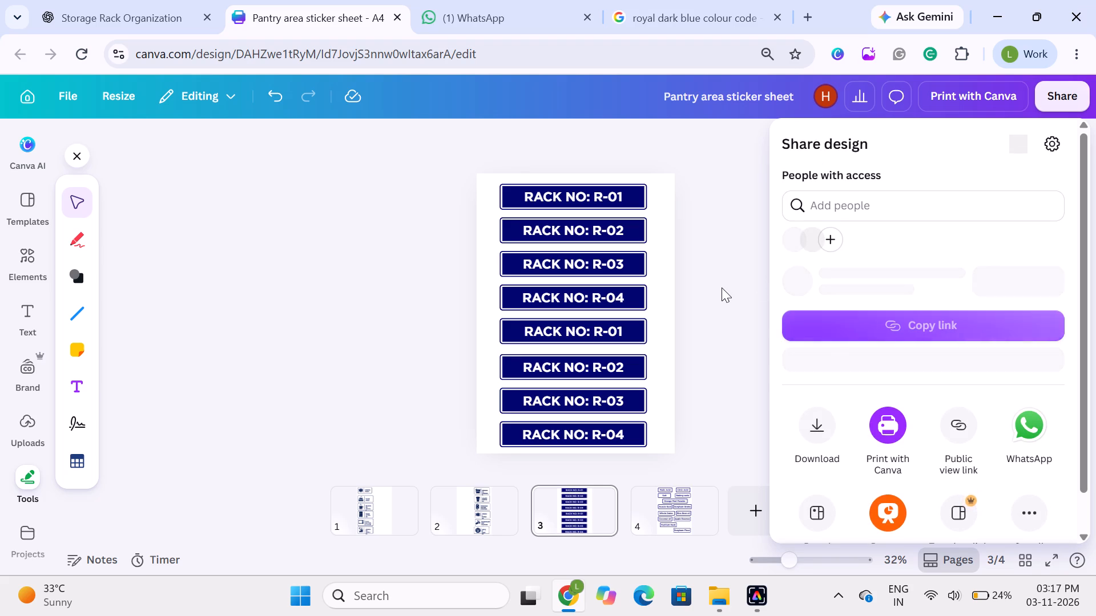
{"action": "scroll", "coordinate": [882, 384], "scroll_direction": "down", "scroll_amount": 2}
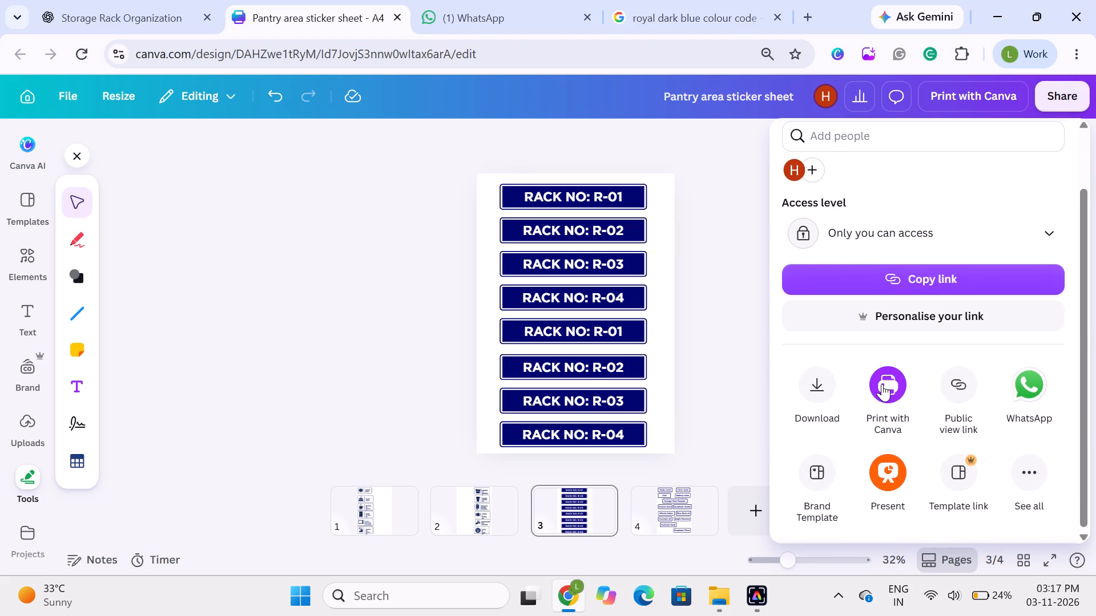
{"action": "scroll", "coordinate": [882, 384], "scroll_direction": "down", "scroll_amount": 1}
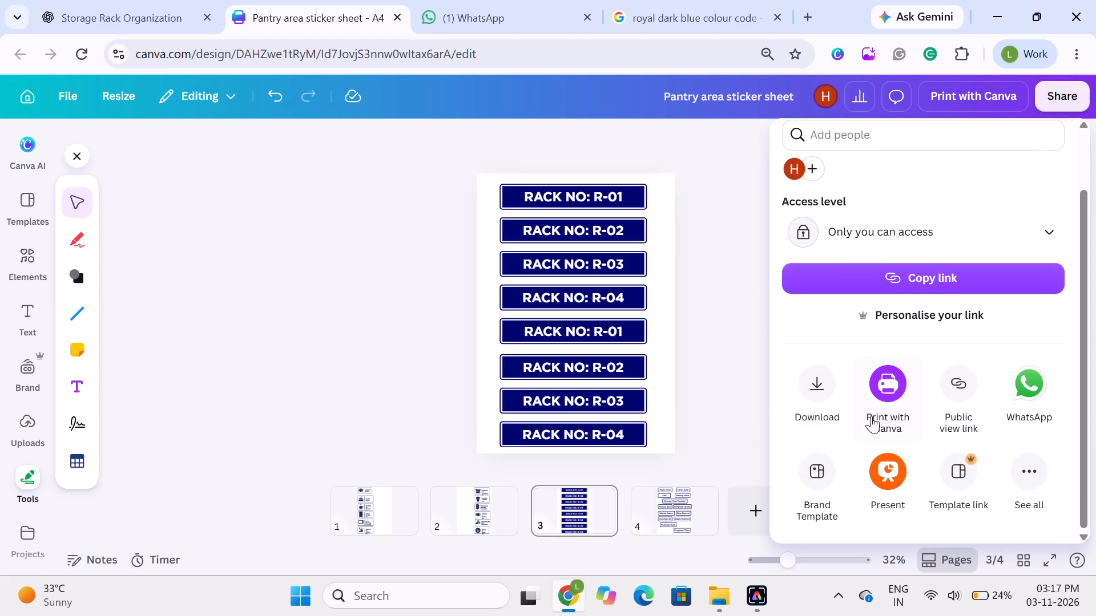
{"action": "left_click", "coordinate": [815, 386]}
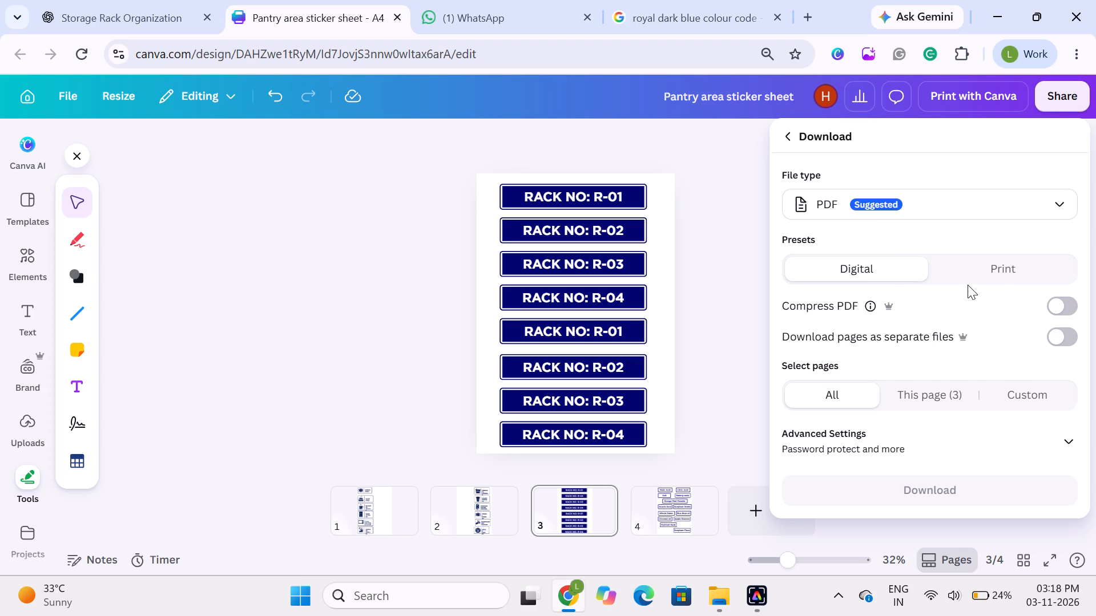
{"action": "scroll", "coordinate": [900, 312], "scroll_direction": "down", "scroll_amount": 1}
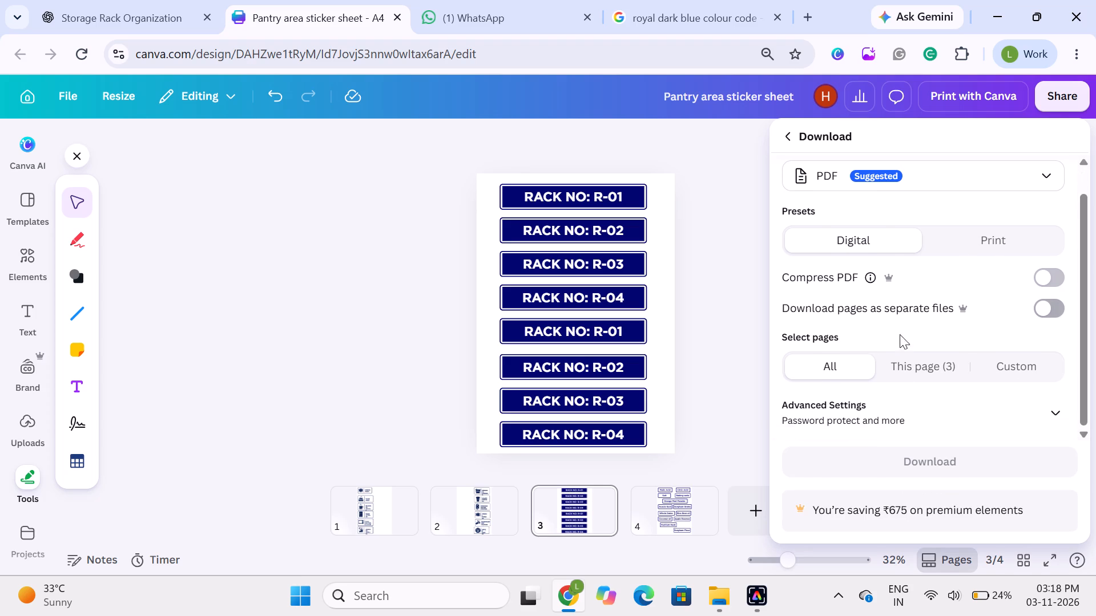
{"action": "left_click", "coordinate": [998, 370]}
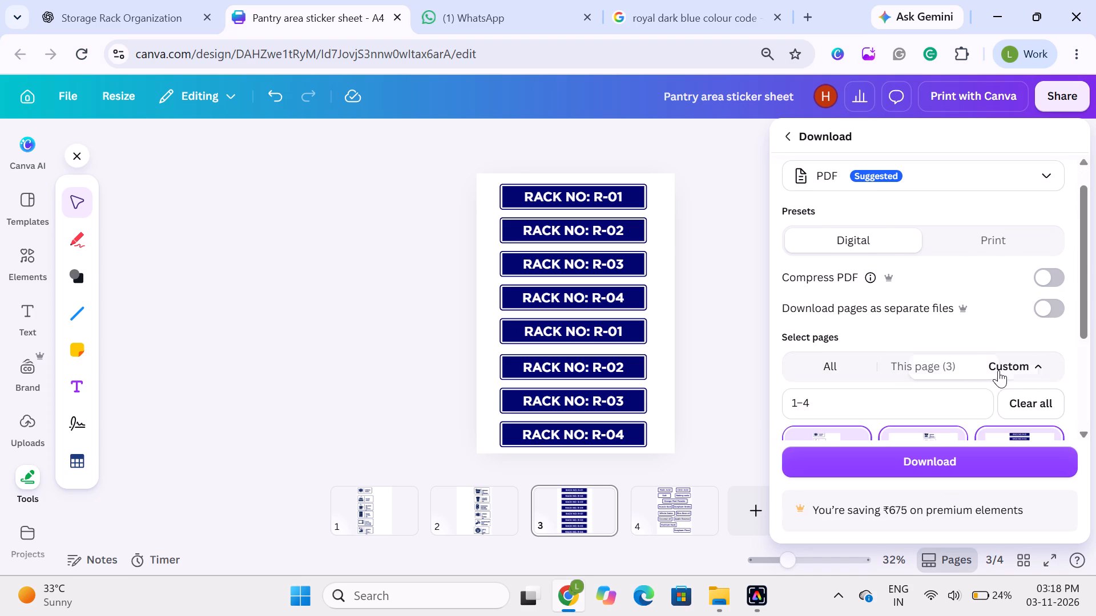
{"action": "scroll", "coordinate": [837, 335], "scroll_direction": "down", "scroll_amount": 2}
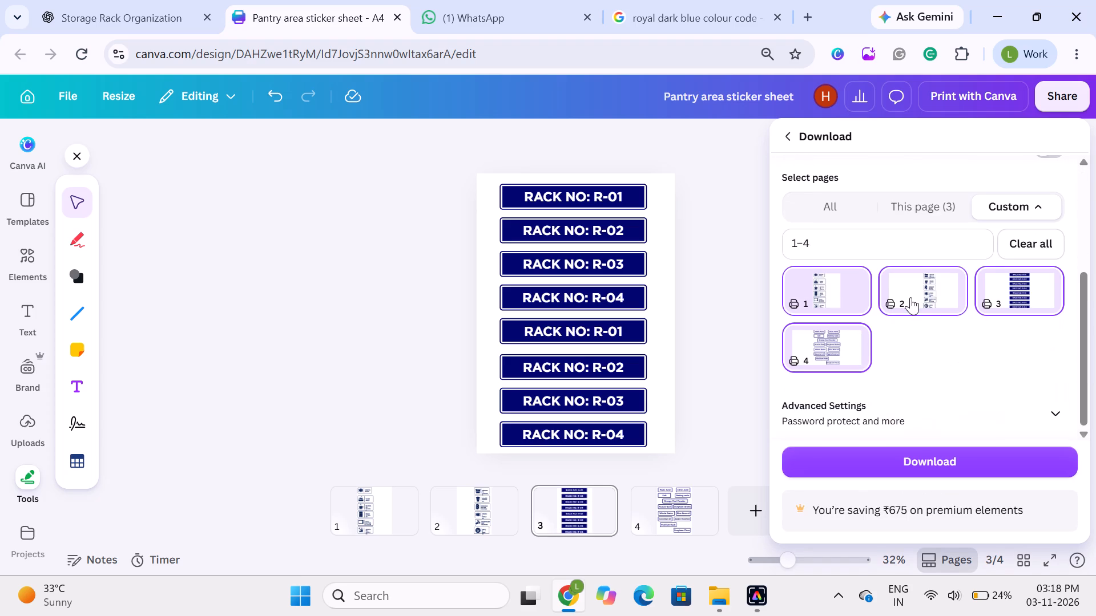
Exclude pages 1 and 2 from the download so that only pages 3–4 are selected.
{"action": "left_click", "coordinate": [908, 295]}
{"action": "left_click", "coordinate": [908, 295]}
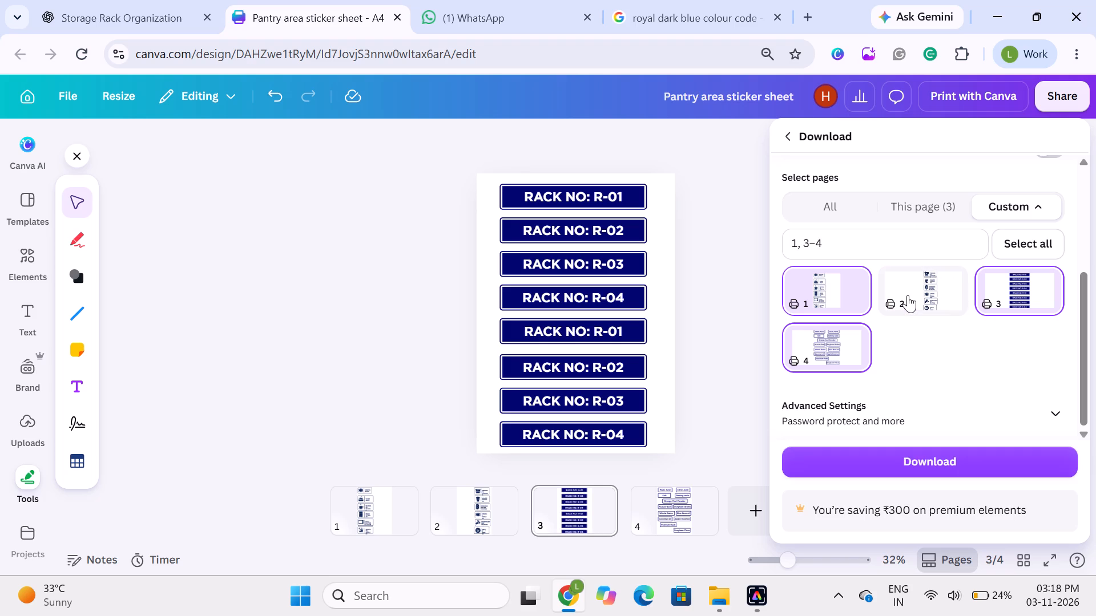
{"action": "left_click", "coordinate": [908, 295]}
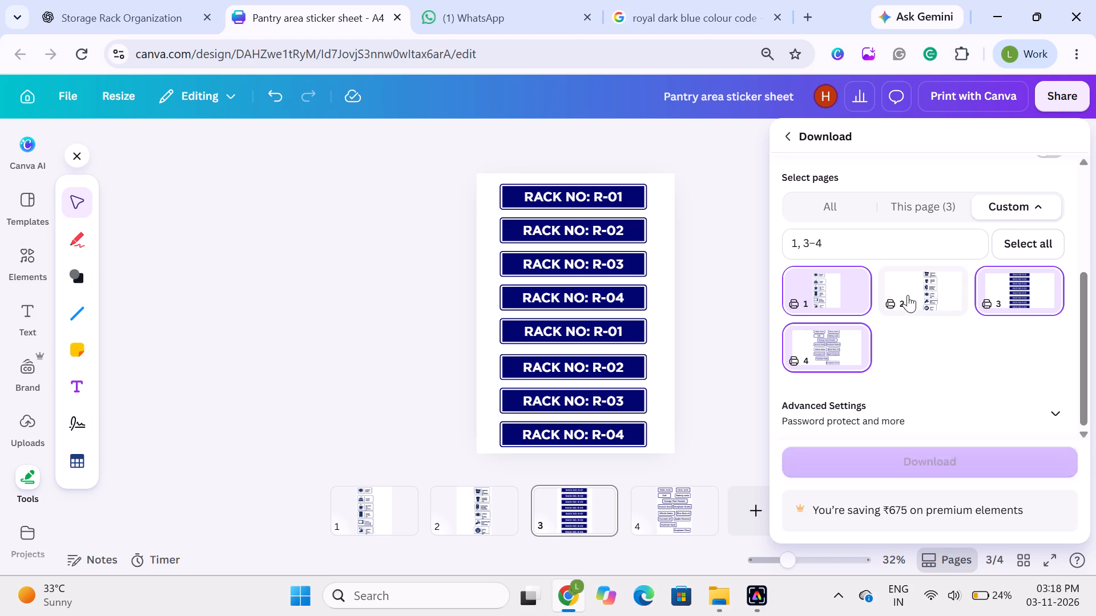
{"action": "left_click", "coordinate": [827, 292]}
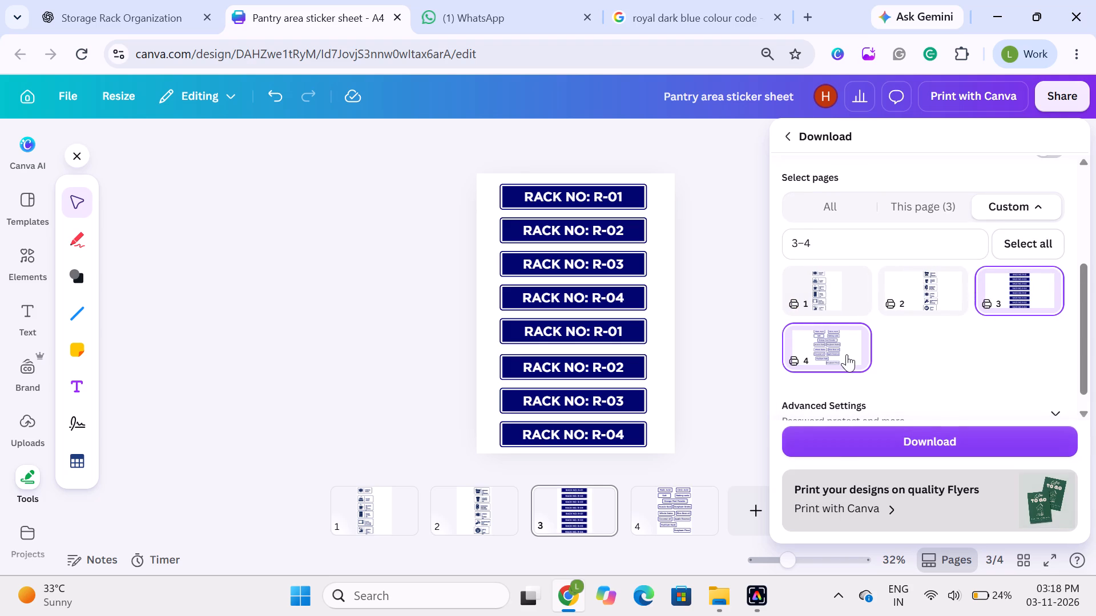
Set the PDF download to the Print preset with the CMYK (best for professional printing) colour profile.
{"action": "scroll", "coordinate": [846, 355], "scroll_direction": "down", "scroll_amount": 2}
{"action": "scroll", "coordinate": [905, 345], "scroll_direction": "up", "scroll_amount": 1}
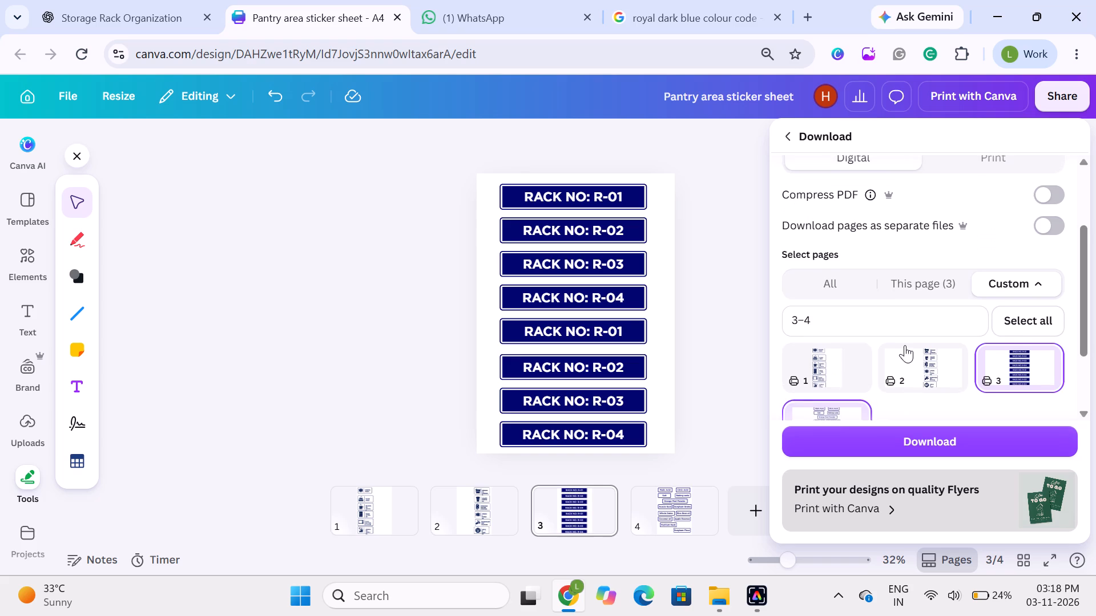
{"action": "scroll", "coordinate": [905, 345], "scroll_direction": "up", "scroll_amount": 1}
{"action": "left_click", "coordinate": [972, 224]}
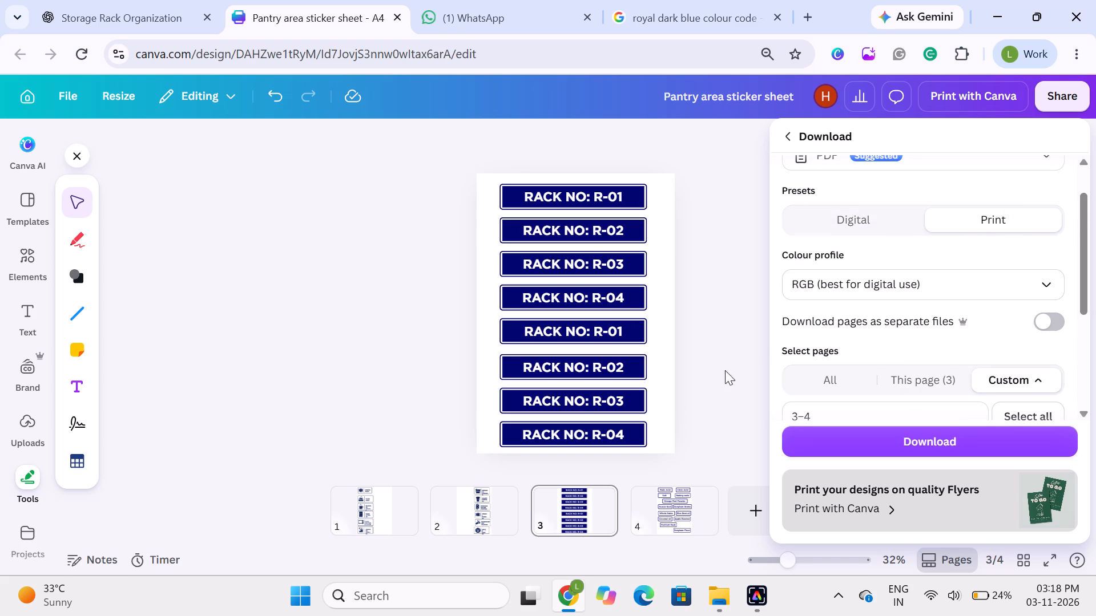
{"action": "left_click", "coordinate": [843, 286]}
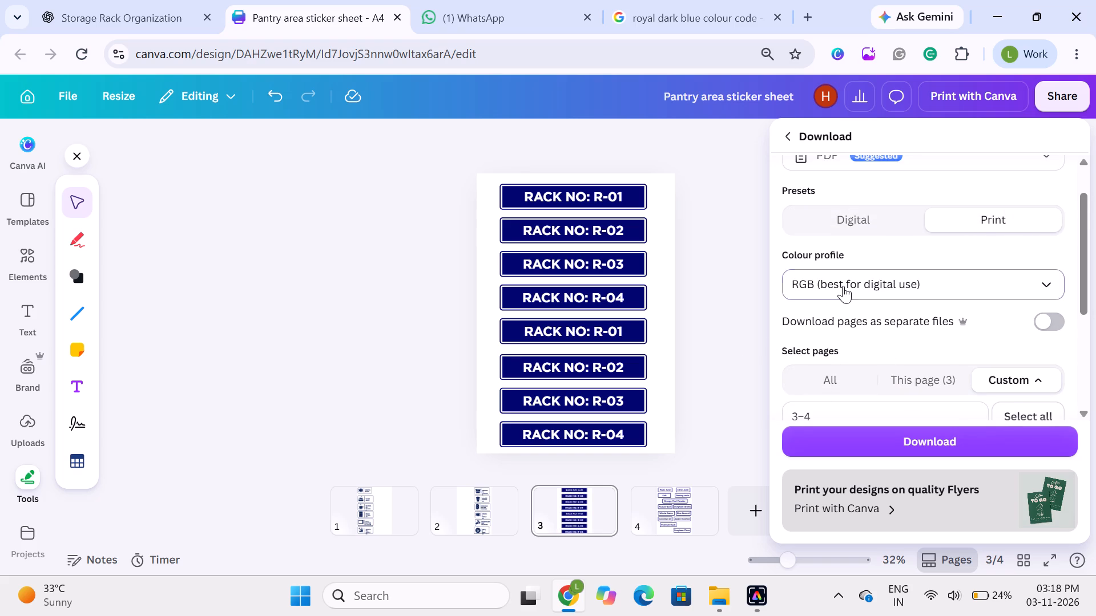
{"action": "left_click", "coordinate": [819, 355]}
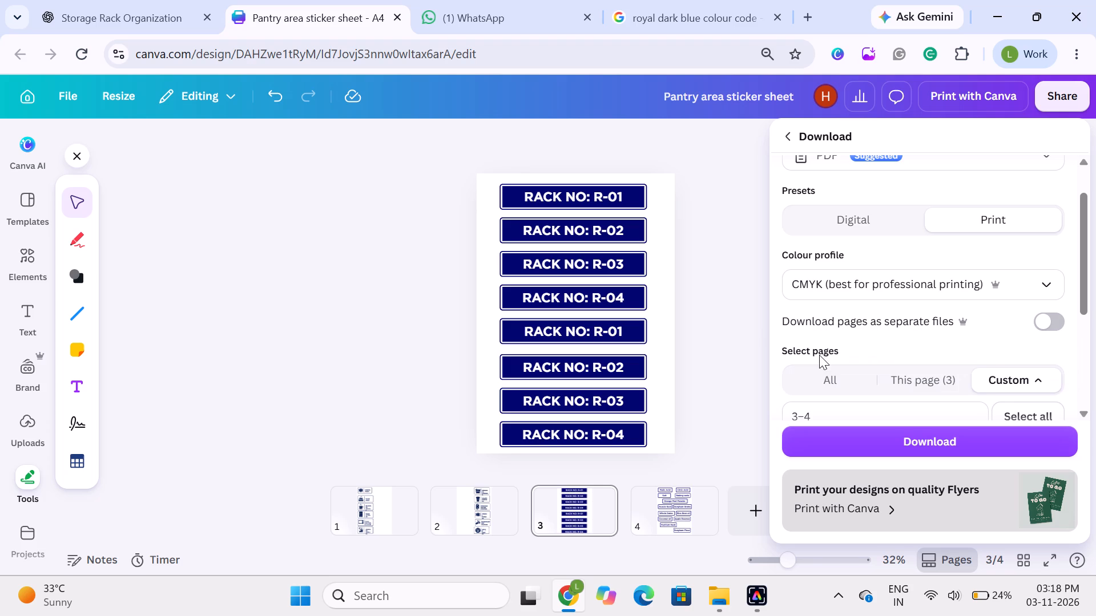
Download pages 3–4 of the sticker sheet as a print PDF.
{"action": "scroll", "coordinate": [873, 290], "scroll_direction": "down", "scroll_amount": 3}
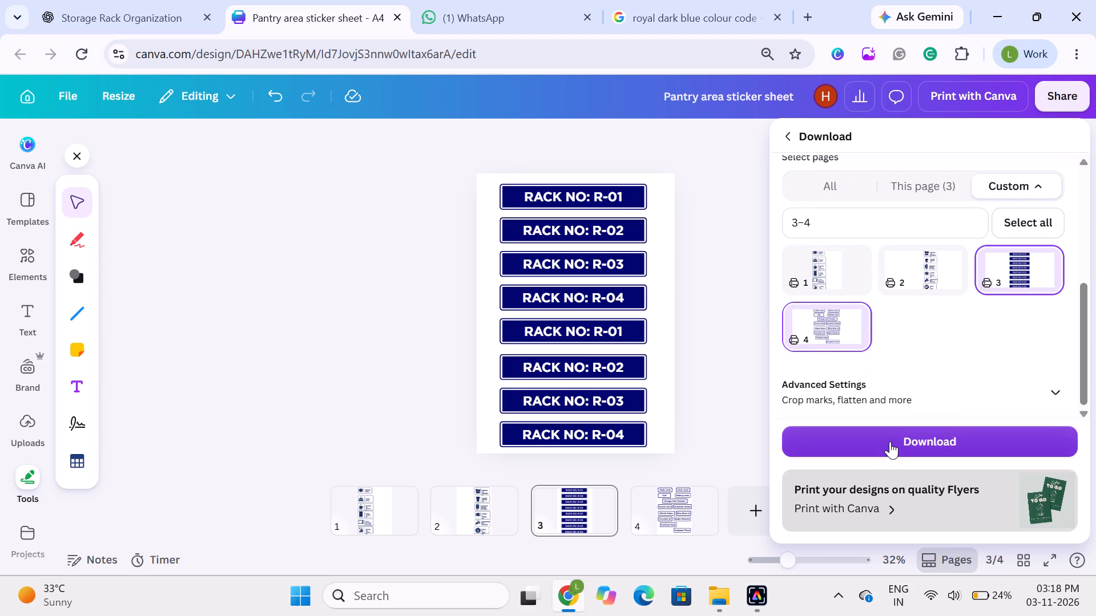
{"action": "left_click", "coordinate": [890, 441]}
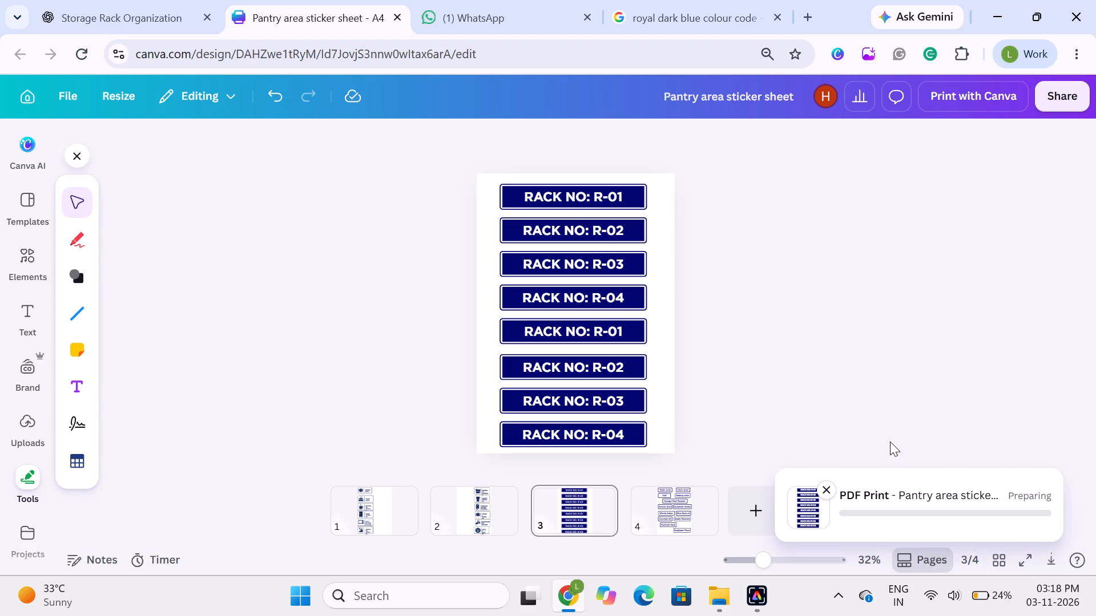
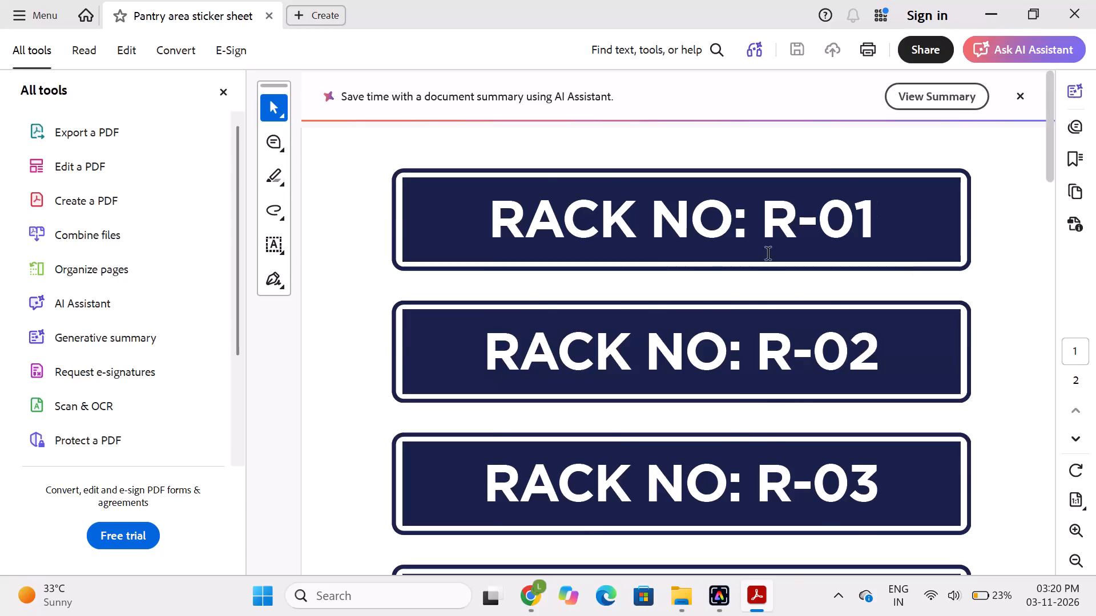
Review the rack number and ingredient label pages of the downloaded Pantry area sticker sheet PDF and start printing it.
{"action": "scroll", "coordinate": [516, 245], "scroll_direction": "down", "scroll_amount": 7}
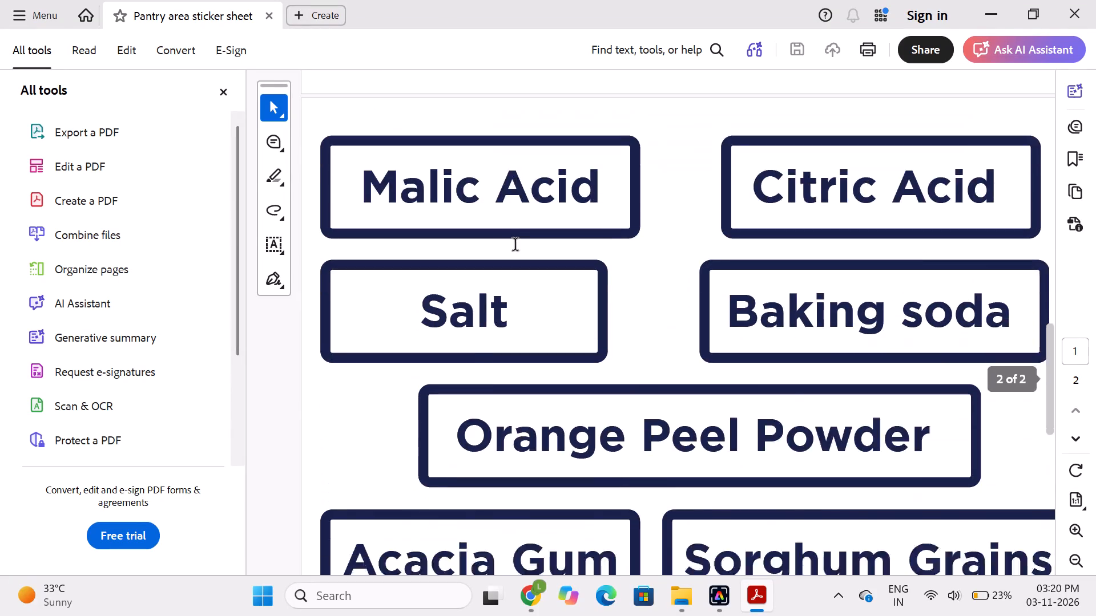
{"action": "scroll", "coordinate": [516, 245], "scroll_direction": "down", "scroll_amount": 1}
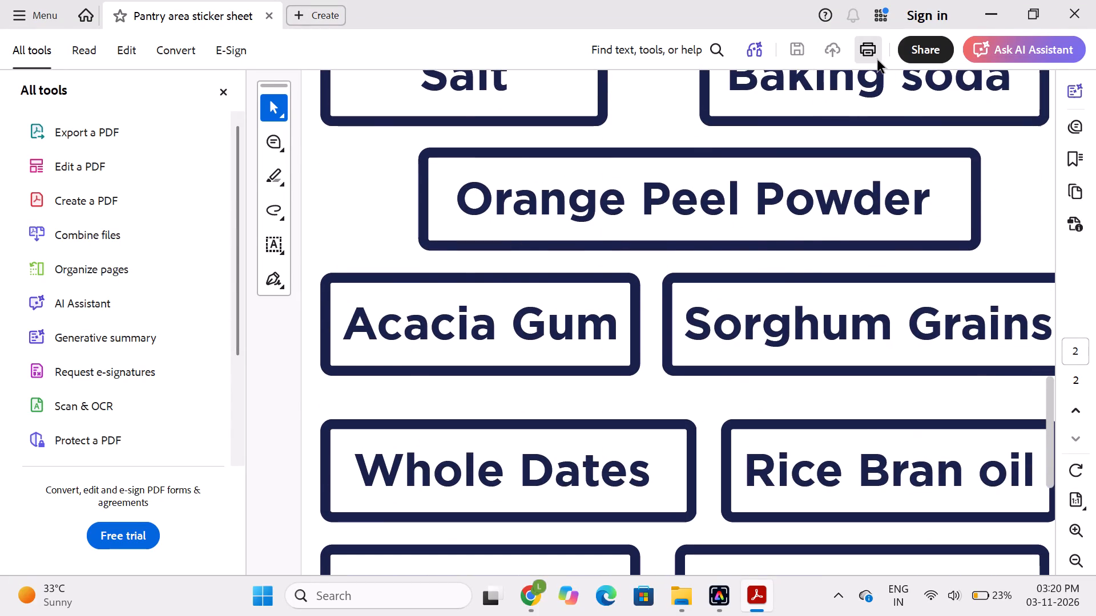
{"action": "left_click", "coordinate": [878, 60]}
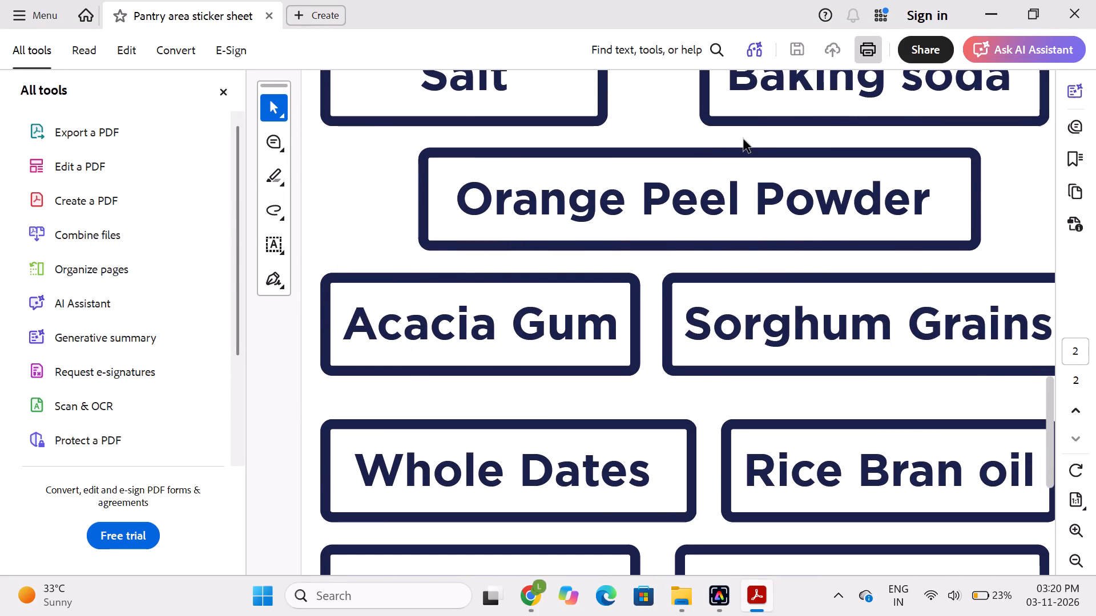
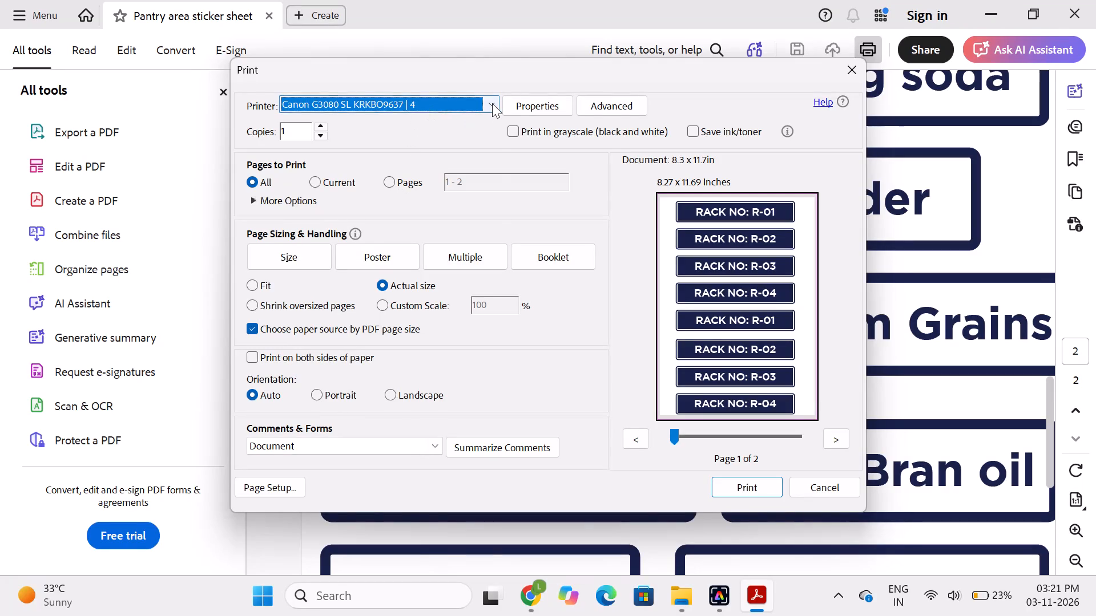
Check the print properties of the Canon G3080 SL KRKBO9645 | 3 printer and print all pages of the sticker sheet on it.
{"action": "left_click", "coordinate": [490, 103]}
{"action": "left_click", "coordinate": [456, 188]}
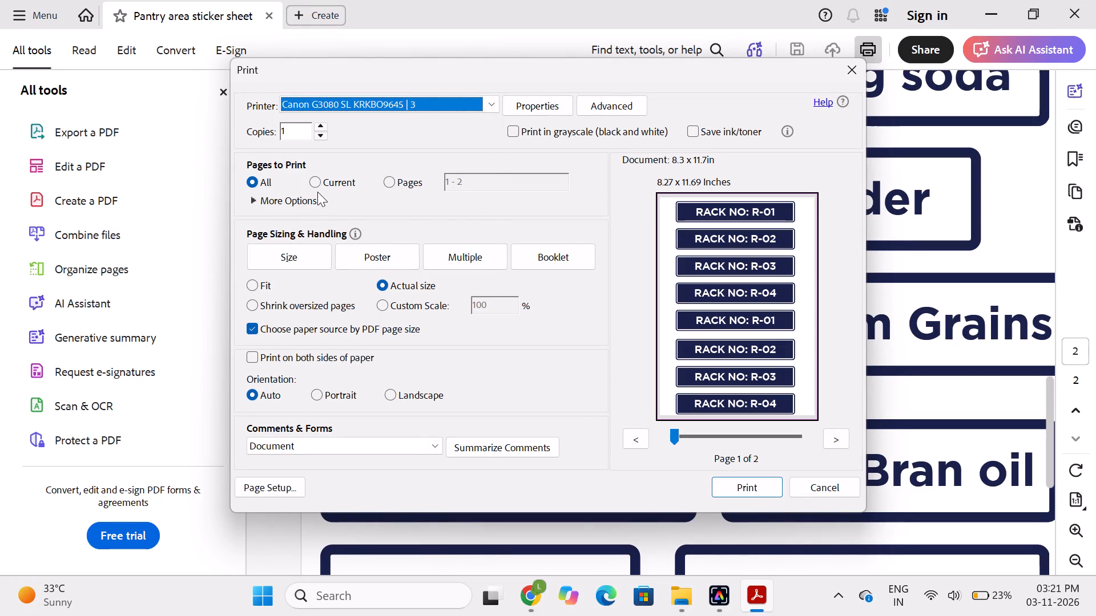
{"action": "left_click", "coordinate": [535, 115]}
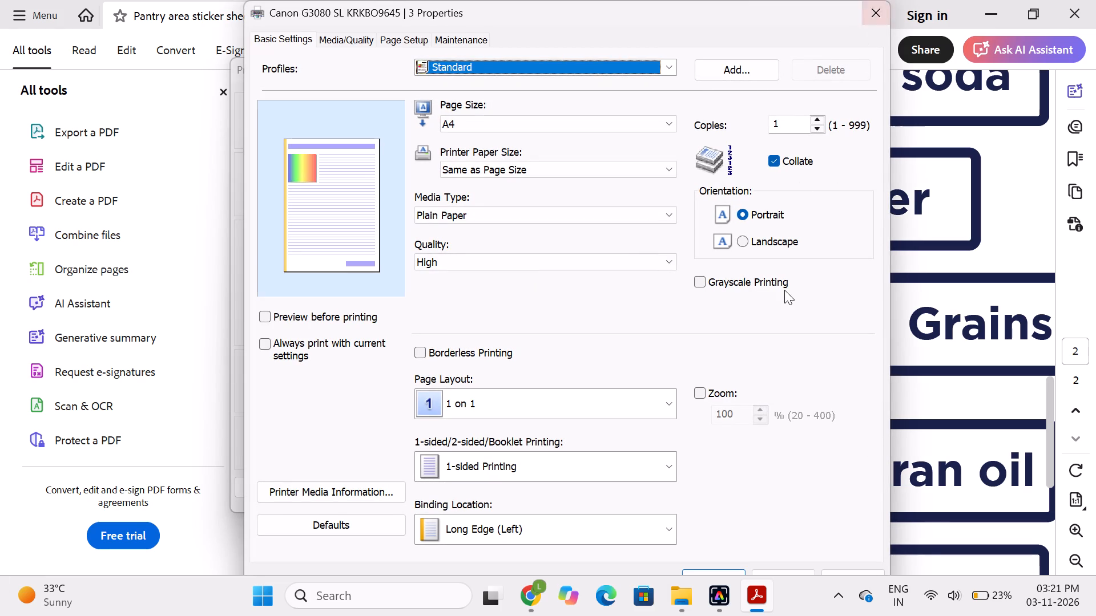
{"action": "left_click", "coordinate": [873, 13]}
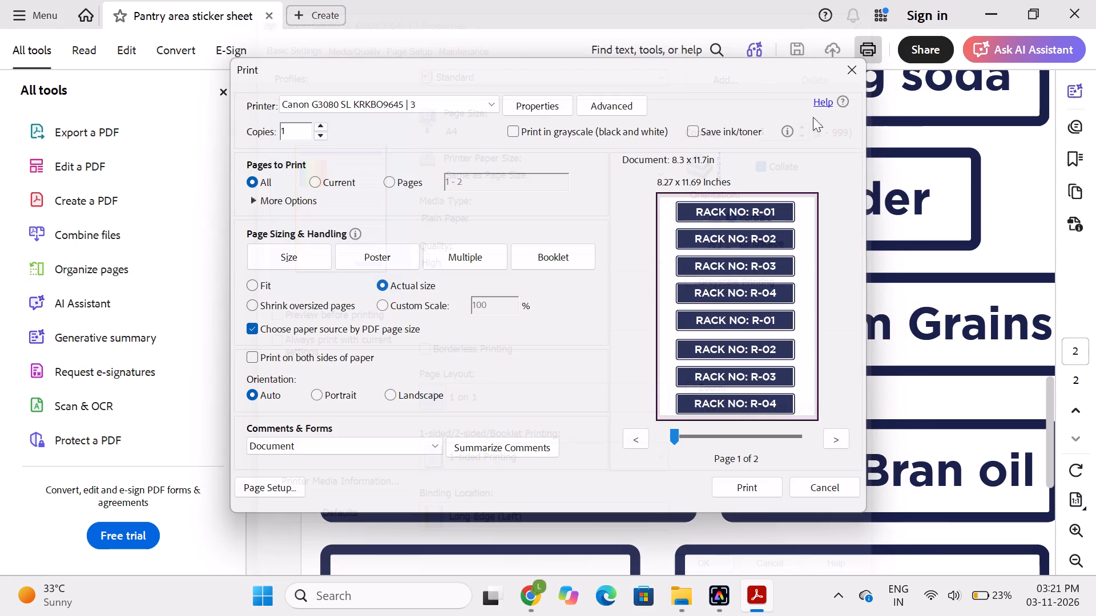
{"action": "left_click", "coordinate": [743, 481]}
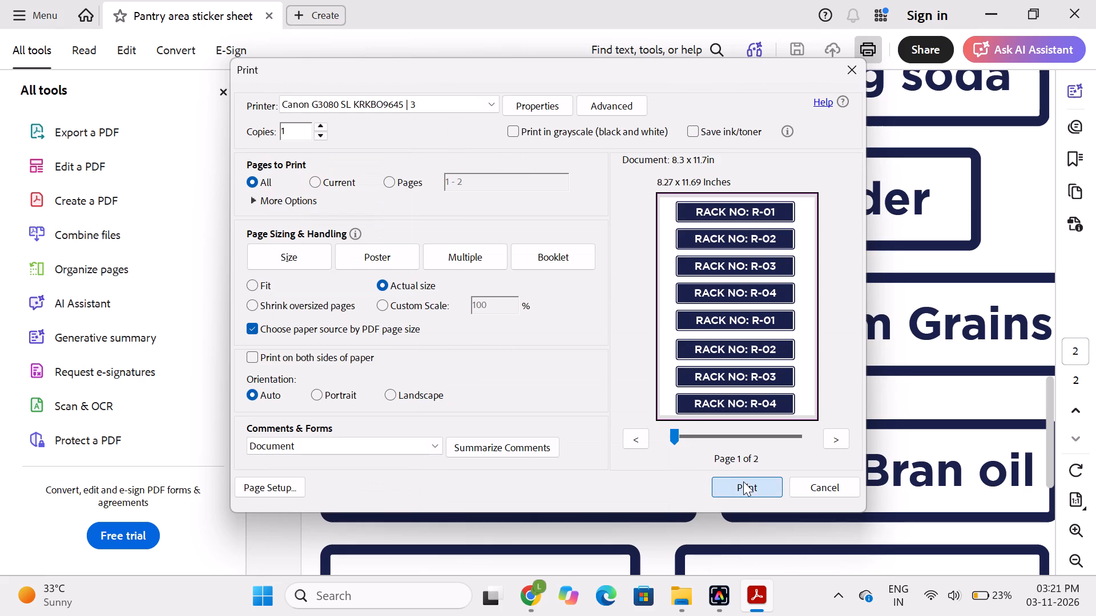